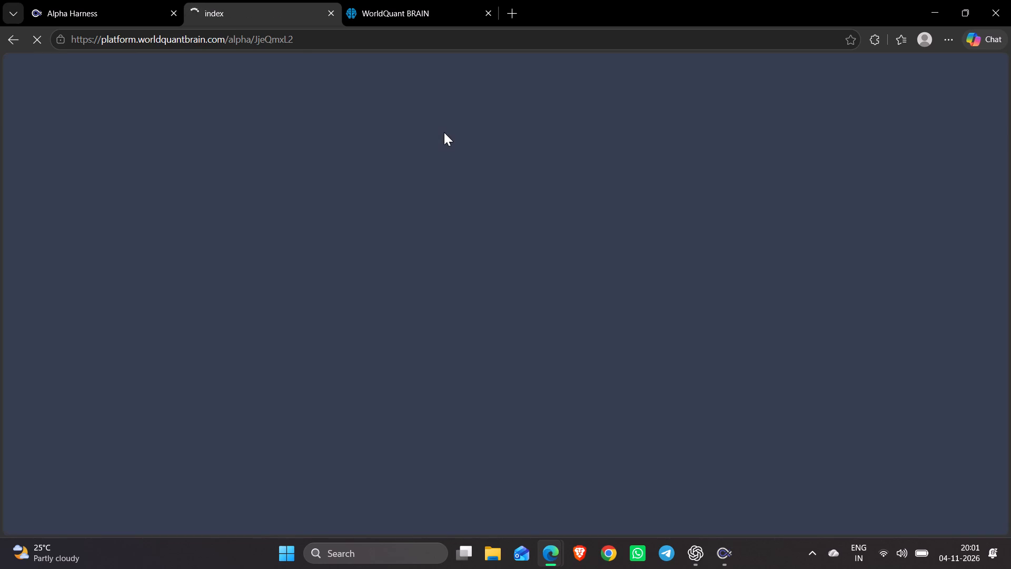
# Open the Genius page in WorldQuant BRAIN and review the eligibility criteria, tie breaker criteria and the pyramid table by category and region.
pyautogui.click(425, 0)
pyautogui.click(500, 65)
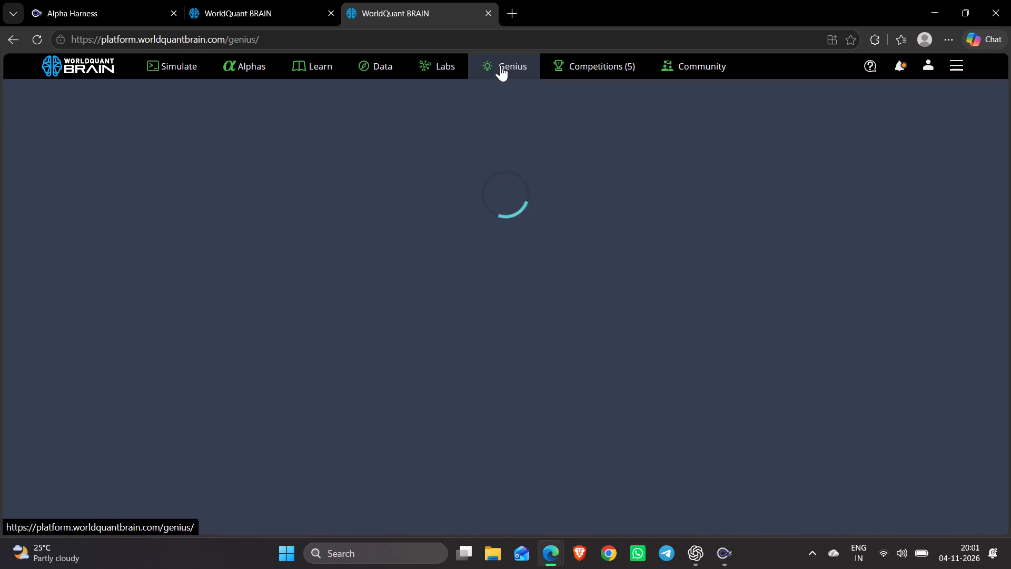
pyautogui.scroll(-2, 637, 215)
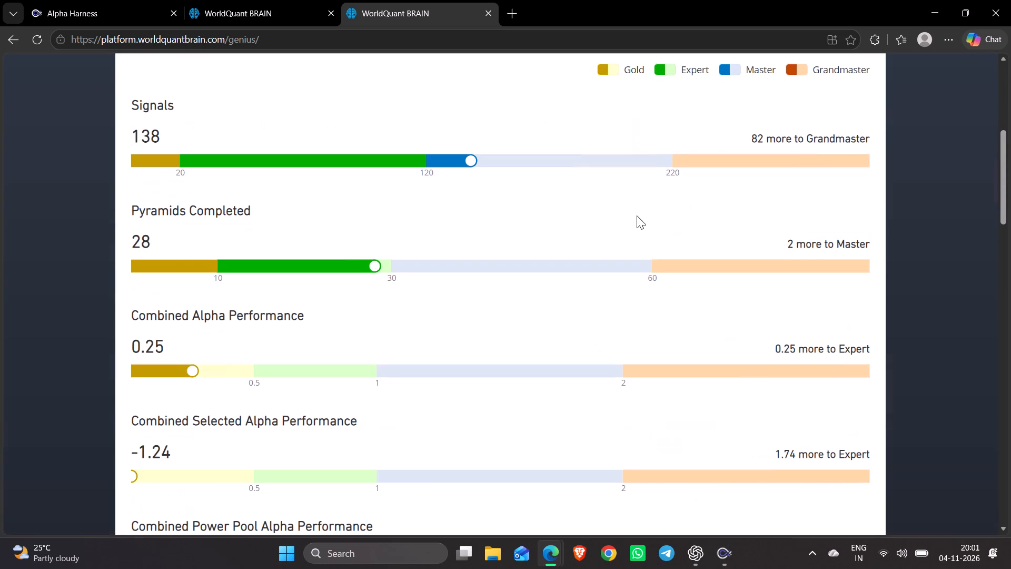
pyautogui.scroll(-5, 637, 215)
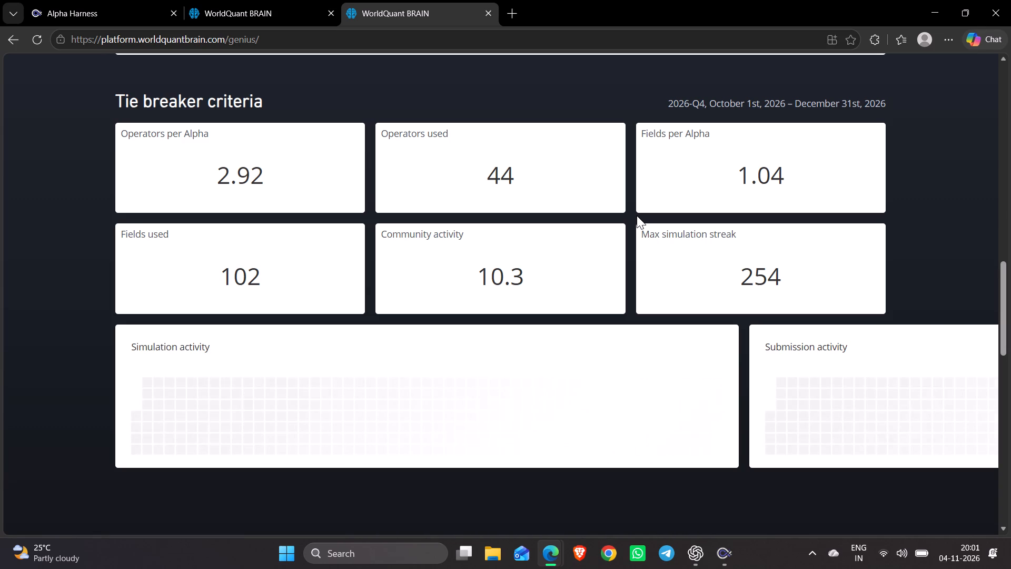
pyautogui.scroll(-8, 637, 215)
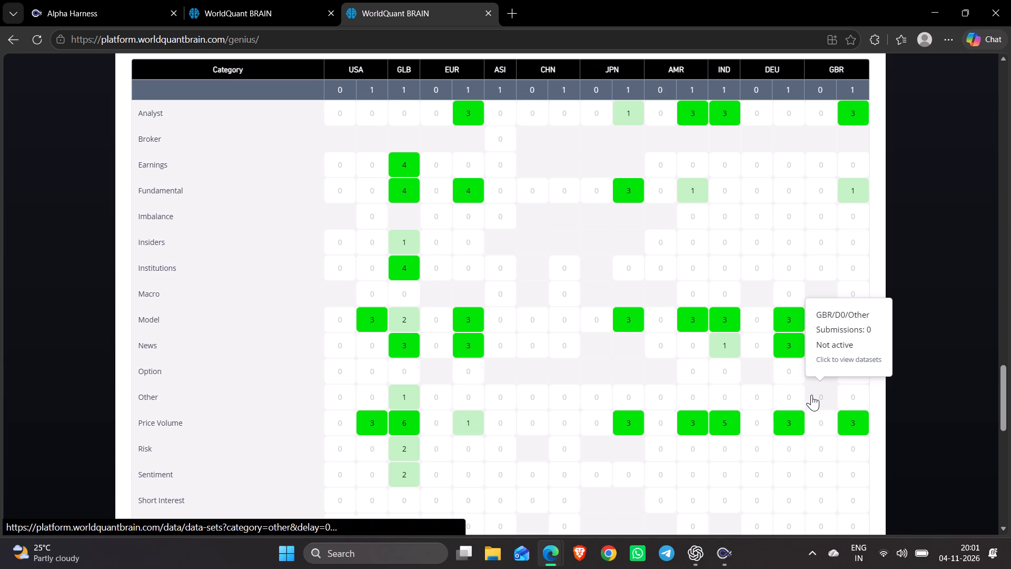
# Refresh the available Wi-Fi networks and switch the connection to the Galaxy A33 5G 652E network.
pyautogui.click(881, 546)
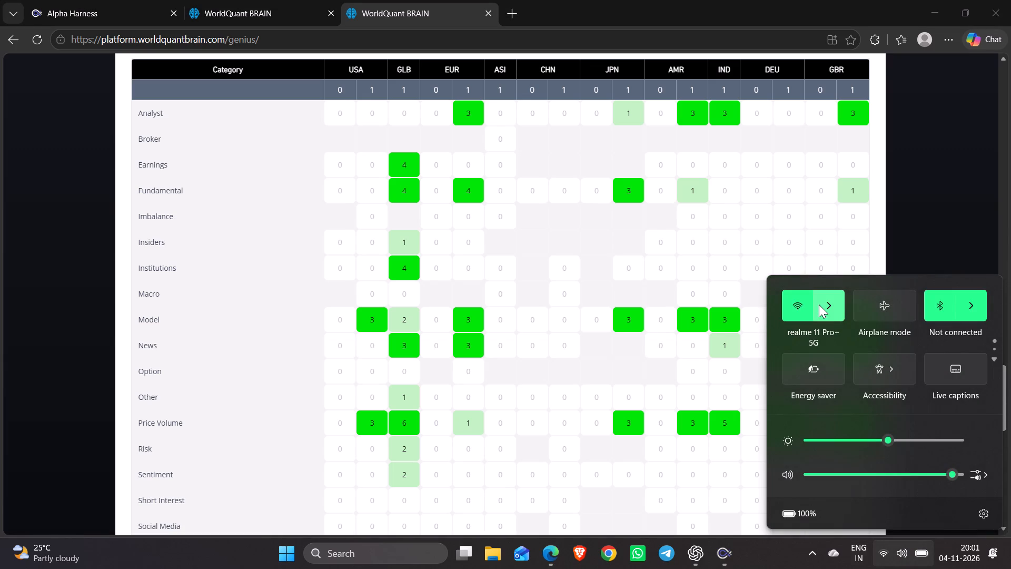
pyautogui.click(819, 305)
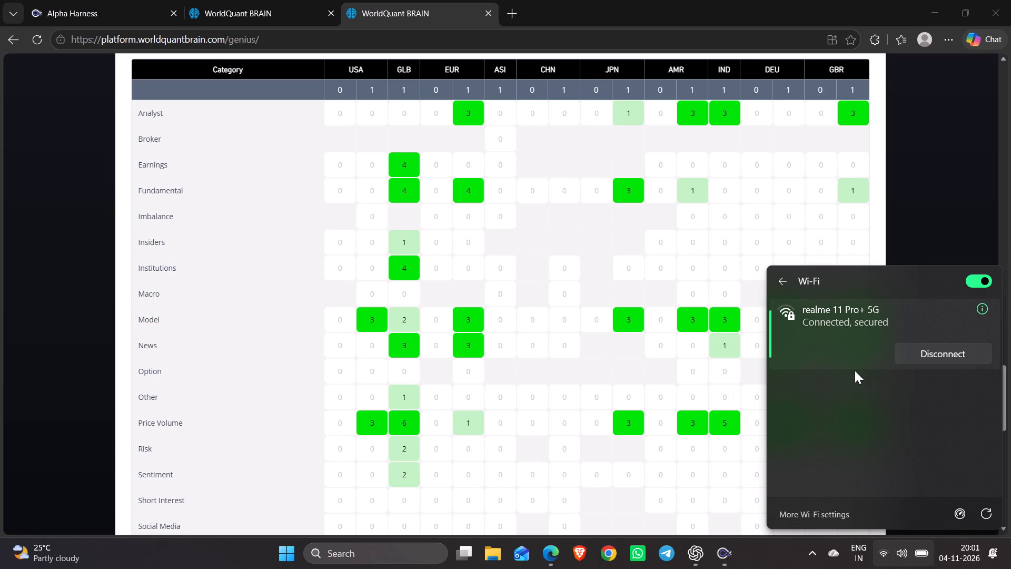
pyautogui.click(993, 506)
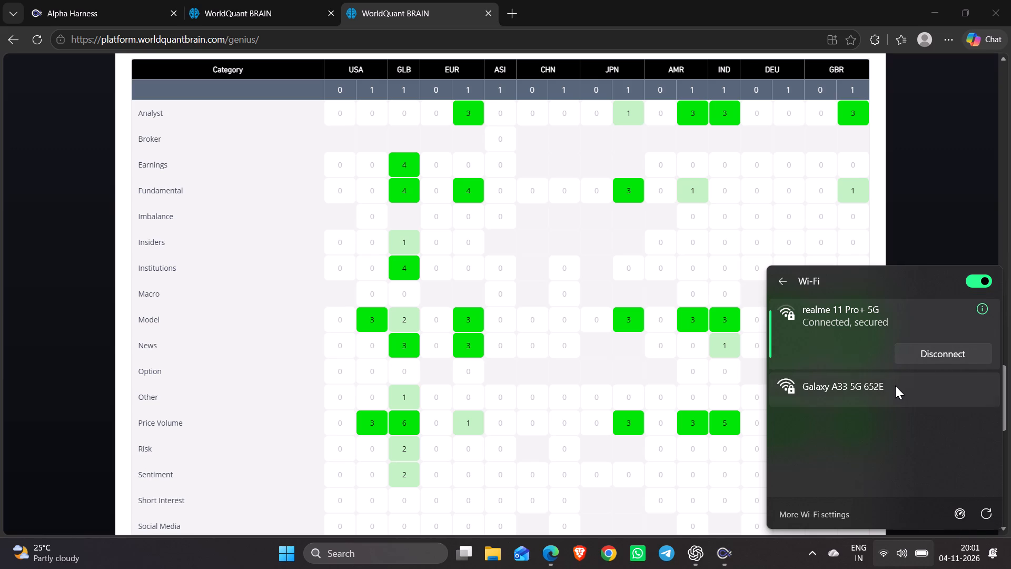
pyautogui.click(895, 386)
pyautogui.click(930, 413)
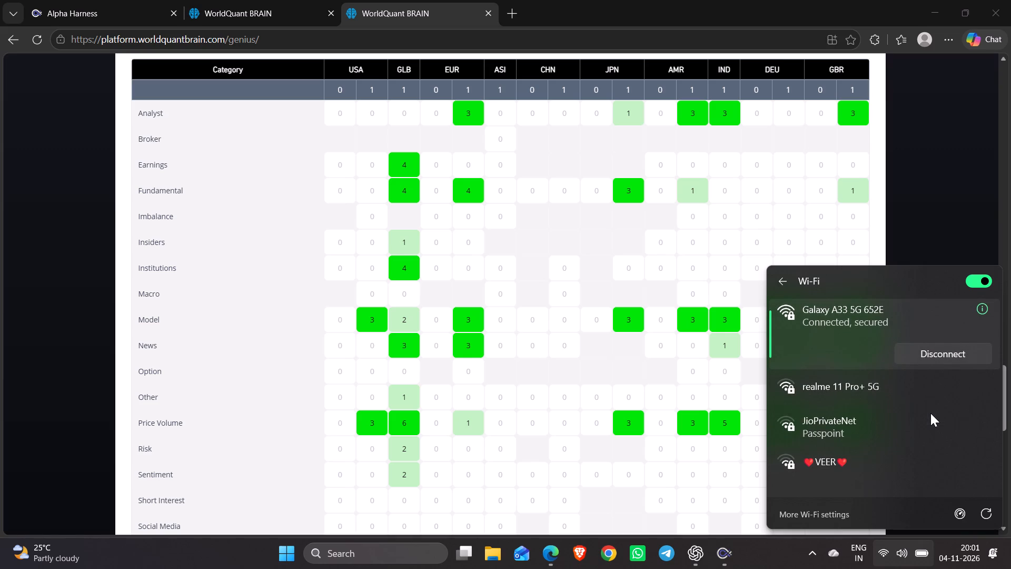
pyautogui.click(862, 456)
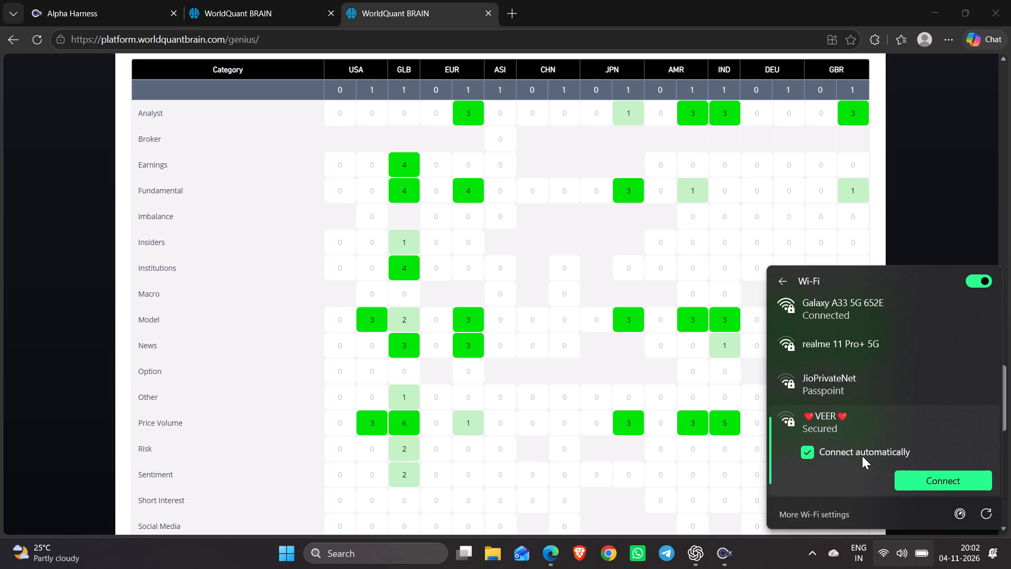
pyautogui.click(901, 229)
# Examine the simulation activity, submission activity, Osmosis Allocation, and tie breaker criteria on the Genius page.
pyautogui.scroll(8, 578, 193)
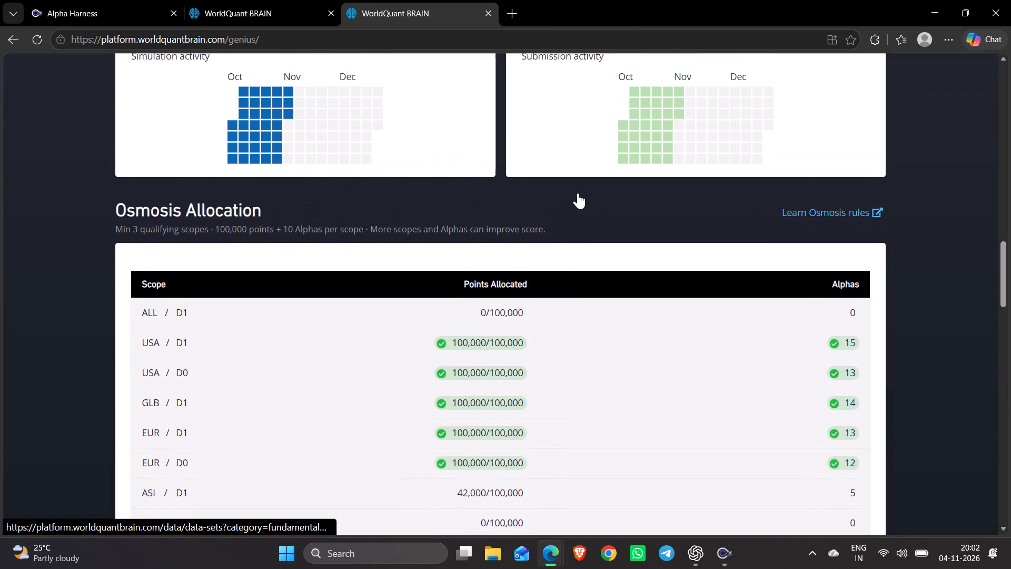
pyautogui.scroll(8, 578, 193)
pyautogui.scroll(-8, 578, 193)
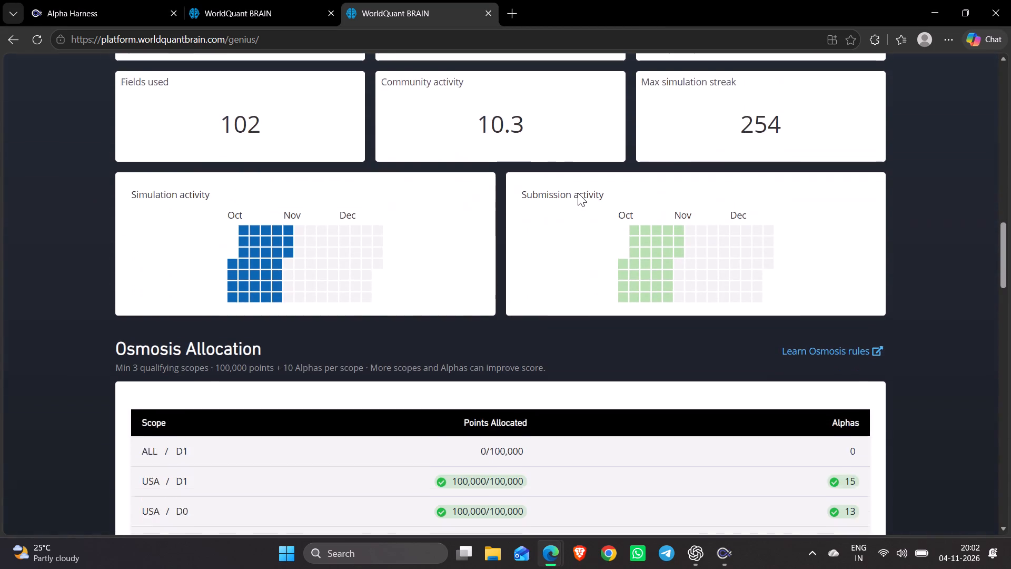
pyautogui.scroll(-1, 578, 193)
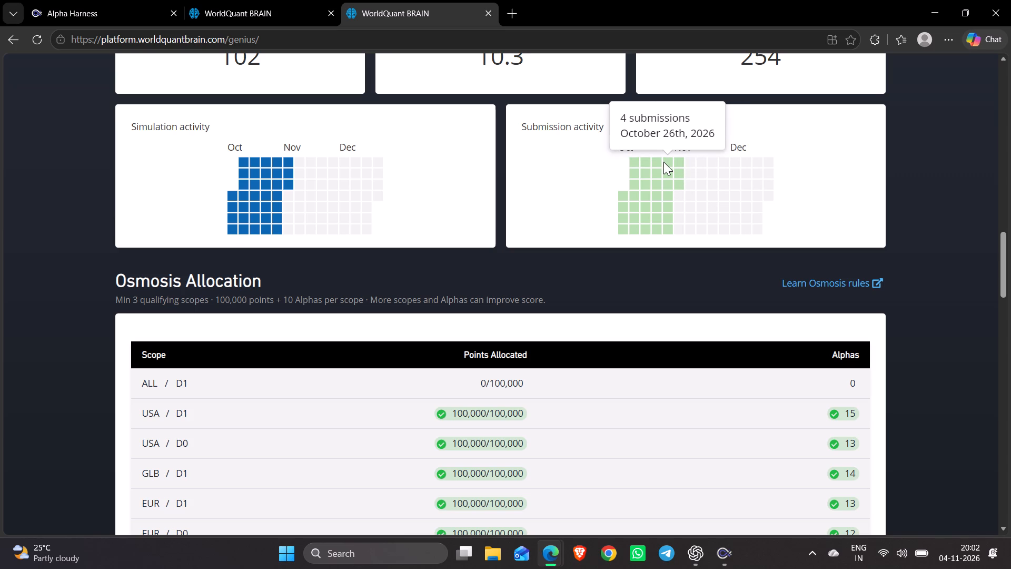
pyautogui.scroll(4, 663, 162)
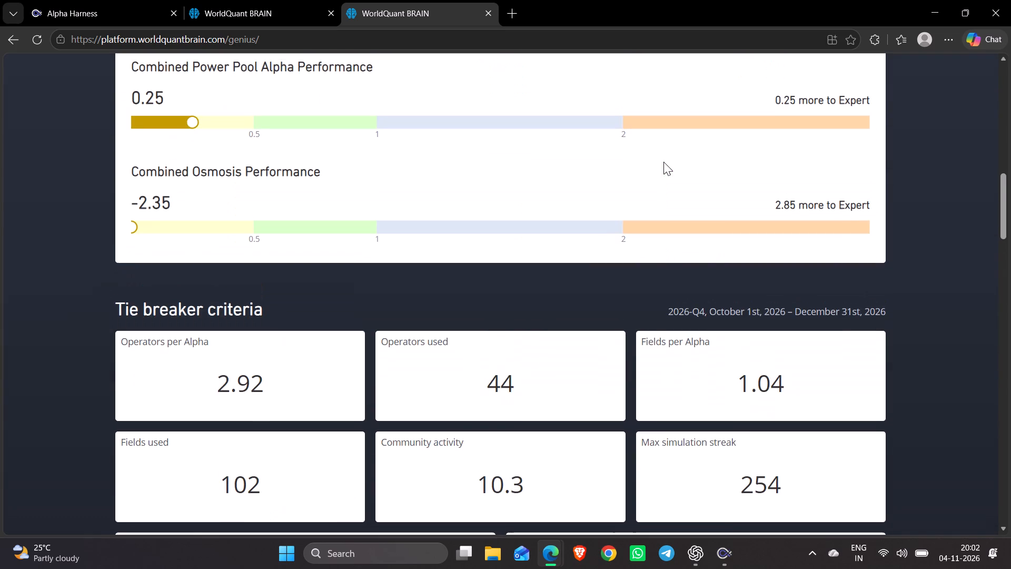
pyautogui.scroll(10, 663, 162)
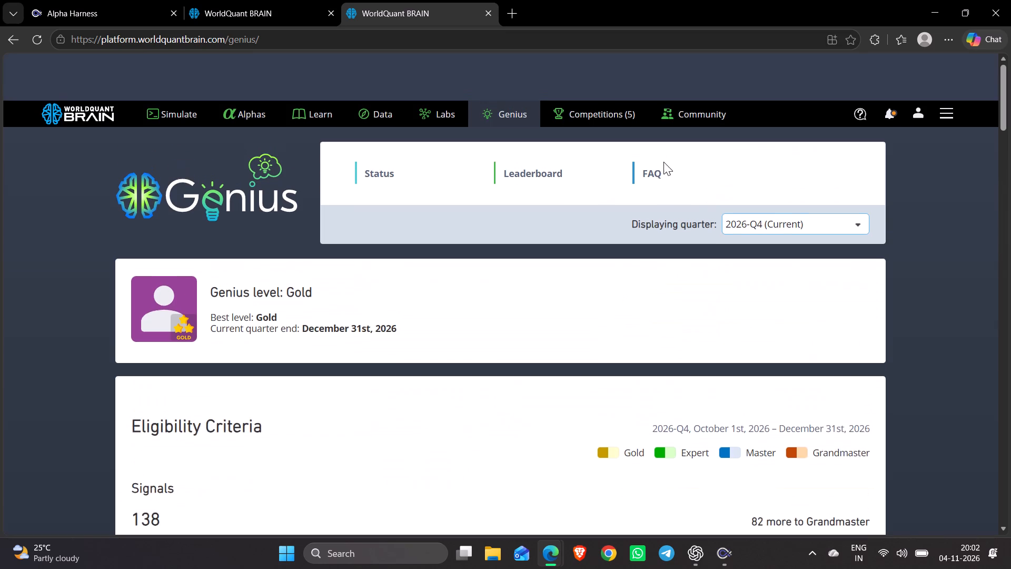
pyautogui.click(276, 6)
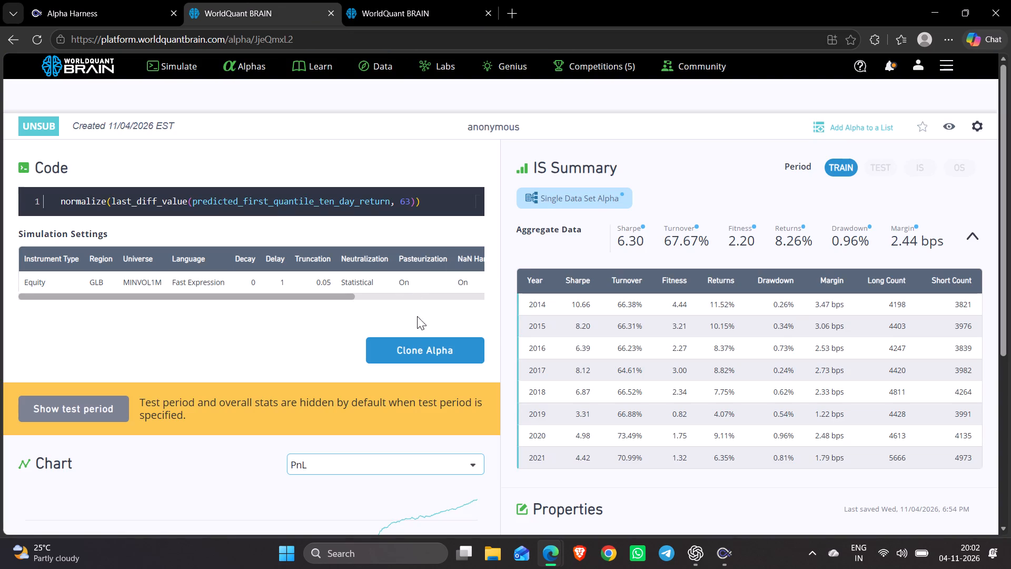
pyautogui.scroll(1, 414, 321)
pyautogui.click(411, 335)
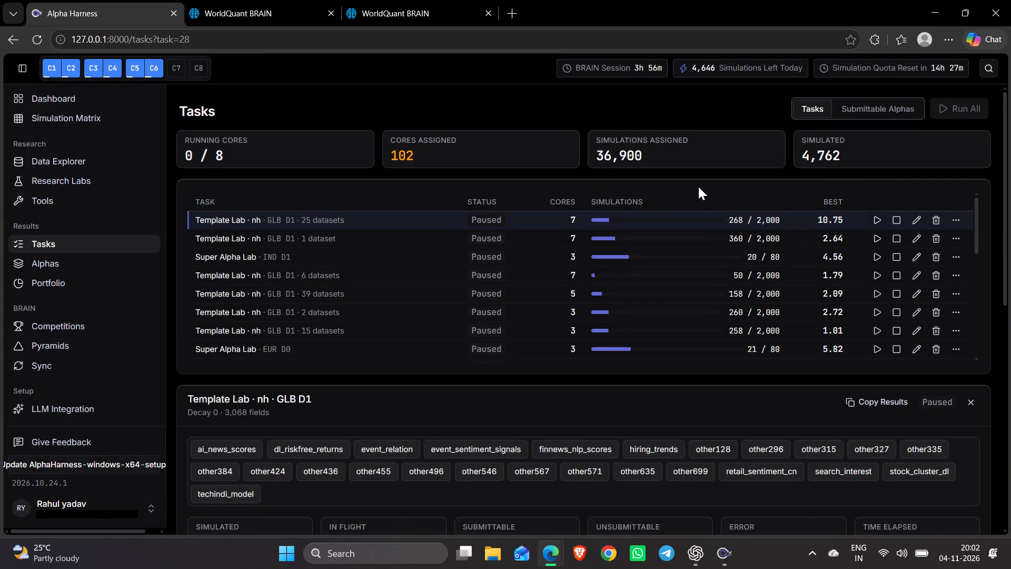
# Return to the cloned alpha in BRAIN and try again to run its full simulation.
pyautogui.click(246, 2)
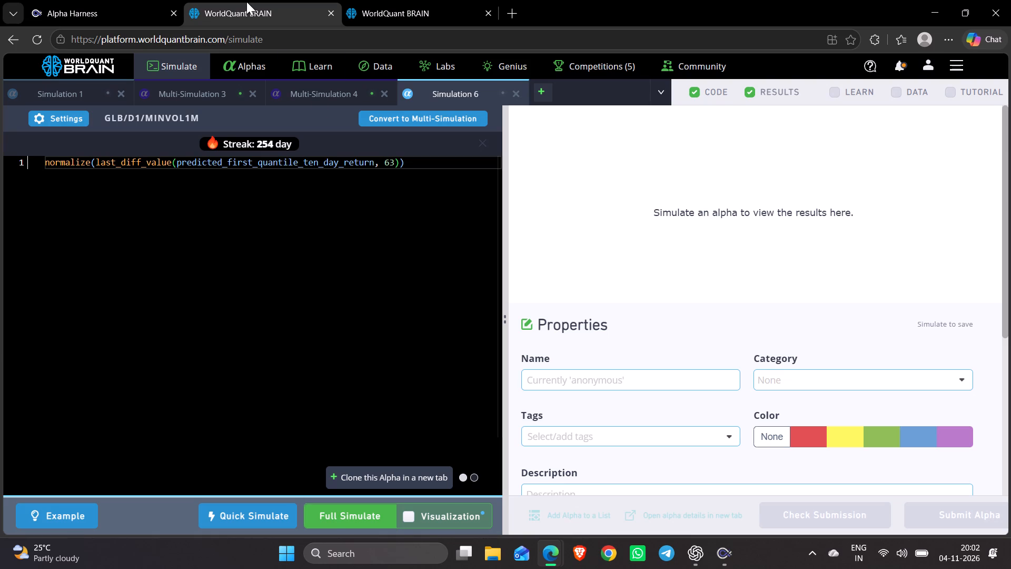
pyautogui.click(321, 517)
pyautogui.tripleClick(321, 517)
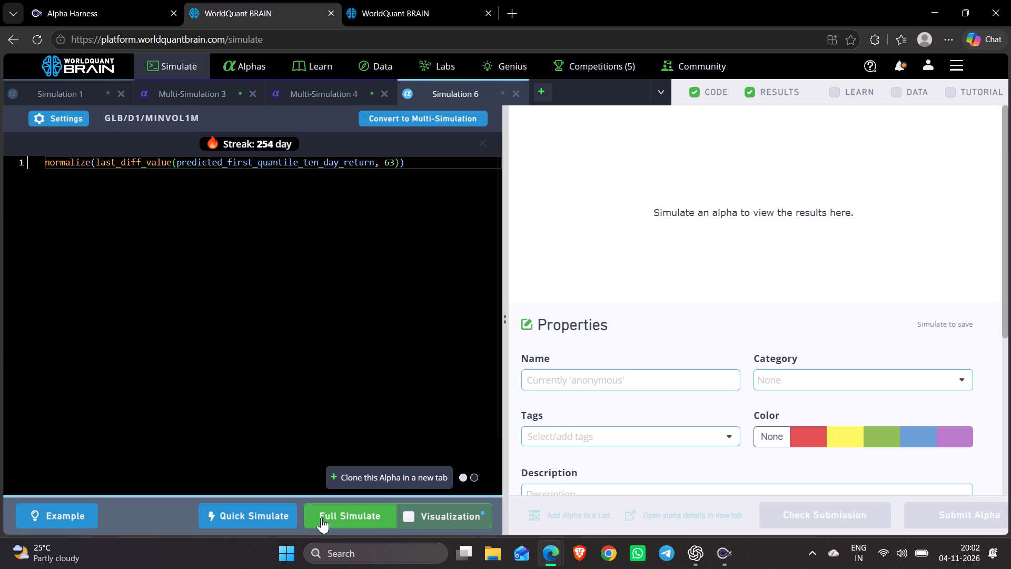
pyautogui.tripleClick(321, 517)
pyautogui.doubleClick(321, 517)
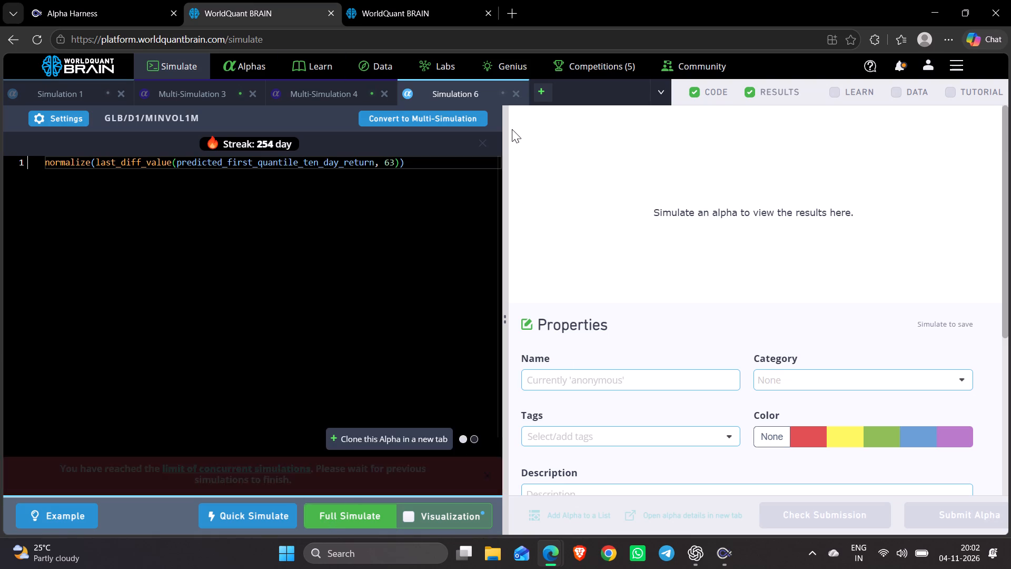
# Create a new Super Simulation in BRAIN and check its settings.
pyautogui.click(547, 89)
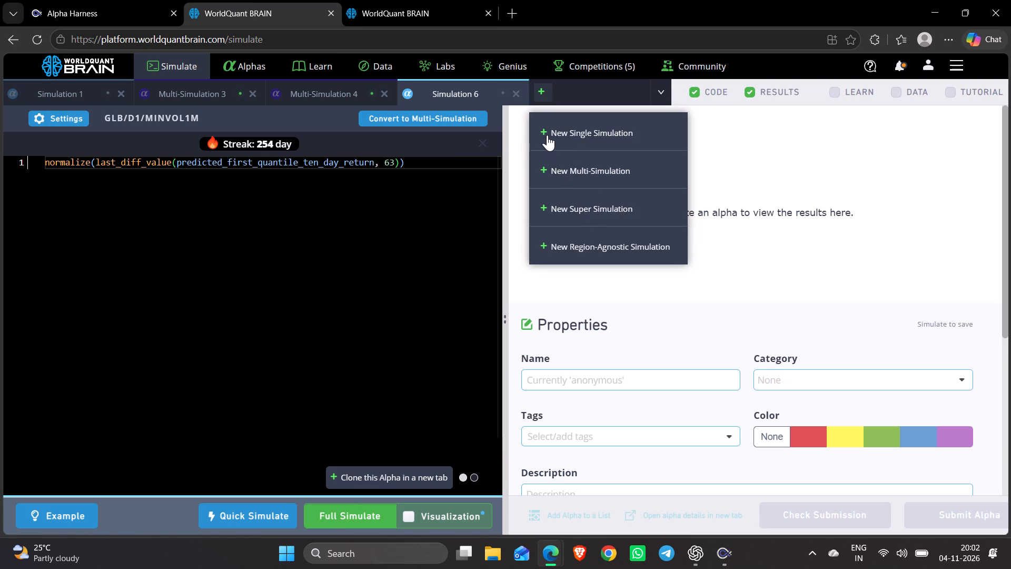
pyautogui.click(582, 212)
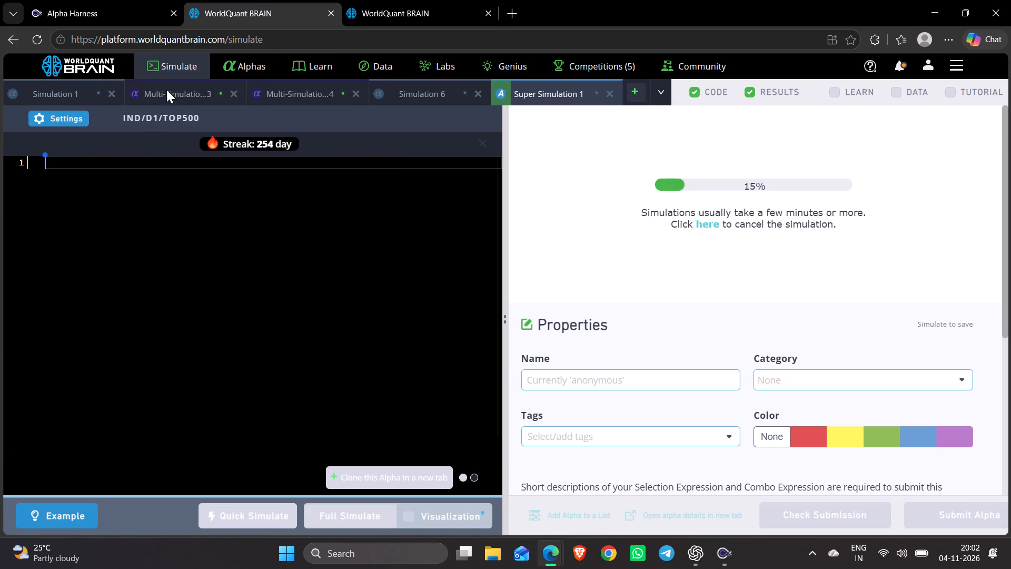
pyautogui.click(62, 123)
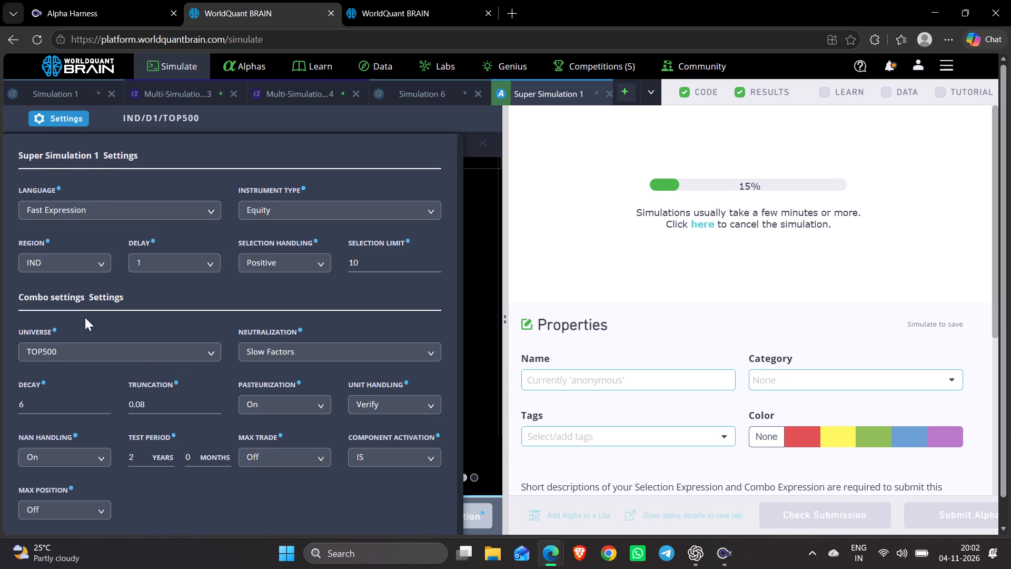
pyautogui.click(480, 240)
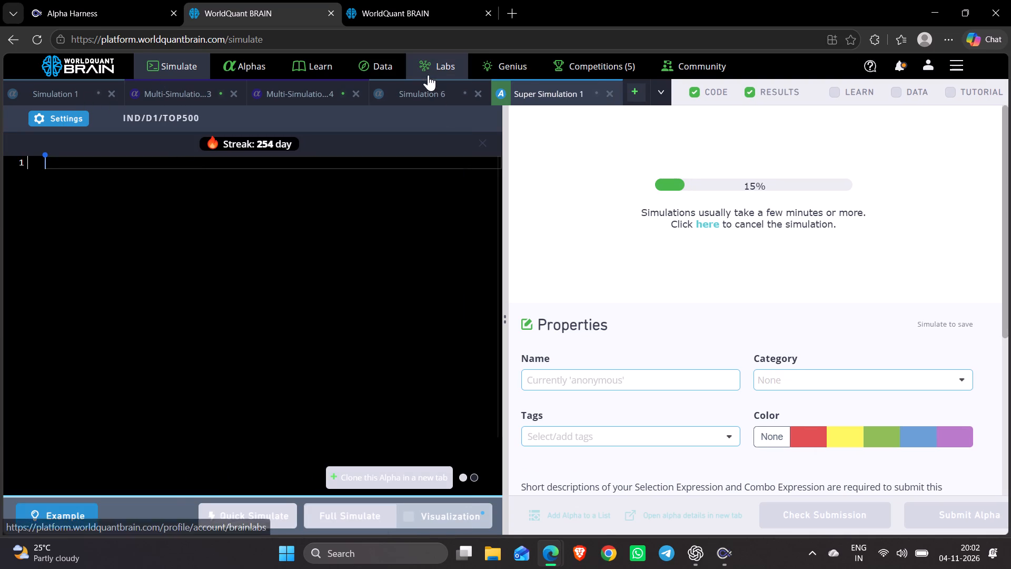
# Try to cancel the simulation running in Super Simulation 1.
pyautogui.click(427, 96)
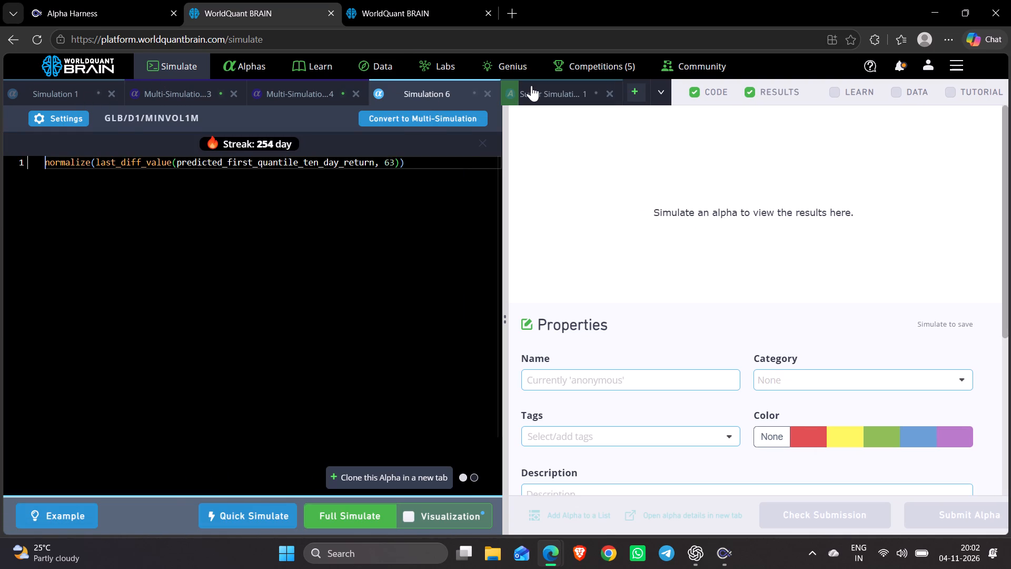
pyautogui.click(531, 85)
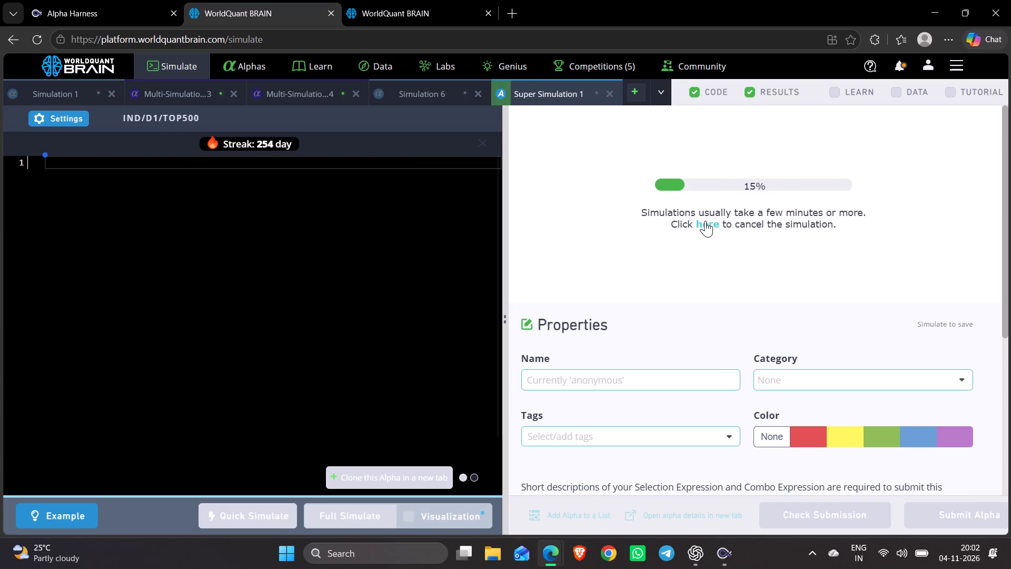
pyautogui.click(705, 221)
# Enter l in the expression editor of Super Simulation 1 and clone it into a new simulation tab.
pyautogui.press('k')
pyautogui.doubleClick(274, 286)
pyautogui.press('l')
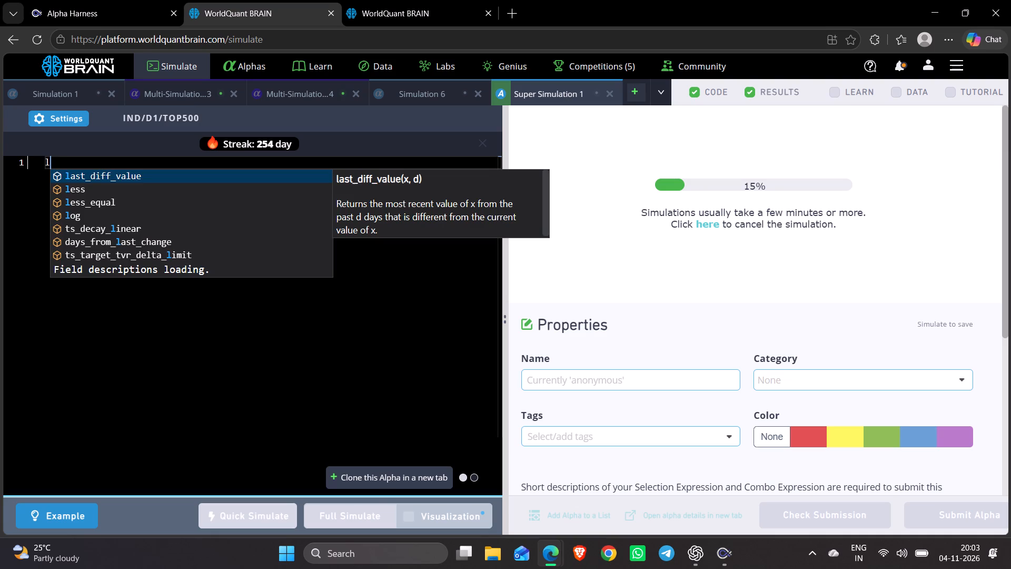
pyautogui.click(369, 482)
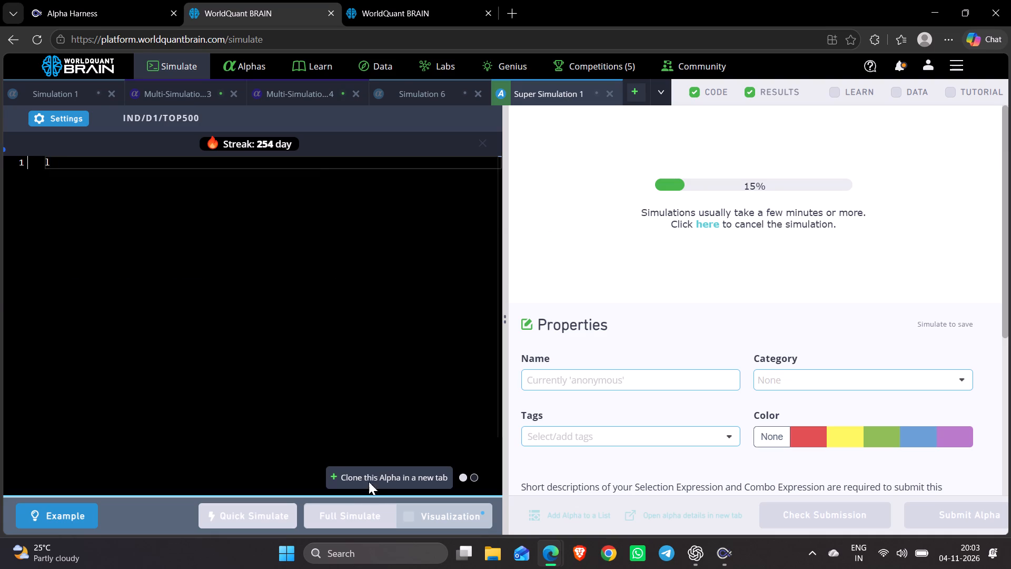
# Try again to cancel the running simulation in Super Simulation 1, and close that simulation.
pyautogui.click(470, 92)
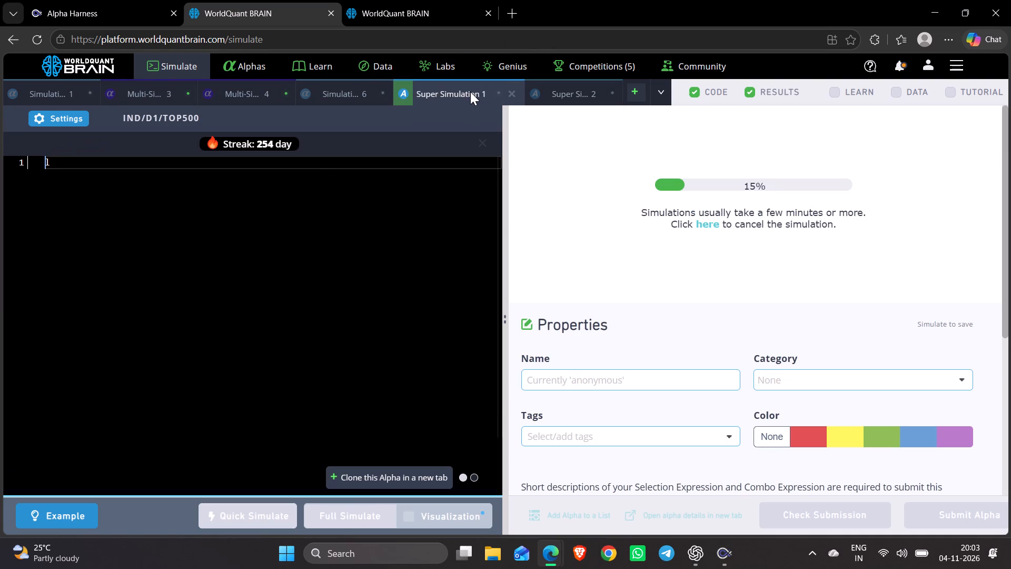
pyautogui.tripleClick(712, 222)
pyautogui.click(712, 222)
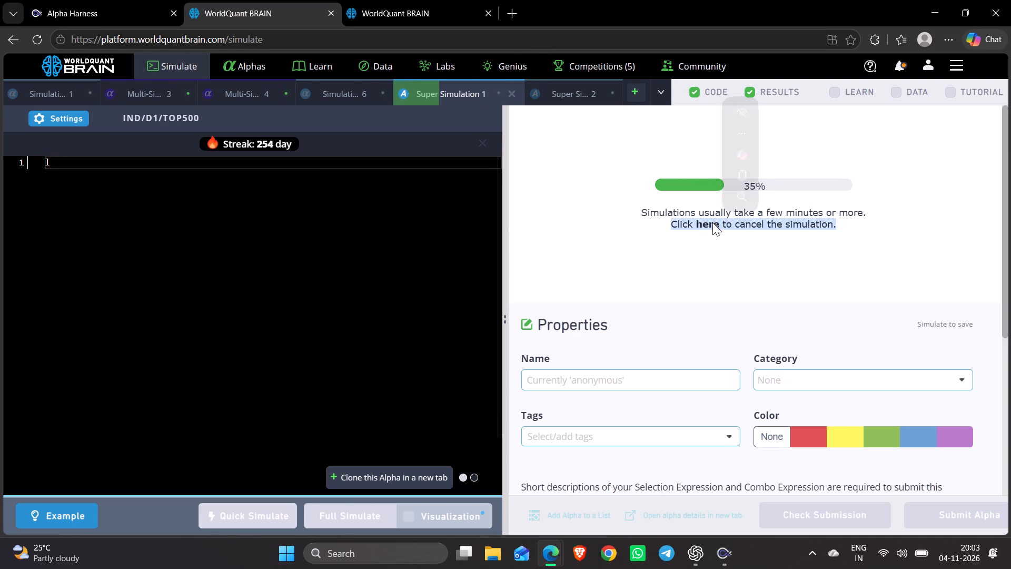
pyautogui.click(516, 92)
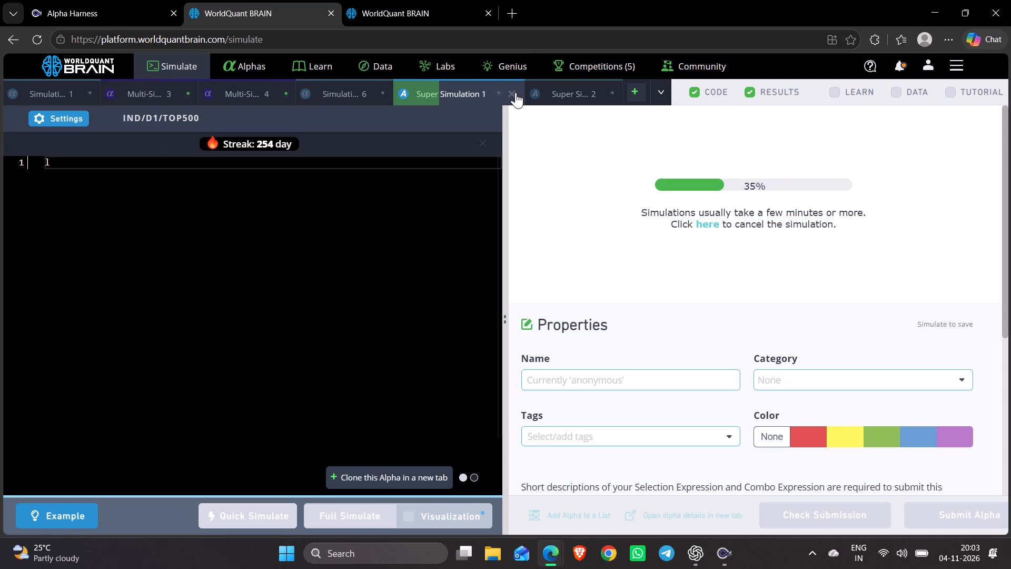
# Set the region of Super Simulation 2 to JPN in its settings.
pyautogui.click(533, 93)
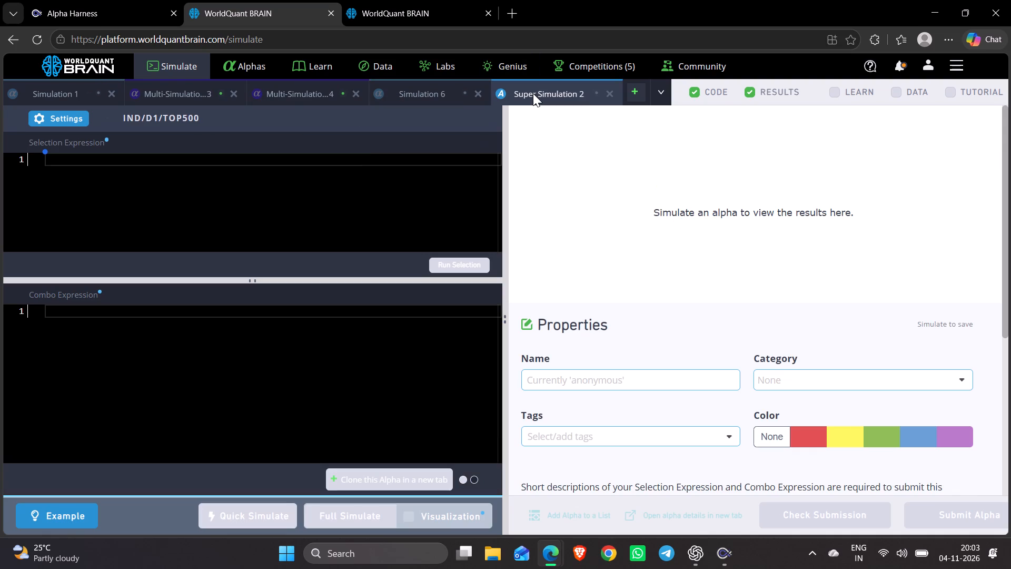
pyautogui.click(244, 183)
pyautogui.click(52, 123)
pyautogui.click(97, 264)
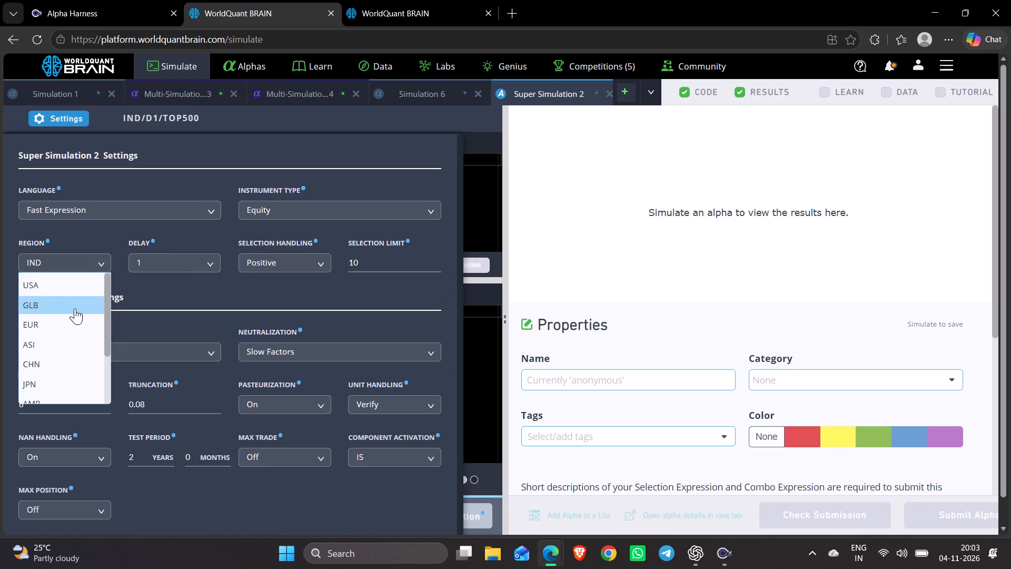
pyautogui.scroll(-2, 68, 365)
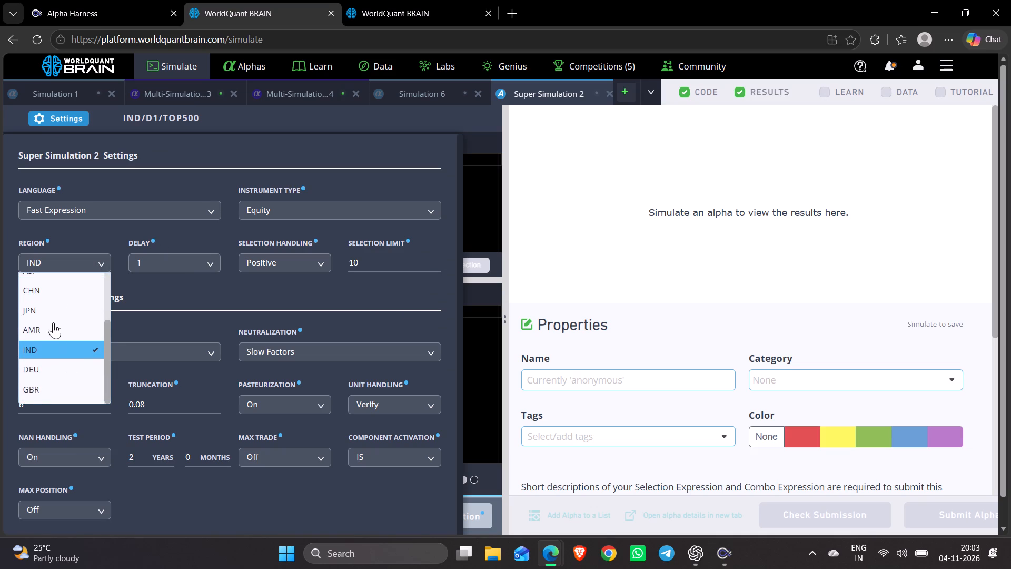
pyautogui.click(51, 311)
# Raise the selection limit of Super Simulation 2 to 17.
pyautogui.click(365, 262)
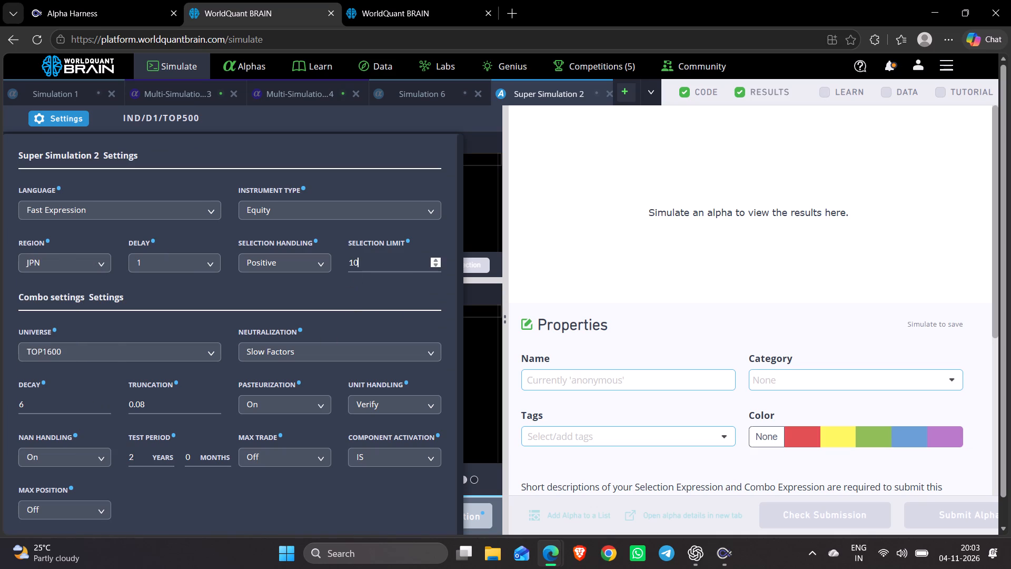
pyautogui.press('Up')
pyautogui.press('Up')
pyautogui.press('Up')
pyautogui.press('Up')
pyautogui.press('Up')
pyautogui.press('Up')
pyautogui.press('Up')
pyautogui.click(365, 262)
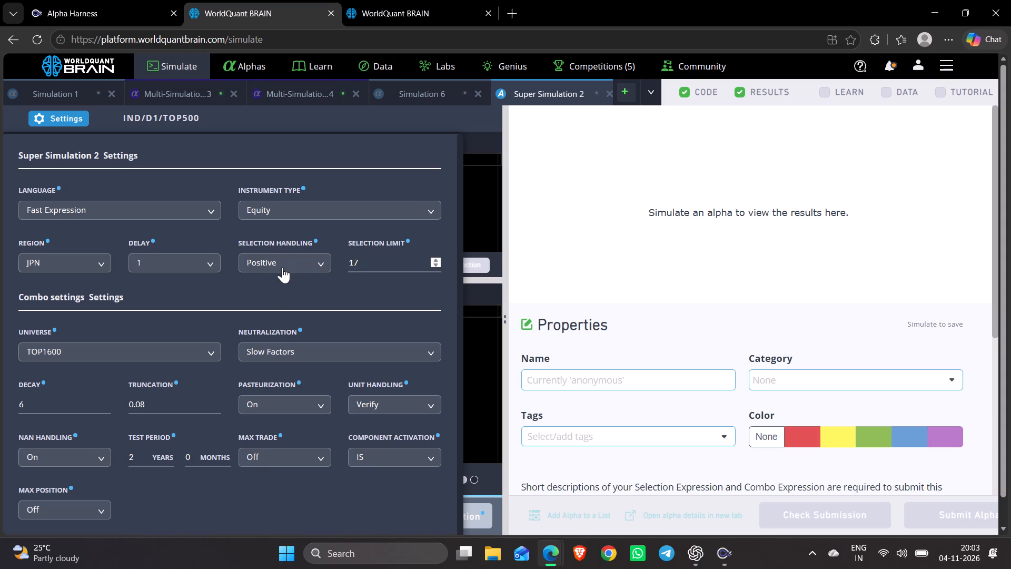
# Set the selection handling of Super Simulation 2 to Non-Zero.
pyautogui.click(282, 267)
pyautogui.click(284, 299)
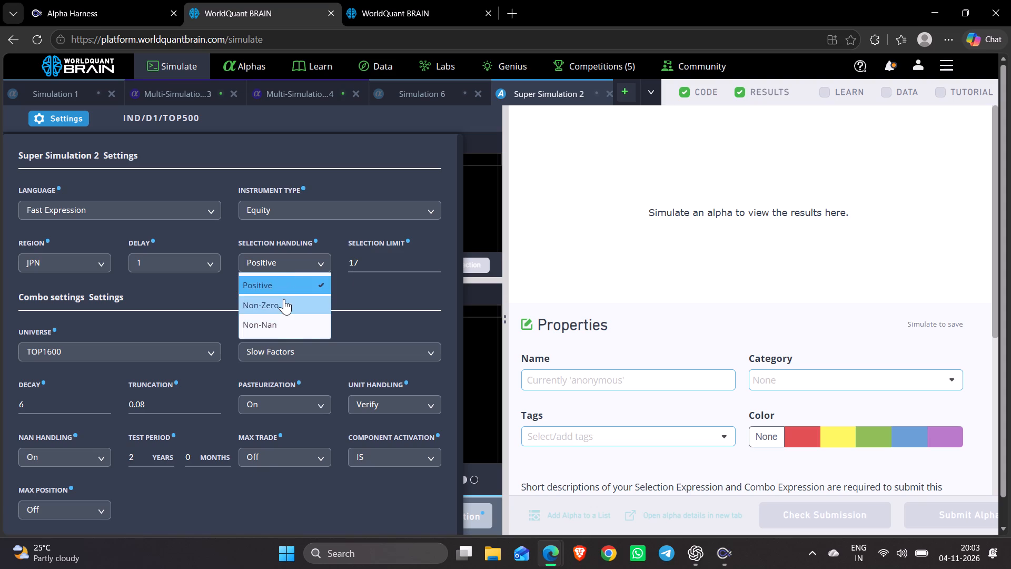
# Set the combo settings of Super Simulation 2 to decay 0 and truncation 0.0001.
pyautogui.click(73, 400)
pyautogui.scroll(-15, 73, 400)
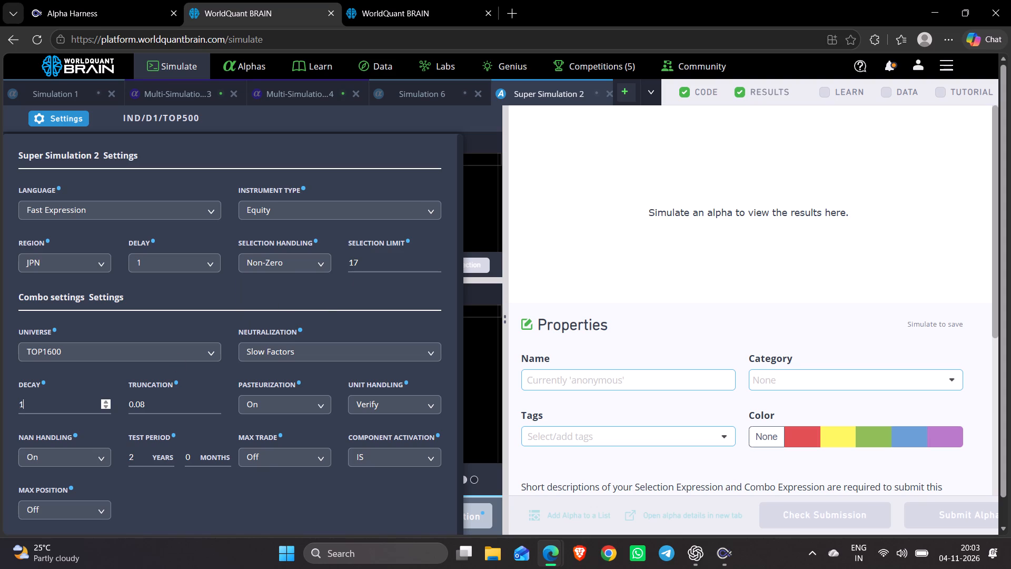
pyautogui.click(163, 400)
pyautogui.press('BackSpace')
pyautogui.press('Right')
pyautogui.write('001')
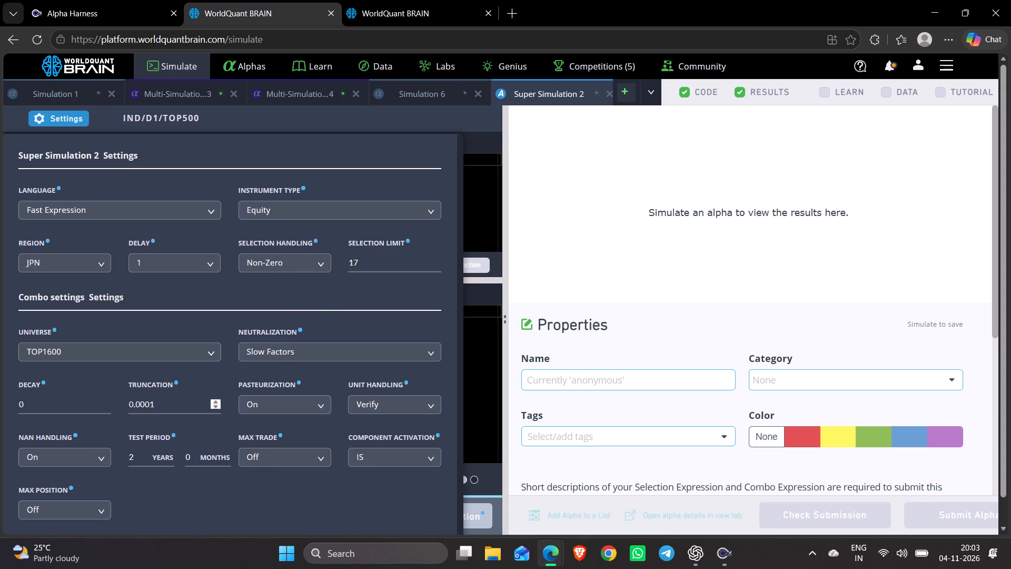
# Set the combo neutralization to Statistical and apply the Super Simulation 2 settings.
pyautogui.click(262, 359)
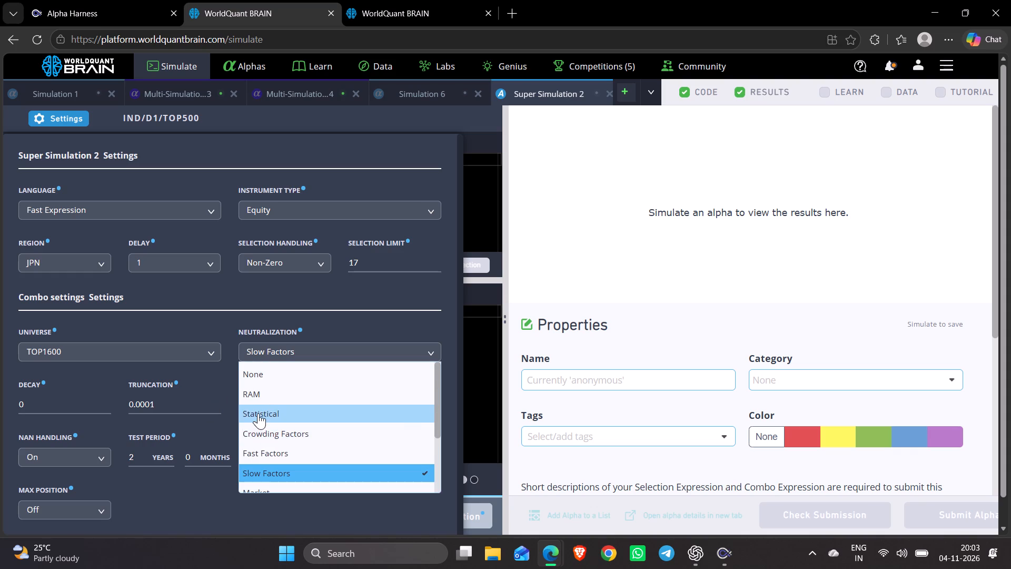
pyautogui.click(258, 413)
pyautogui.click(291, 485)
pyautogui.scroll(-4, 291, 485)
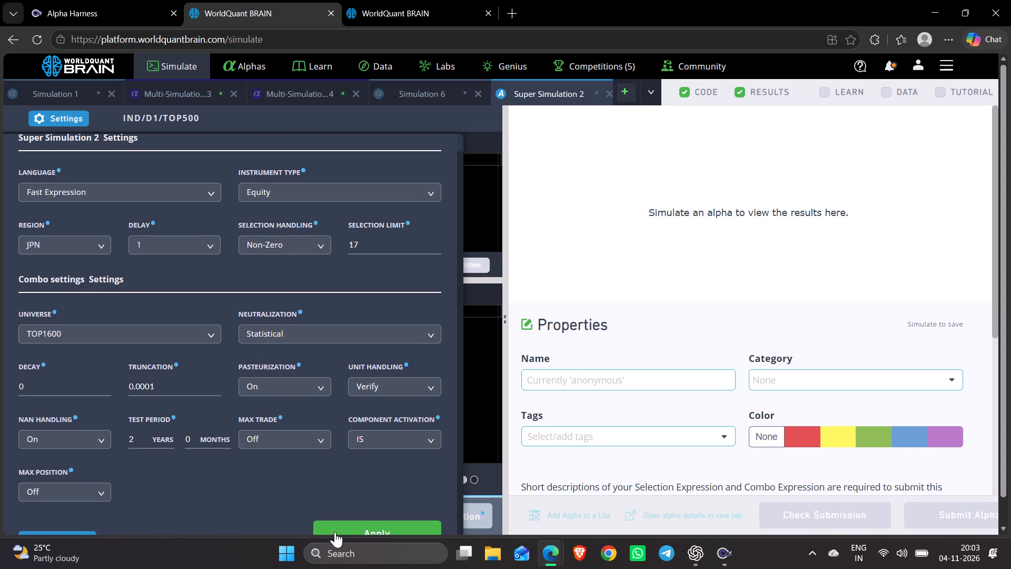
pyautogui.click(336, 526)
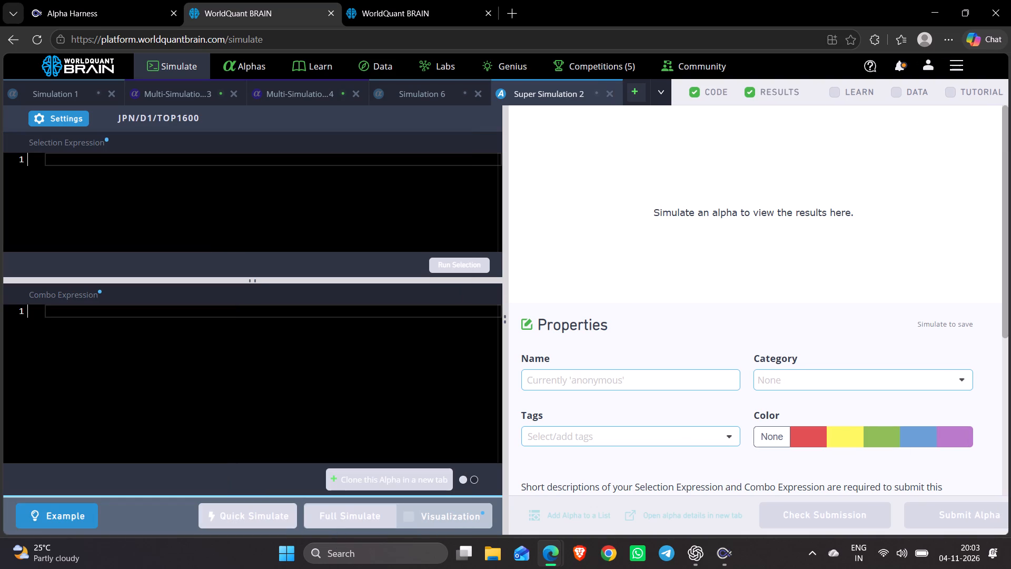
# Enter universe_size(universe) as the selection expression of Super Simulation 2.
pyautogui.click(185, 194)
pyautogui.press('u')
pyautogui.press('Return')
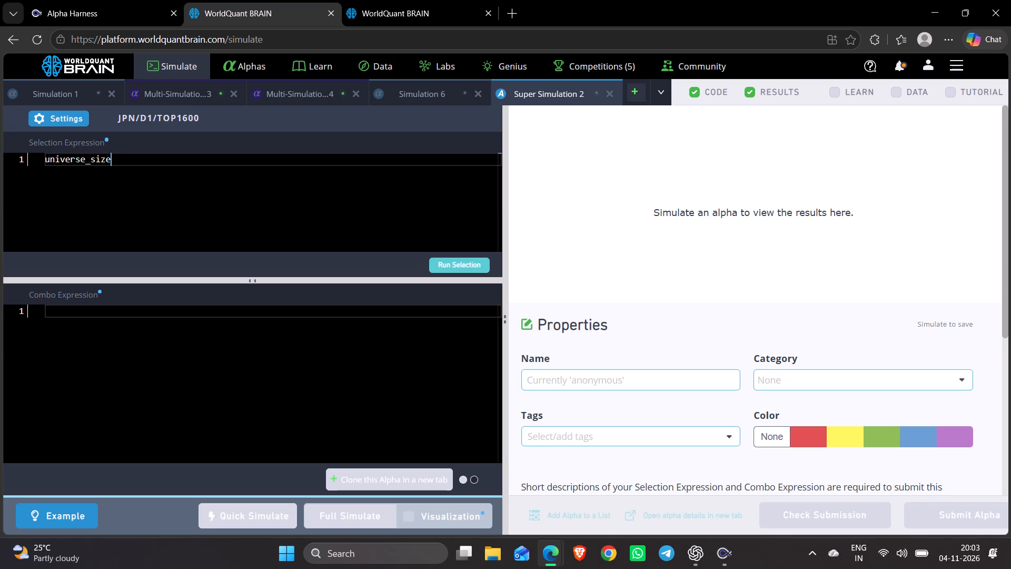
pyautogui.hotkey('shift', '(')
pyautogui.write('un')
pyautogui.press('Return')
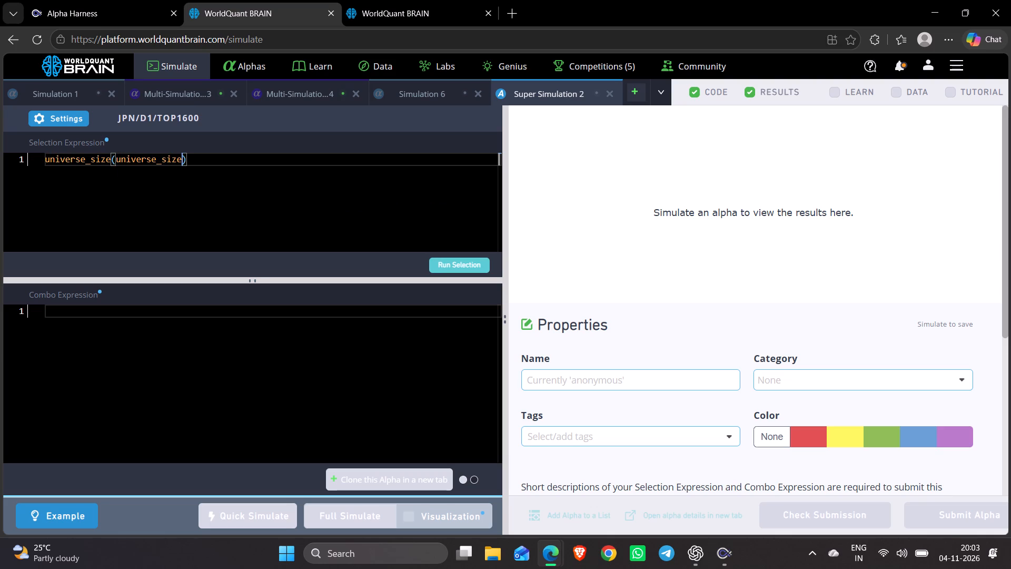
pyautogui.press('BackSpace')
pyautogui.press('BackSpace')
pyautogui.press('BackSpace')
pyautogui.press('BackSpace')
pyautogui.press('BackSpace')
# Wrap the selection expression in a rank function so it reads rank(universe_size(universe)).
pyautogui.tripleClick(128, 167)
pyautogui.click(128, 167)
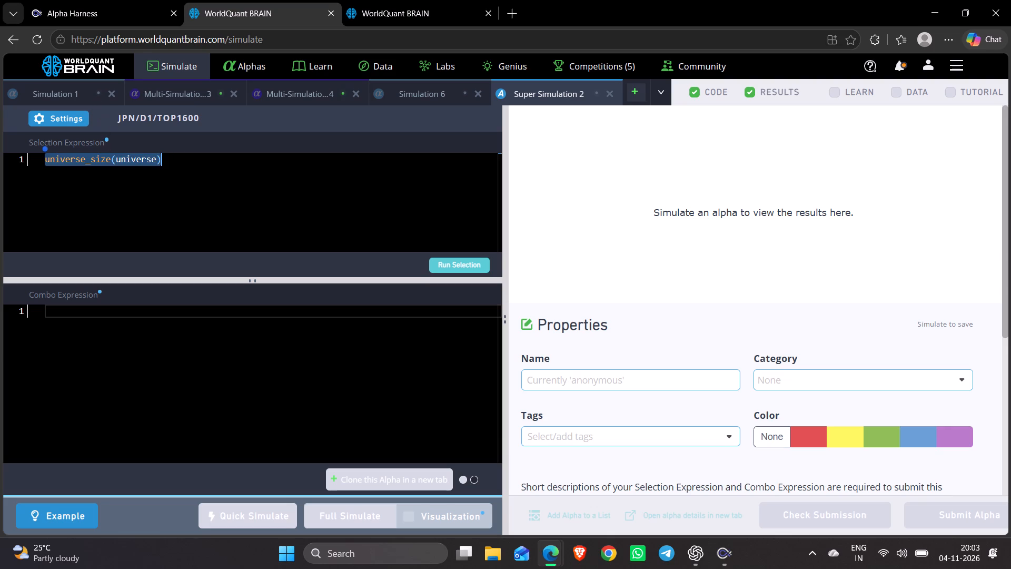
pyautogui.hotkey('shift', '(')
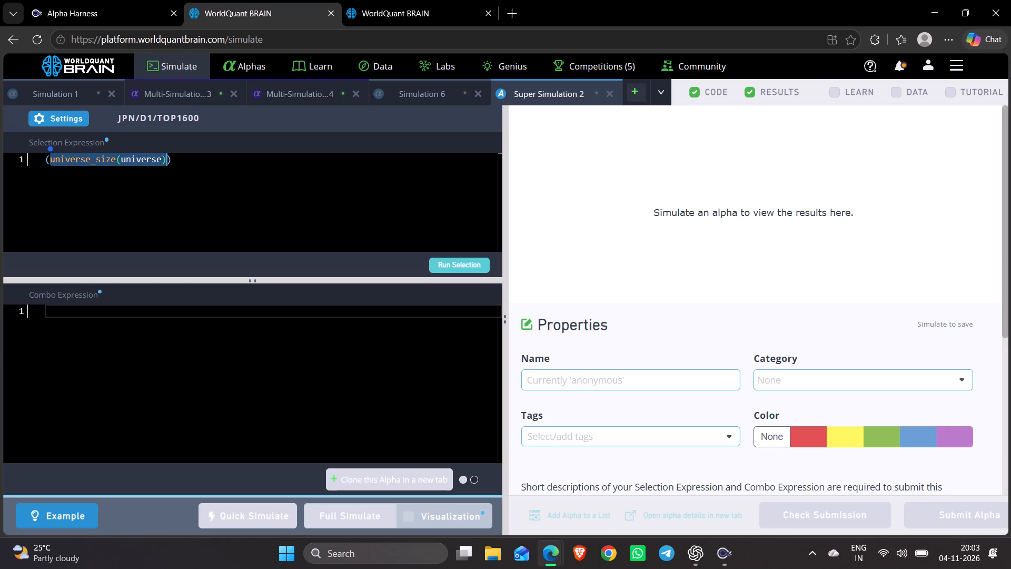
pyautogui.press('Left')
pyautogui.press('Left')
pyautogui.press('Left')
pyautogui.write('raml')
pyautogui.press('BackSpace')
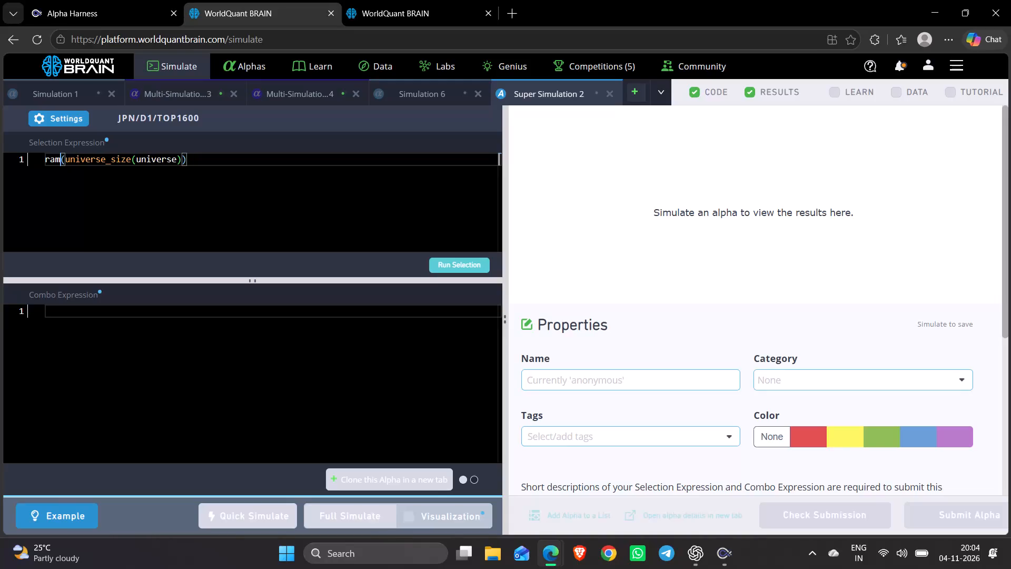
pyautogui.press('BackSpace')
pyautogui.write('nk')
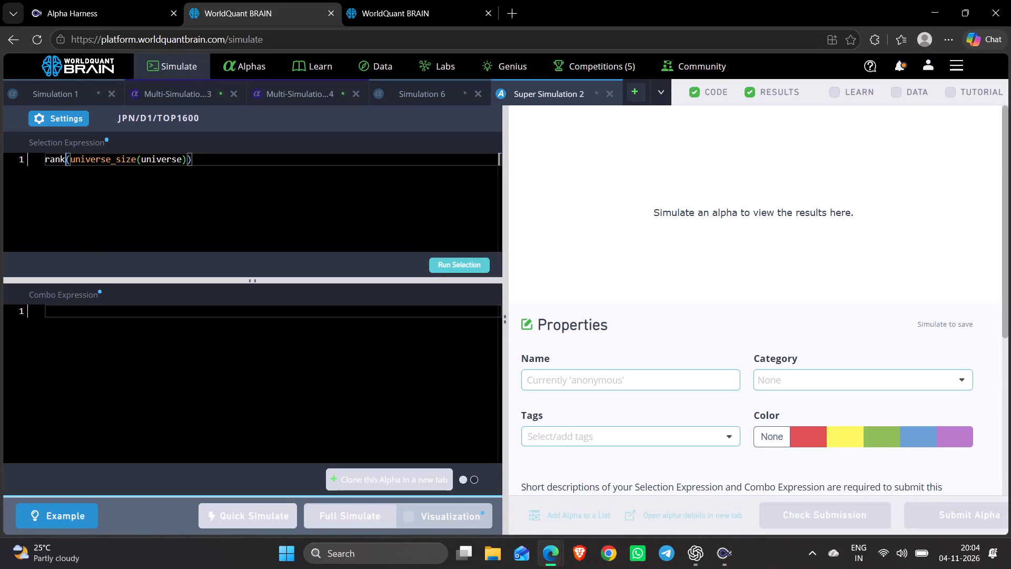
# Append +universe_size() to the end of the selection expression, leaving its argument empty.
pyautogui.click(217, 196)
pyautogui.press('+')
pyautogui.press('u')
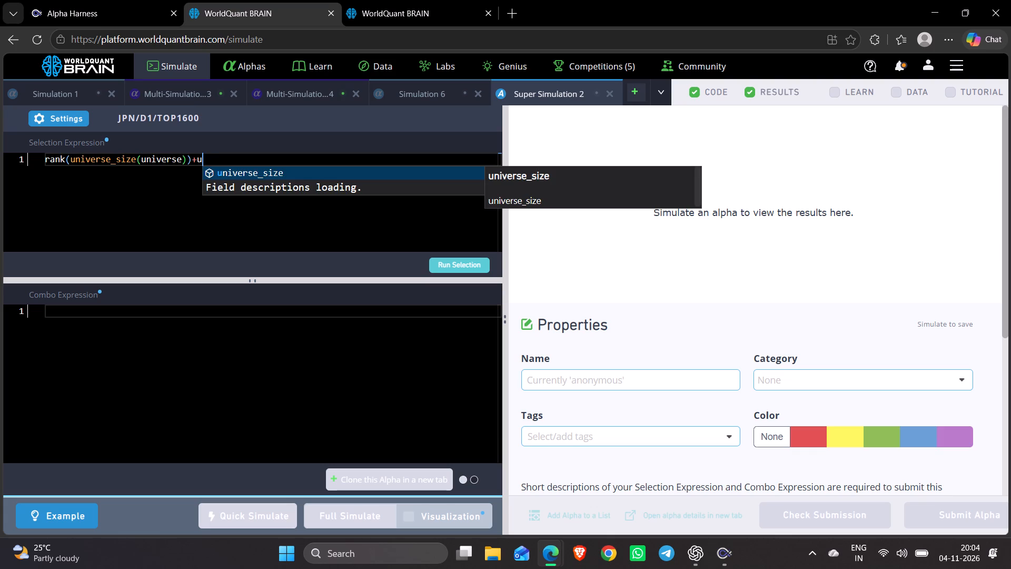
pyautogui.press('Return')
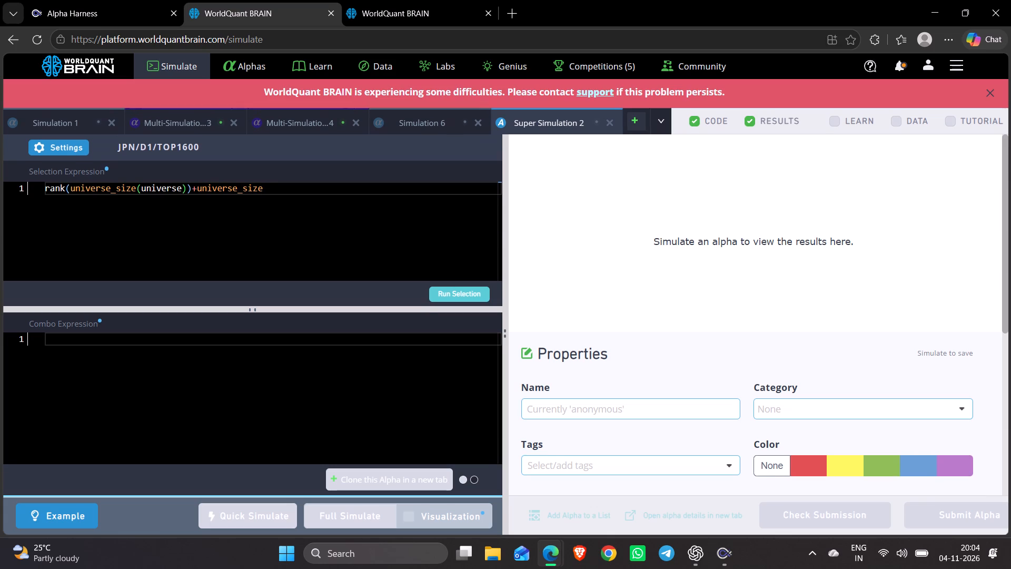
pyautogui.hotkey('shift', '(')
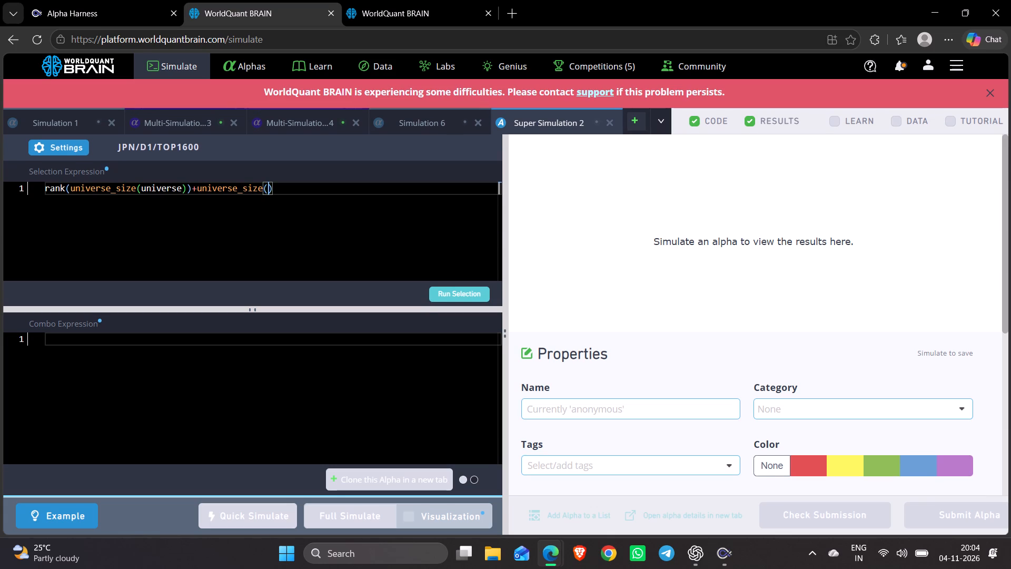
# Dismiss the error banner and reload the simulation page.
pyautogui.hotkey('ctrl', 'r')
pyautogui.press('Return')
pyautogui.click(995, 94)
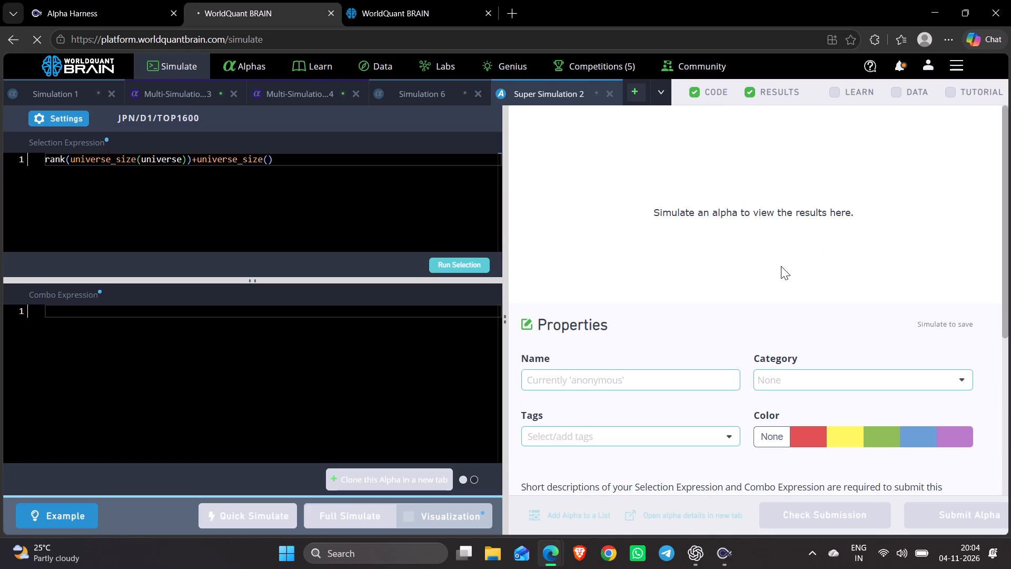
pyautogui.hotkey('ctrl', 'r')
pyautogui.press('Return')
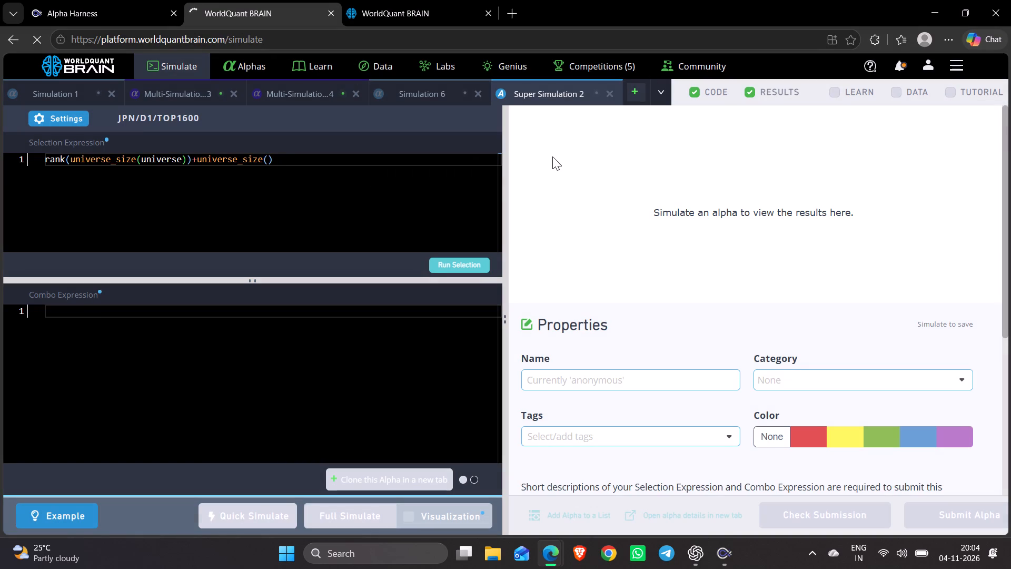
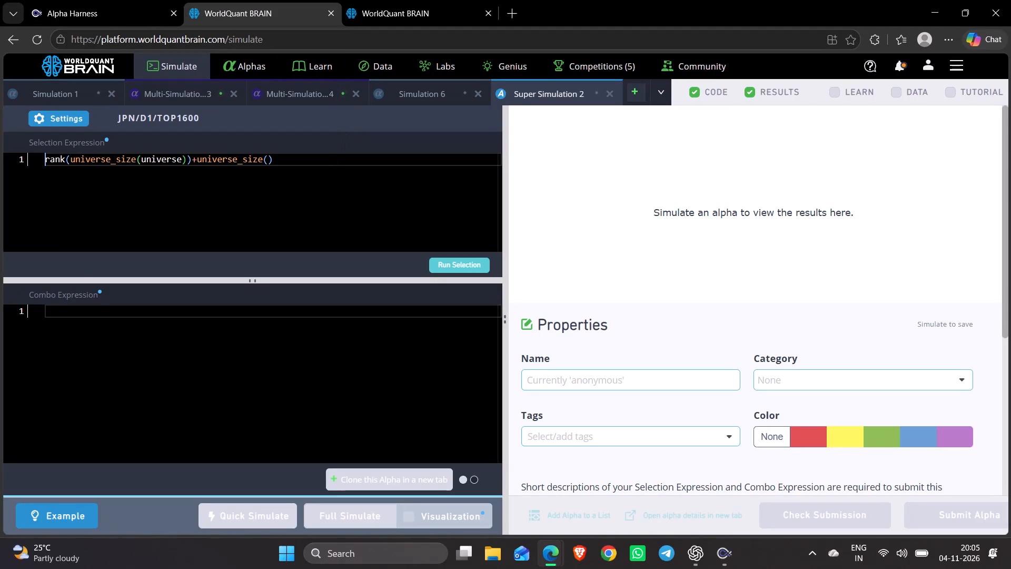
# Delete the second universe_size term so the selection expression of Super Simulation 2 reads rank(universe_size(universe))+.
pyautogui.click(266, 162)
pyautogui.press('u')
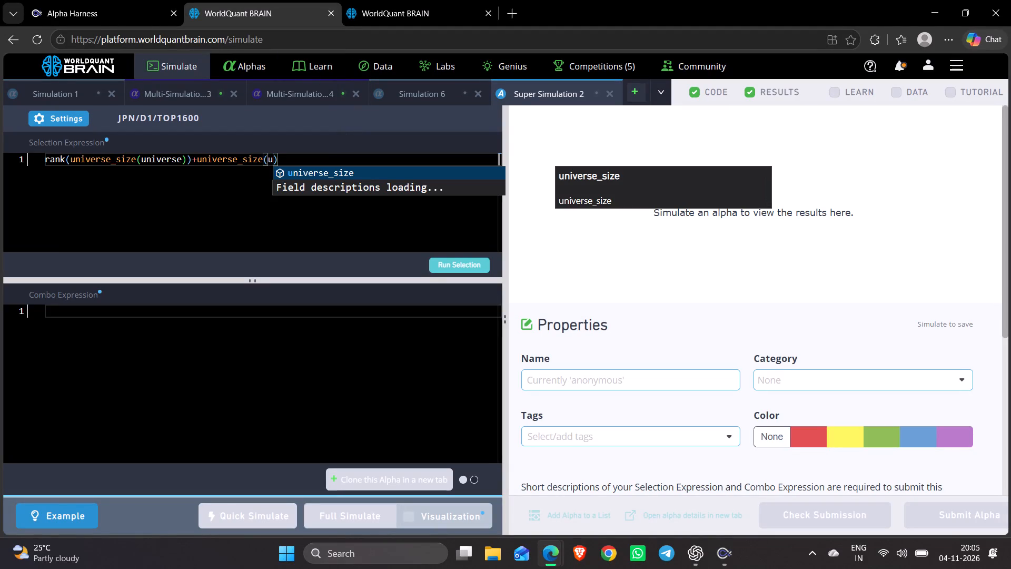
pyautogui.press('Right')
pyautogui.press('BackSpace')
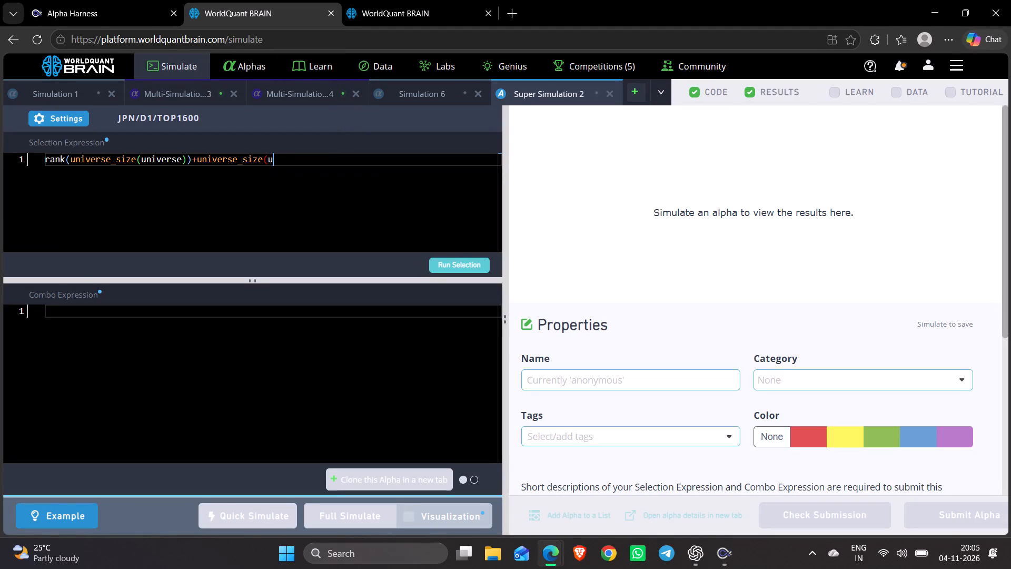
pyautogui.press('BackSpace')
pyautogui.press('BackSpace')
pyautogui.press('BackSpace')
pyautogui.press('BackSpace')
pyautogui.press('BackSpace')
pyautogui.press('BackSpace')
pyautogui.press('BackSpace')
pyautogui.press('BackSpace')
pyautogui.press('BackSpace')
pyautogui.press('BackSpace')
pyautogui.press('BackSpace')
pyautogui.press('BackSpace')
pyautogui.press('BackSpace')
pyautogui.press('BackSpace')
pyautogui.press('BackSpace')
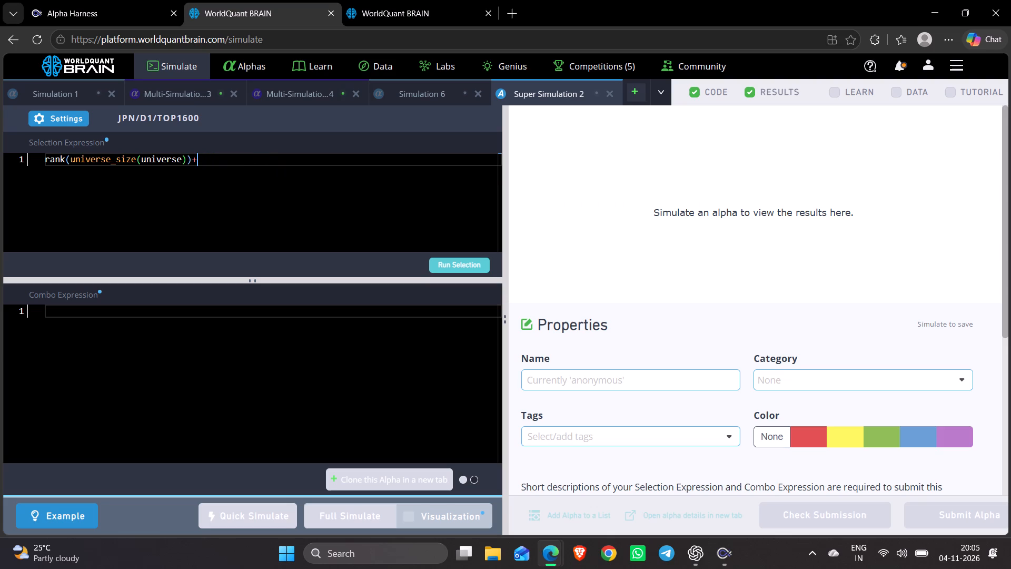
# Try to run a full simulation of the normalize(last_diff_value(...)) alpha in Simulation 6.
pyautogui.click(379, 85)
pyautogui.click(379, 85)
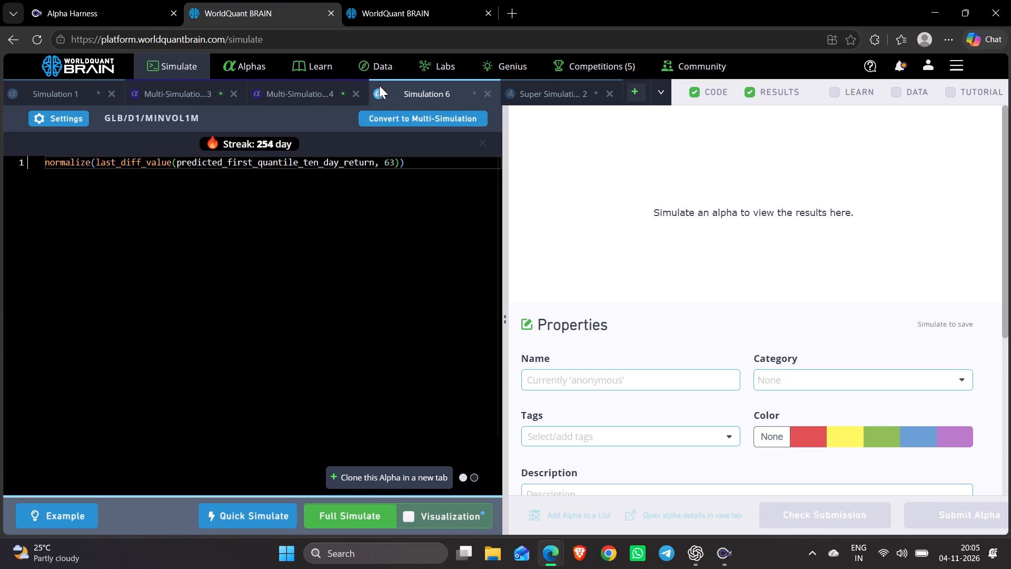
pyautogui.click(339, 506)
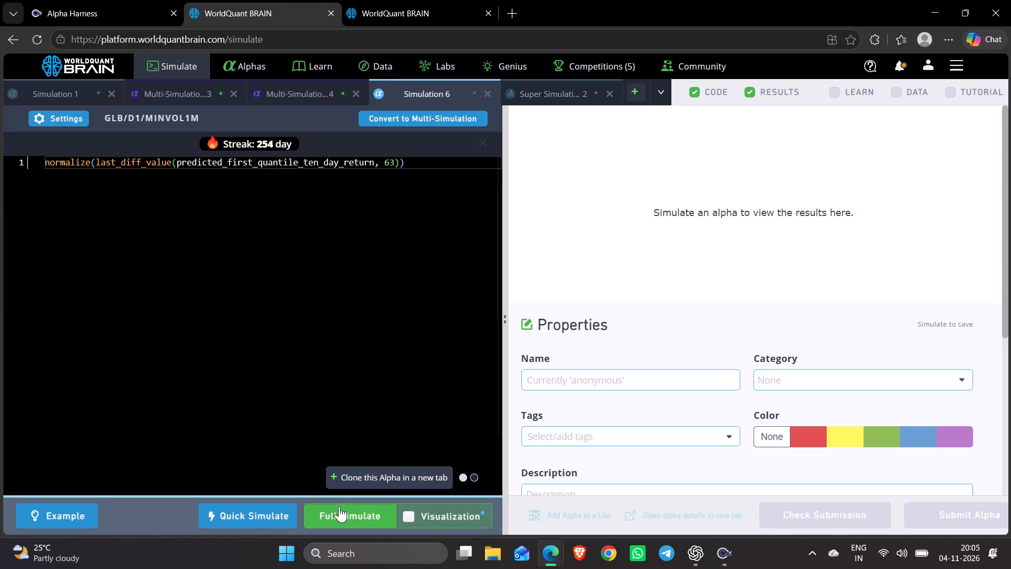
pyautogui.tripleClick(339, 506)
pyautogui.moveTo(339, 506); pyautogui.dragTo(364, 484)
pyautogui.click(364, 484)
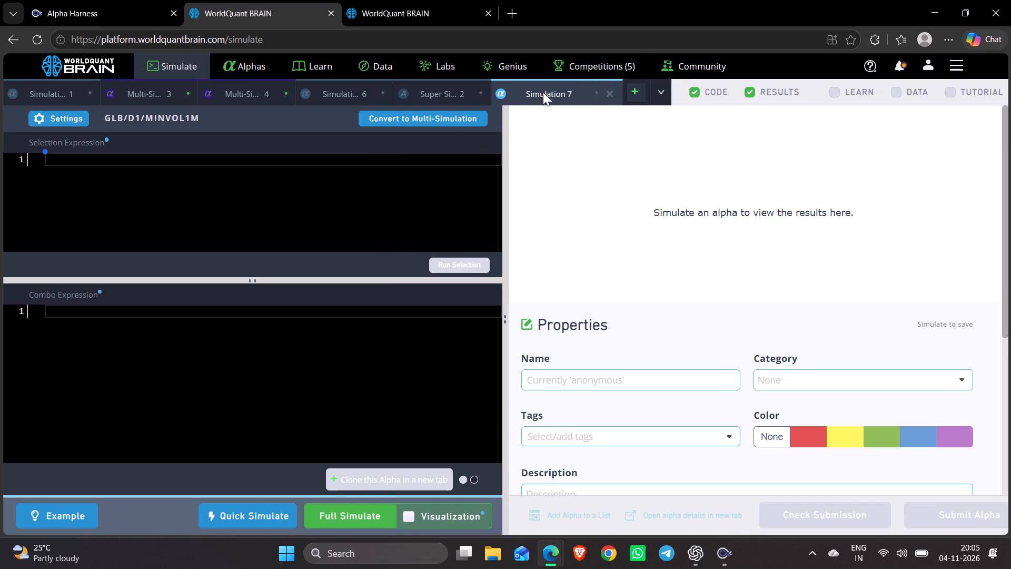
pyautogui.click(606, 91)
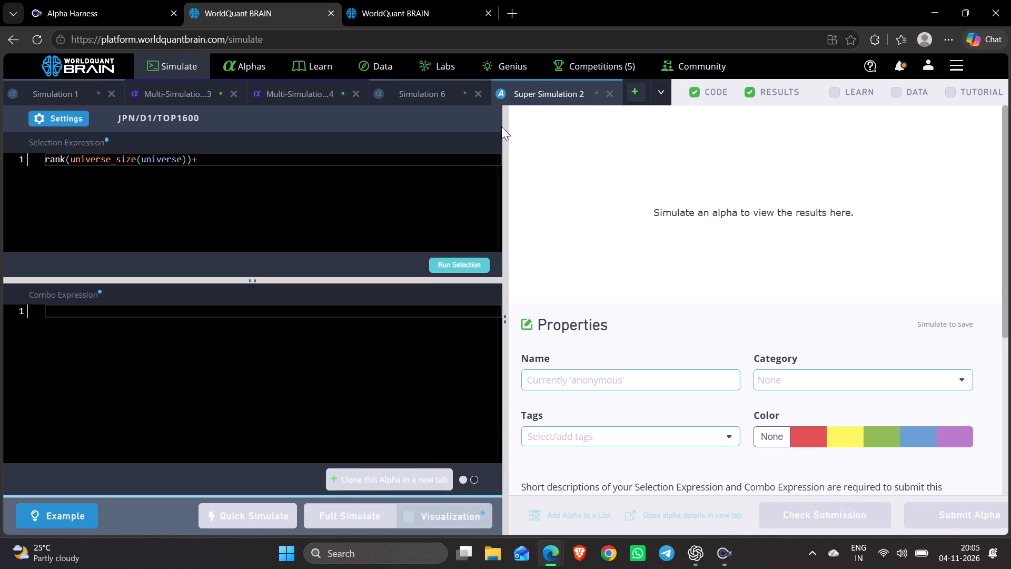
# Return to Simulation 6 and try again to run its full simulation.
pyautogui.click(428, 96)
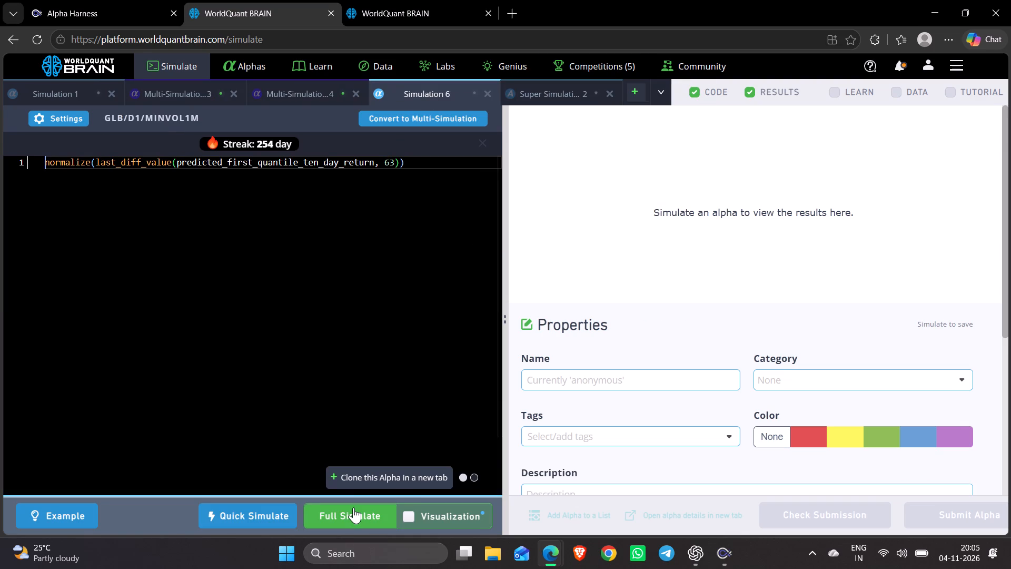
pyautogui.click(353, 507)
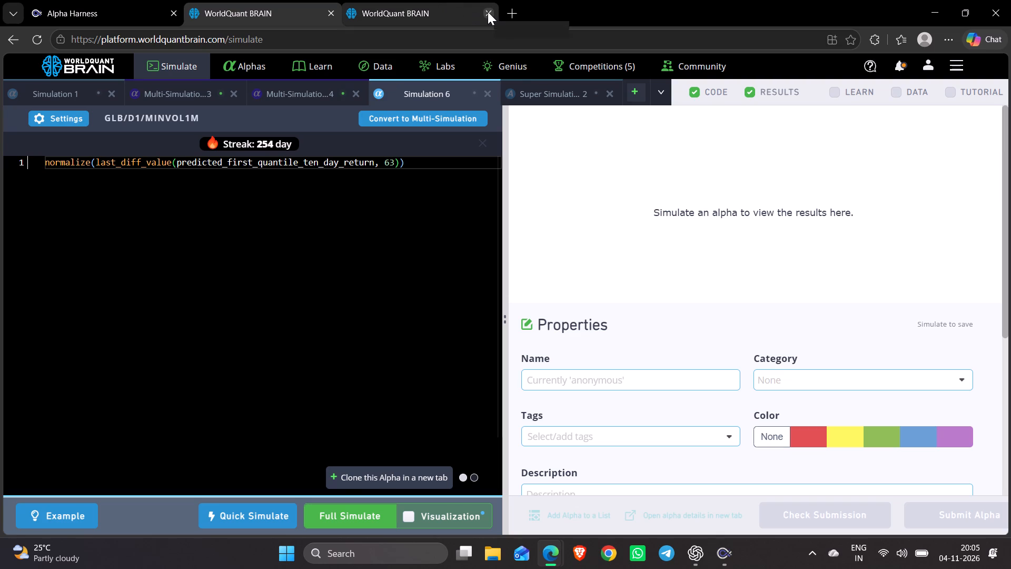
pyautogui.click(494, 14)
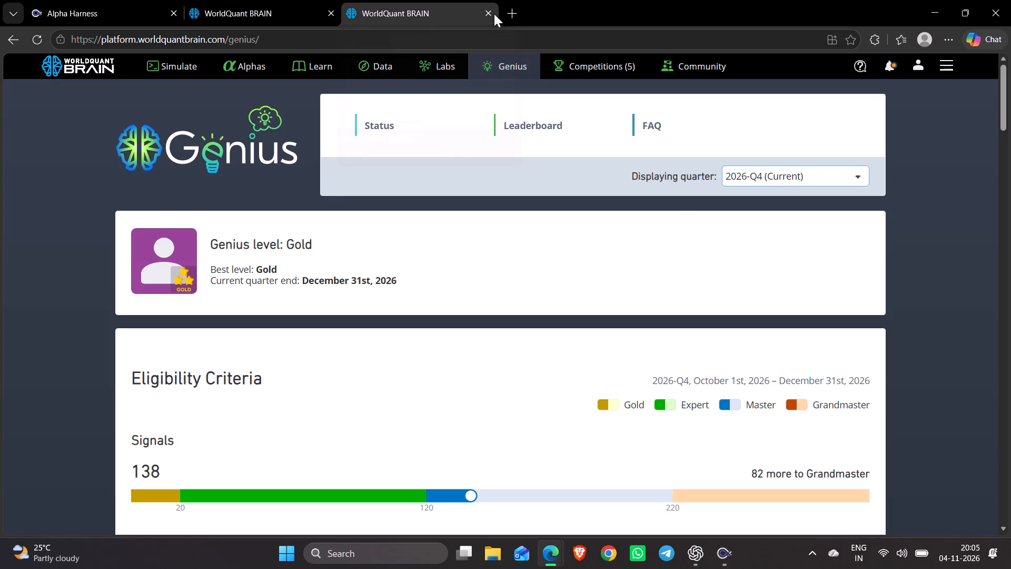
pyautogui.click(490, 13)
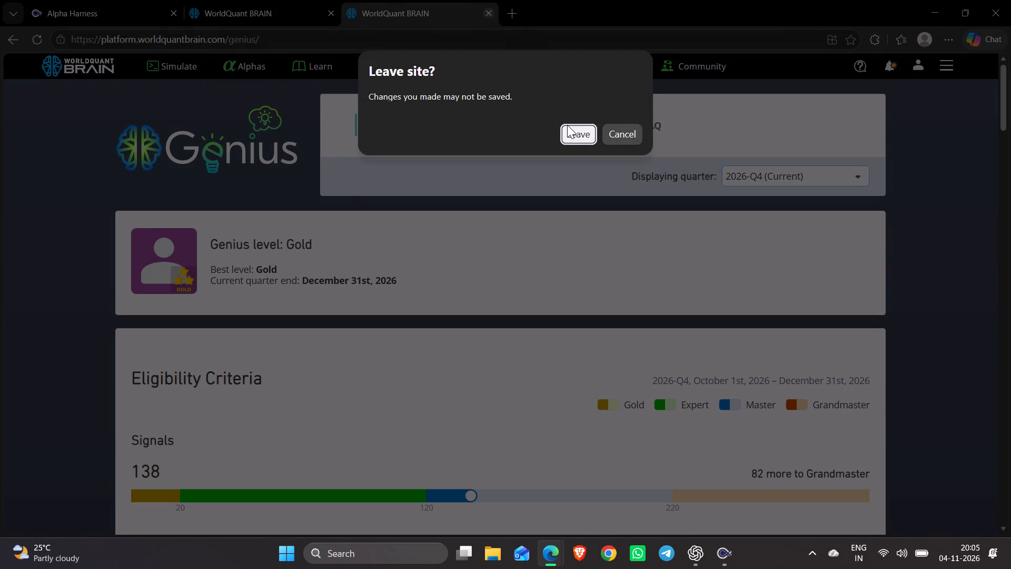
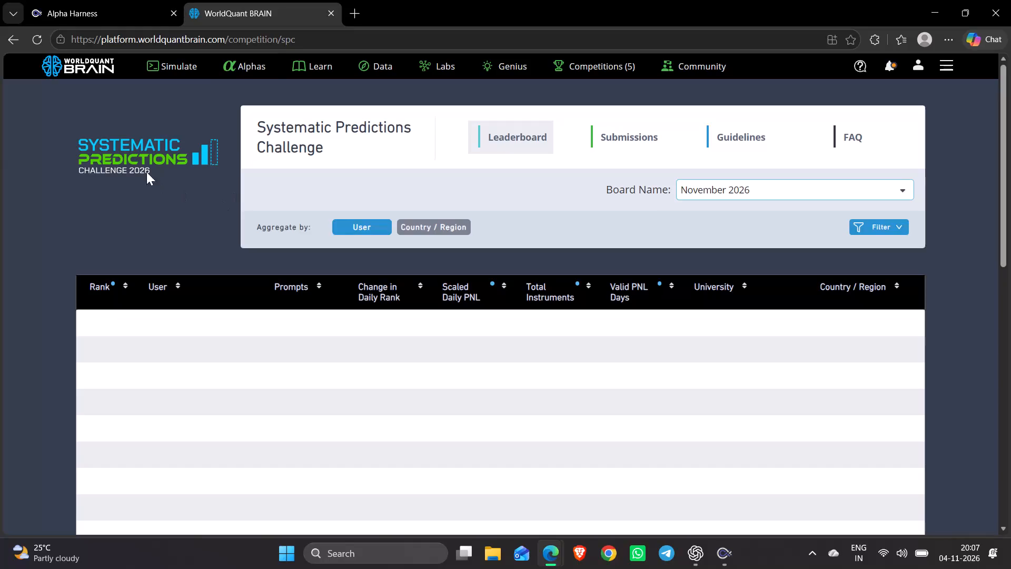
# Open the Simulate page and try to run a full simulation of the normalize(last_diff_value(...)) alpha in Simulation 6.
pyautogui.click(170, 62)
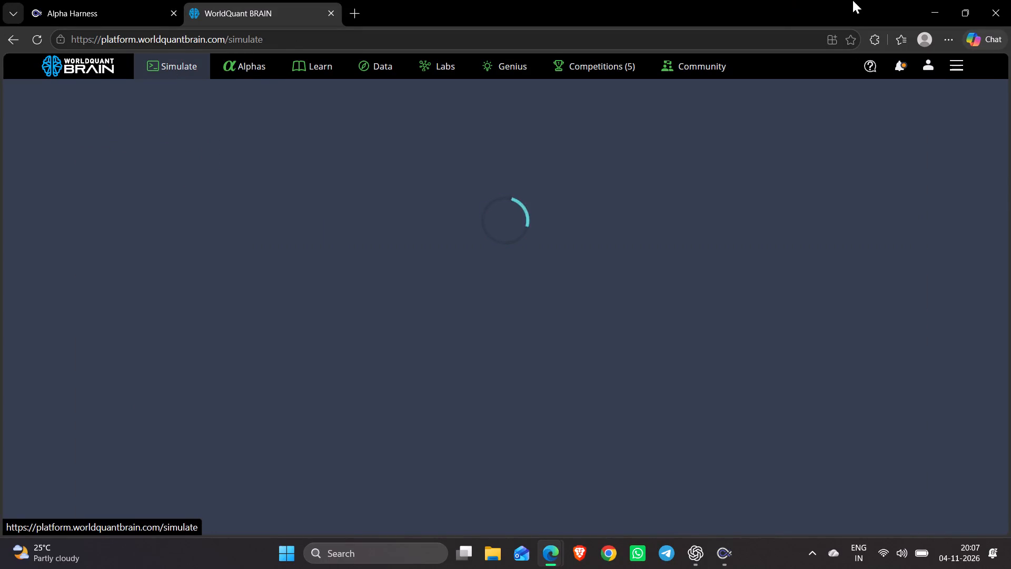
pyautogui.click(905, 63)
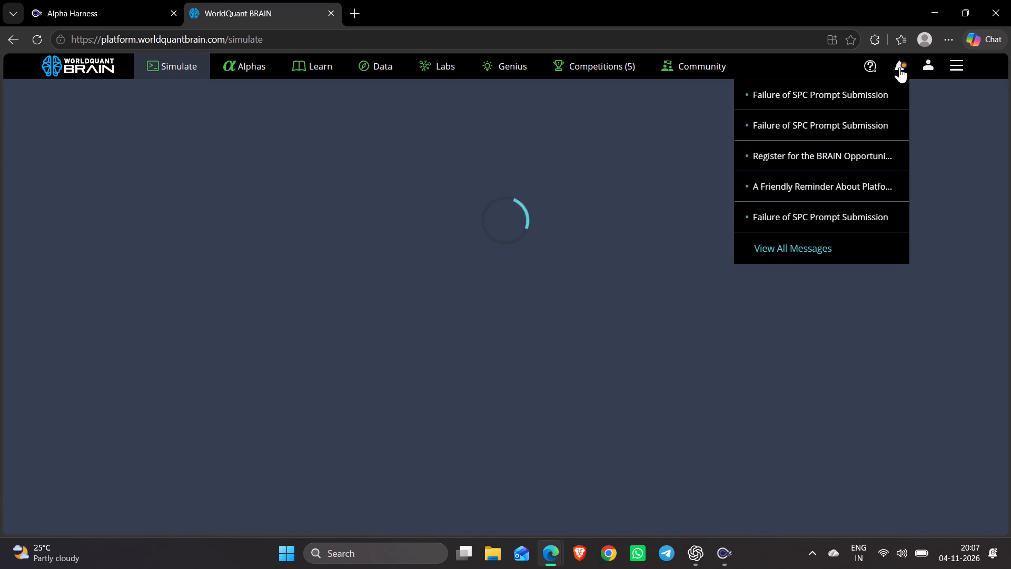
pyautogui.click(729, 281)
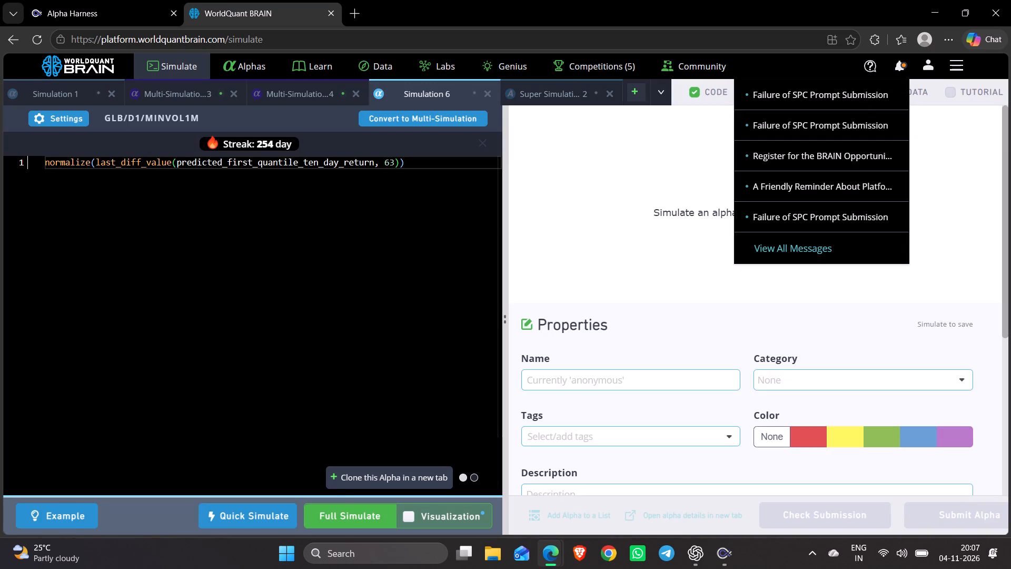
pyautogui.click(350, 518)
pyautogui.click(350, 518)
# Examine the base payment and submitted alphas charts on the profile's Performance page, and go back to the Simulate page.
pyautogui.click(900, 64)
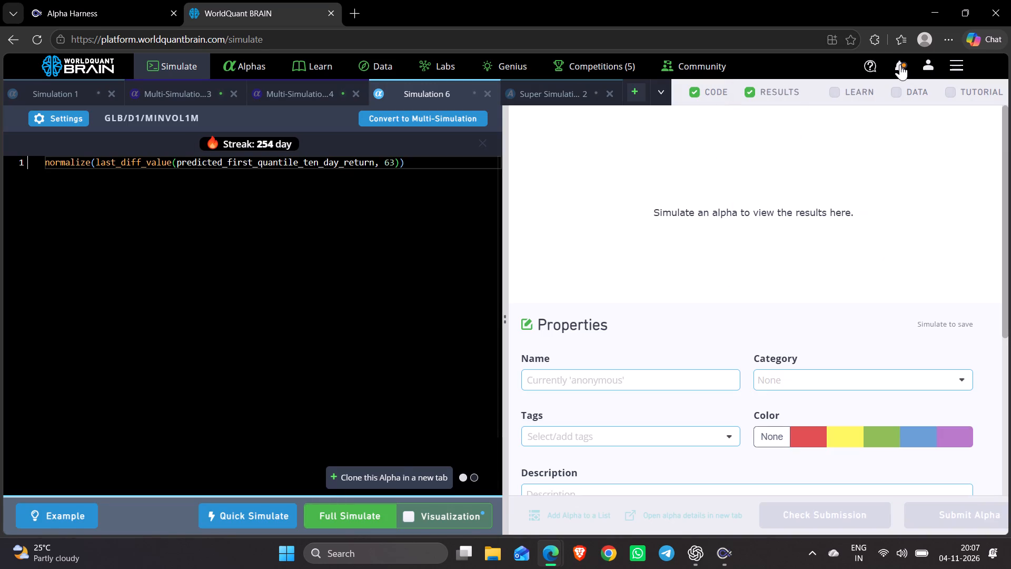
pyautogui.click(927, 65)
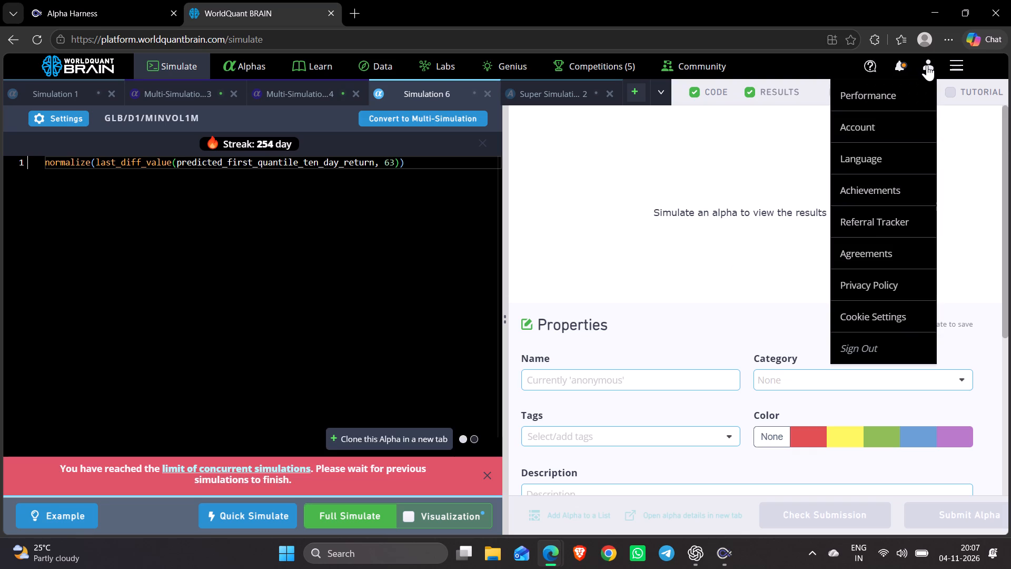
pyautogui.click(895, 96)
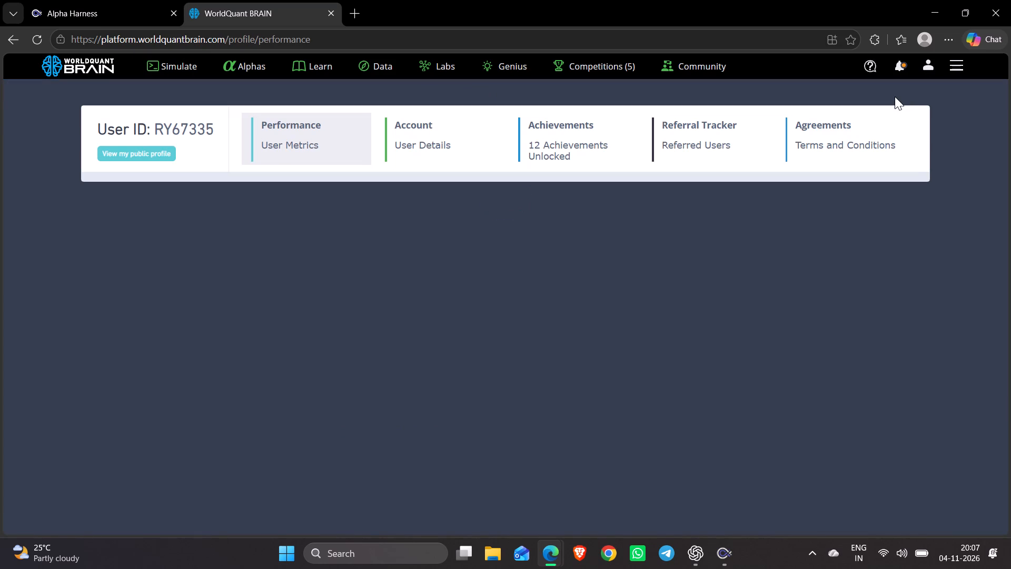
pyautogui.click(895, 96)
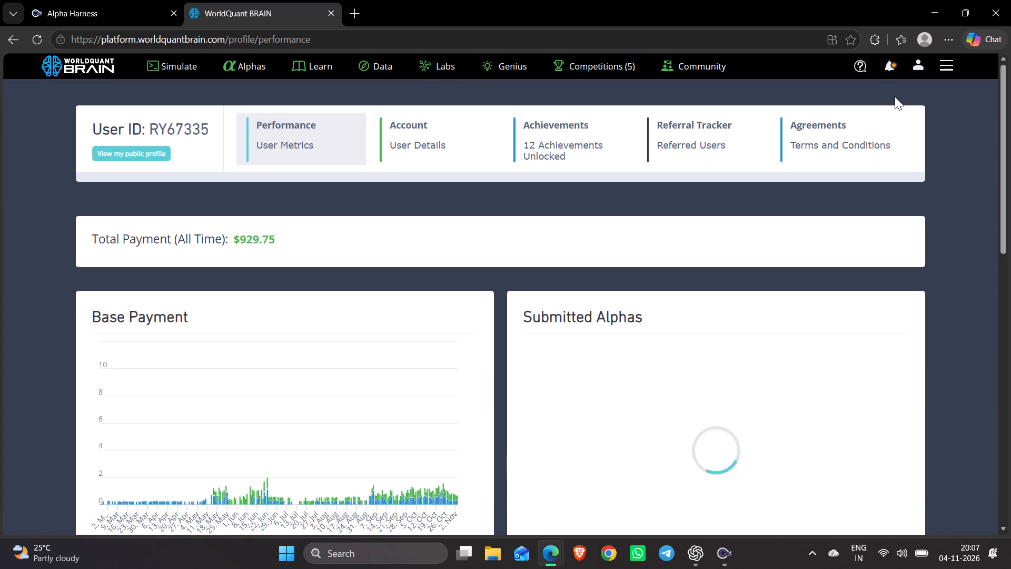
pyautogui.scroll(-8, 645, 211)
pyautogui.scroll(10, 645, 211)
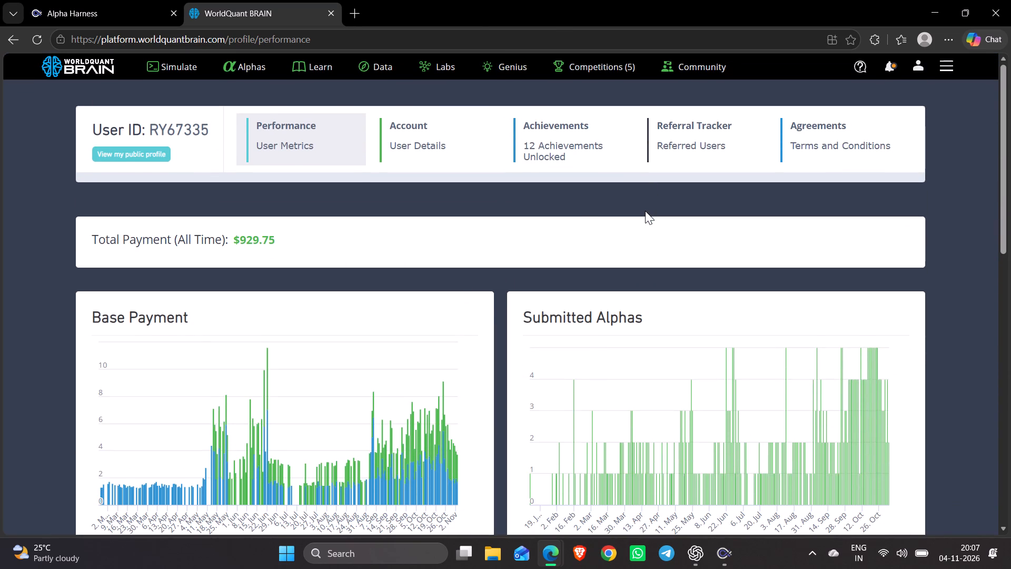
pyautogui.hscroll(12, 567, 201)
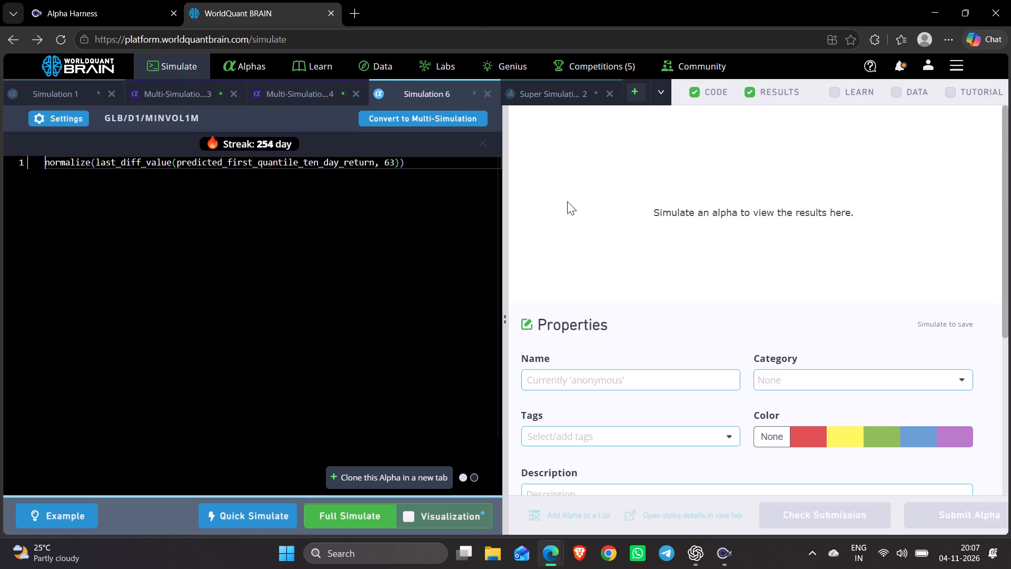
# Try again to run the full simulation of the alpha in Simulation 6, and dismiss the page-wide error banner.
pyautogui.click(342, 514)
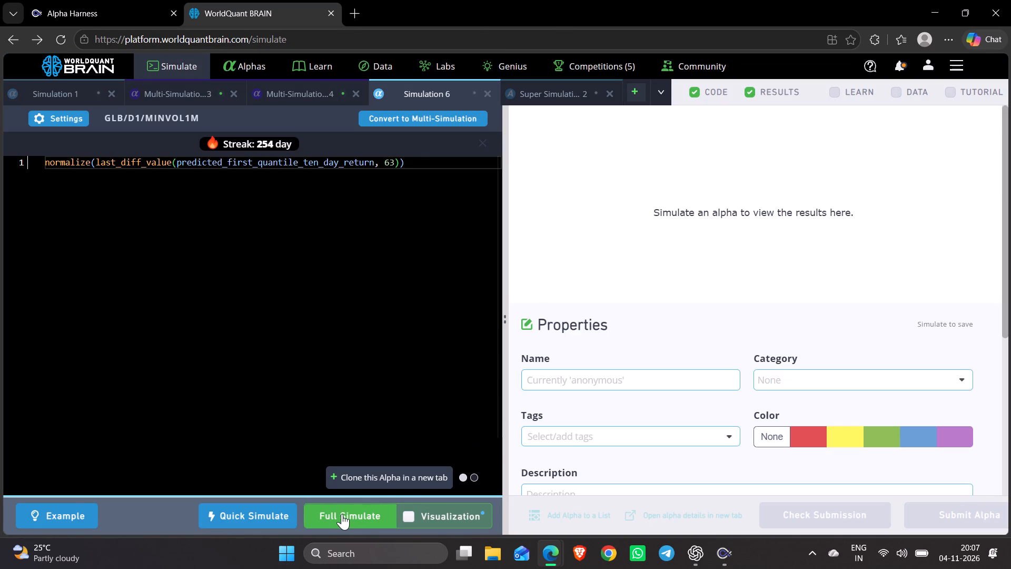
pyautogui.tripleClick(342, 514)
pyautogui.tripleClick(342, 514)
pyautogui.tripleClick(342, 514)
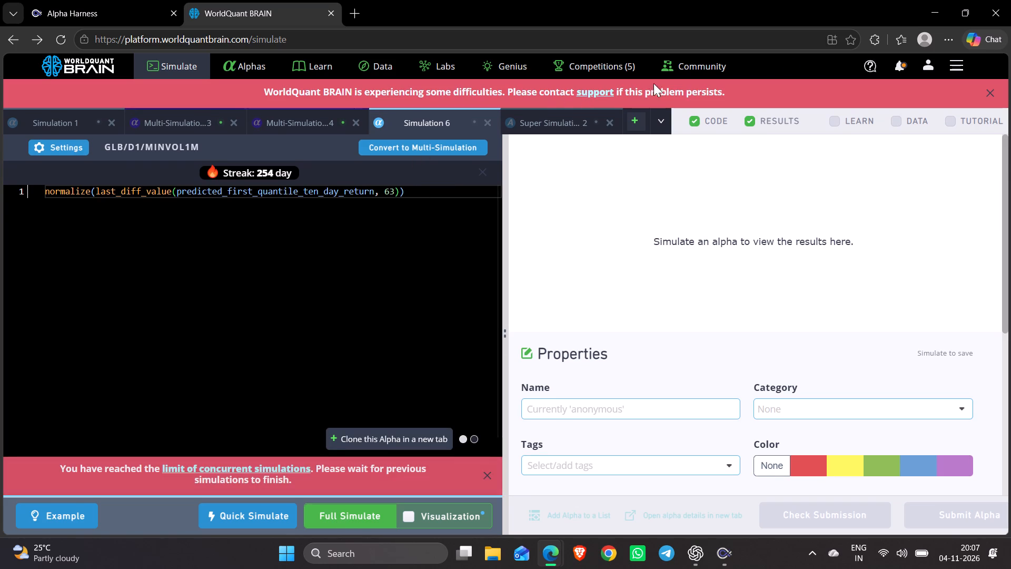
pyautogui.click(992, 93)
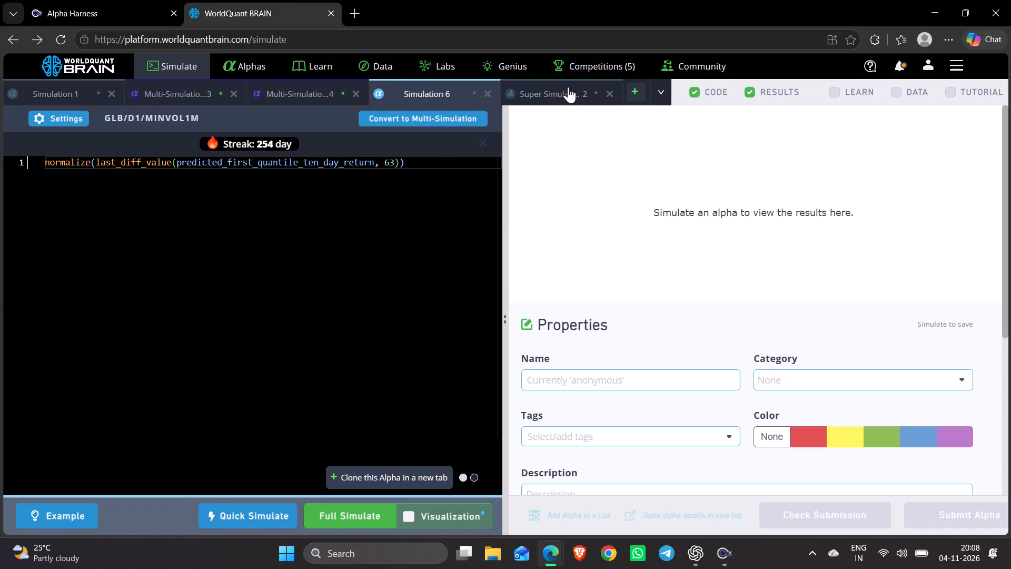
pyautogui.click(266, 184)
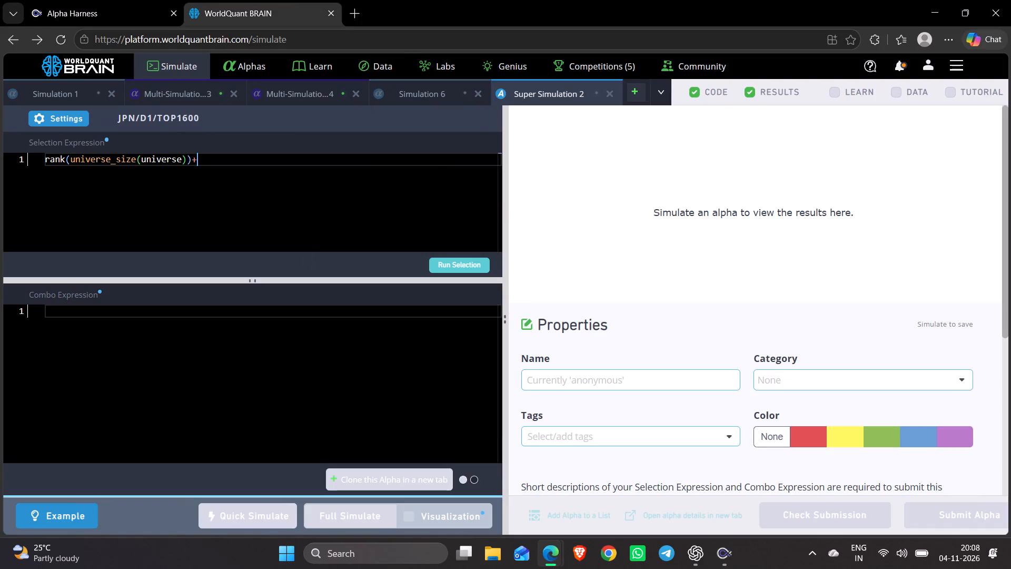
pyautogui.write('ub')
pyautogui.press('BackSpace')
pyautogui.press('BackSpace')
pyautogui.write('un')
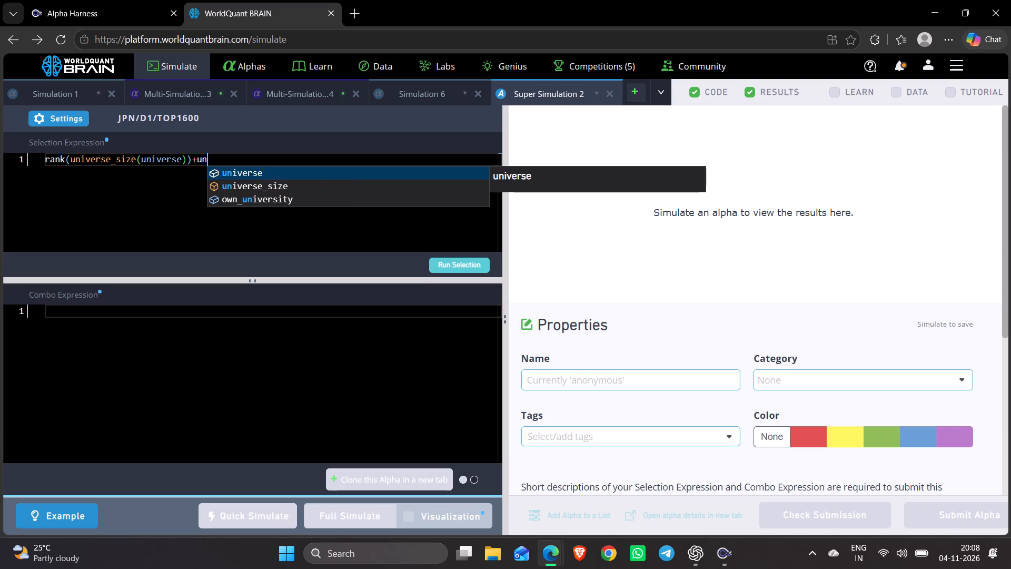
pyautogui.press('Down')
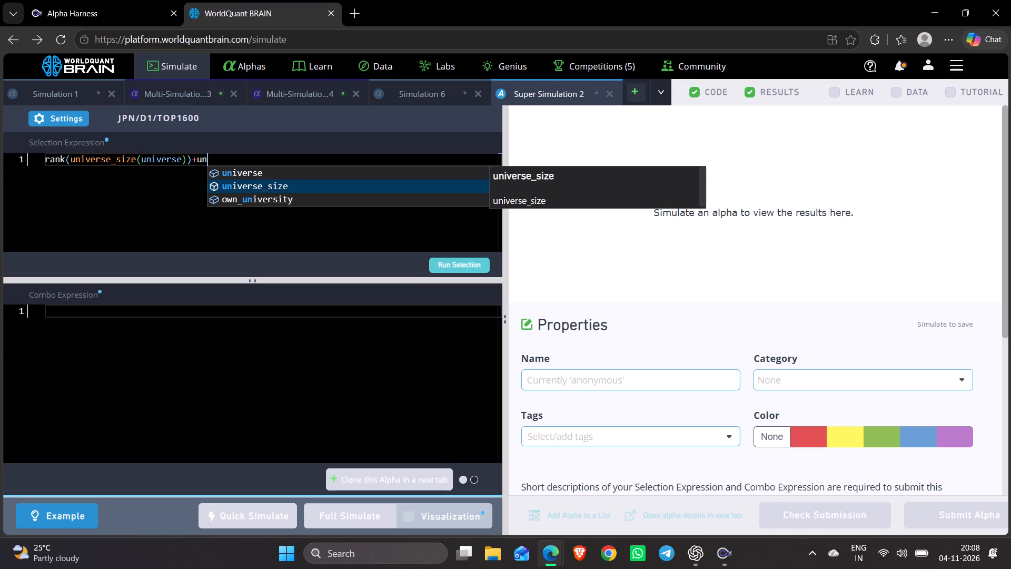
pyautogui.press('Return')
pyautogui.hotkey('shift', ')')
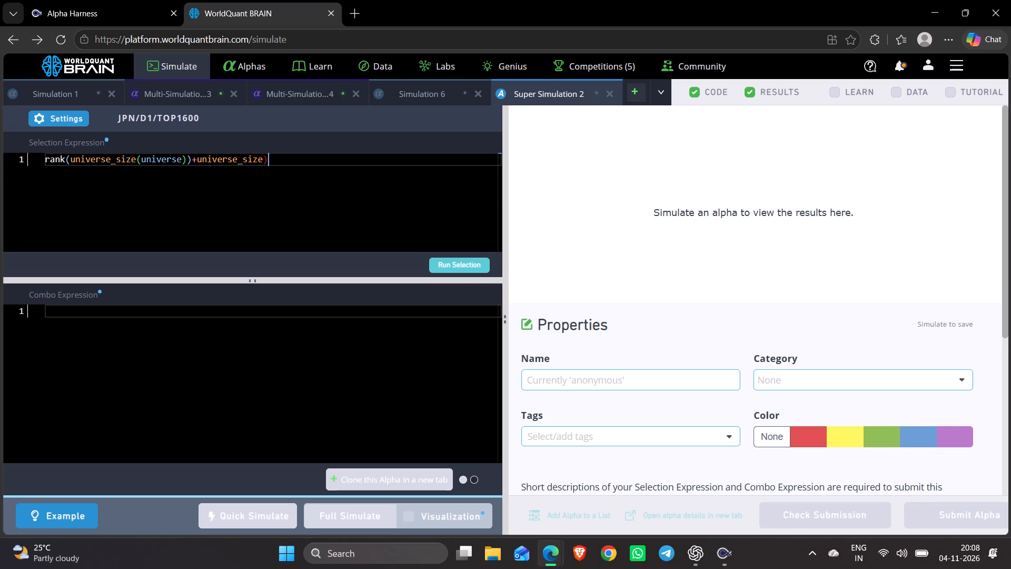
pyautogui.press('BackSpace')
pyautogui.press("'")
pyautogui.press('BackSpace')
pyautogui.hotkey('shift', '(')
pyautogui.press('o')
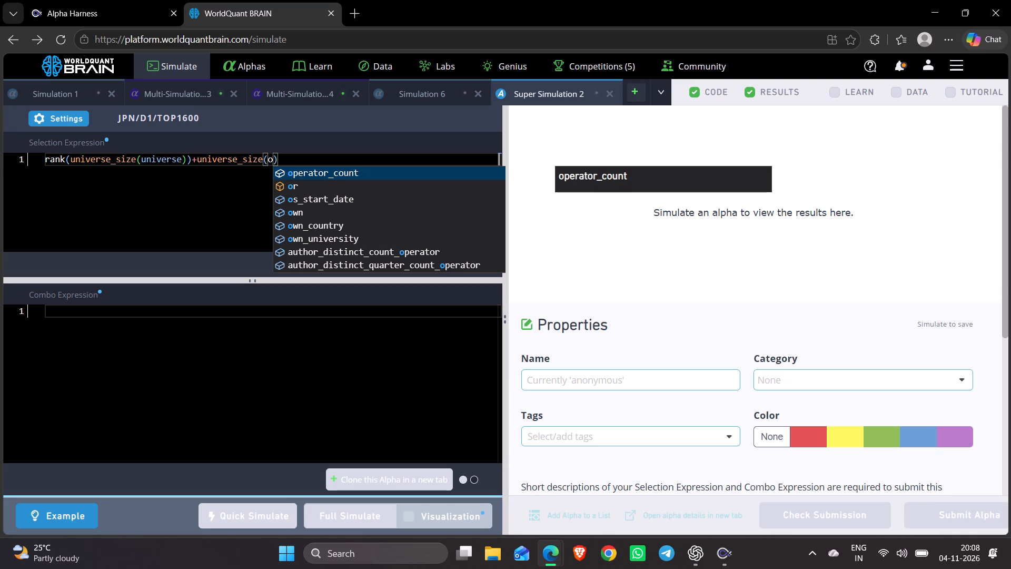
pyautogui.write('wn')
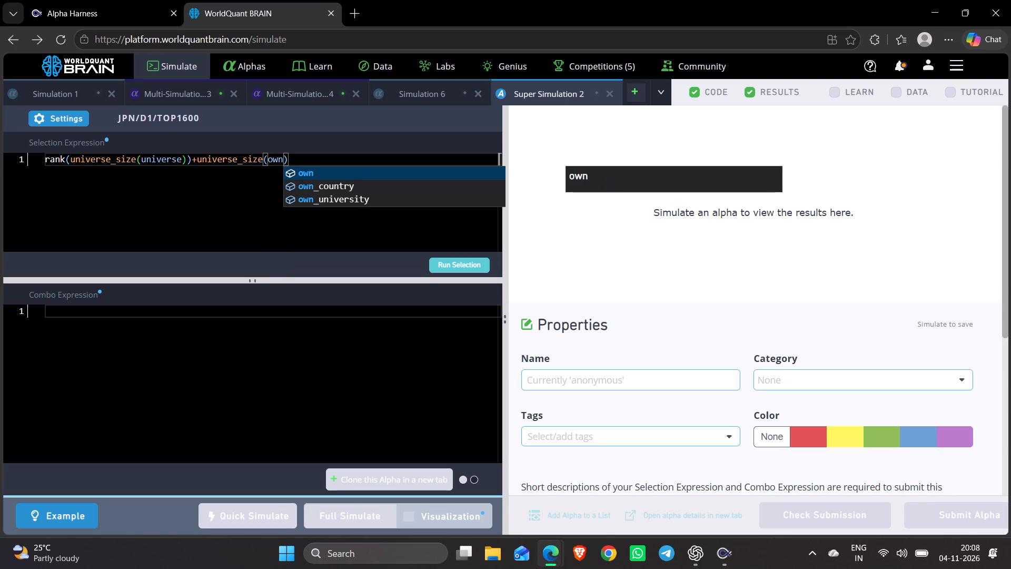
pyautogui.press('Down')
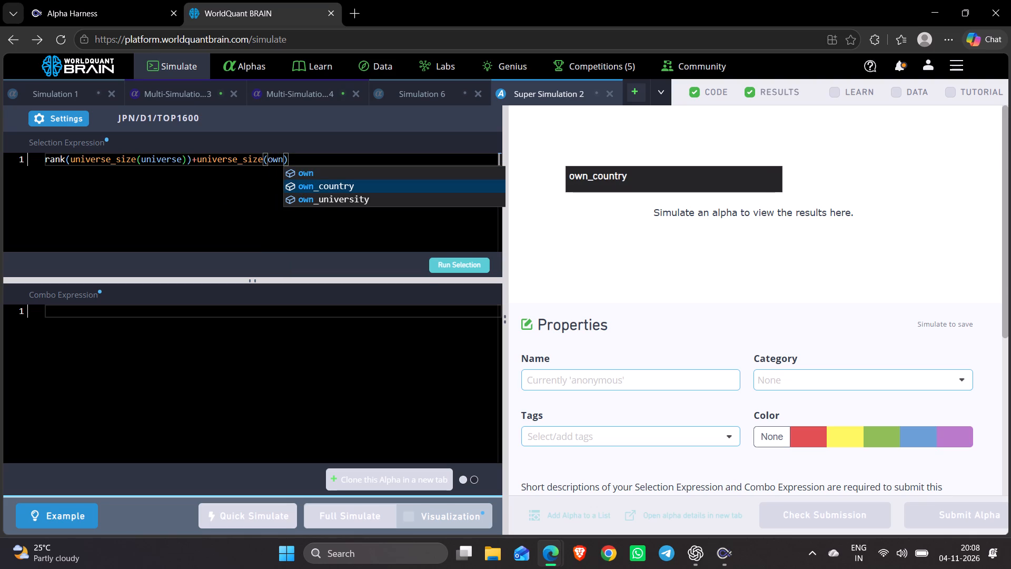
pyautogui.press('Return')
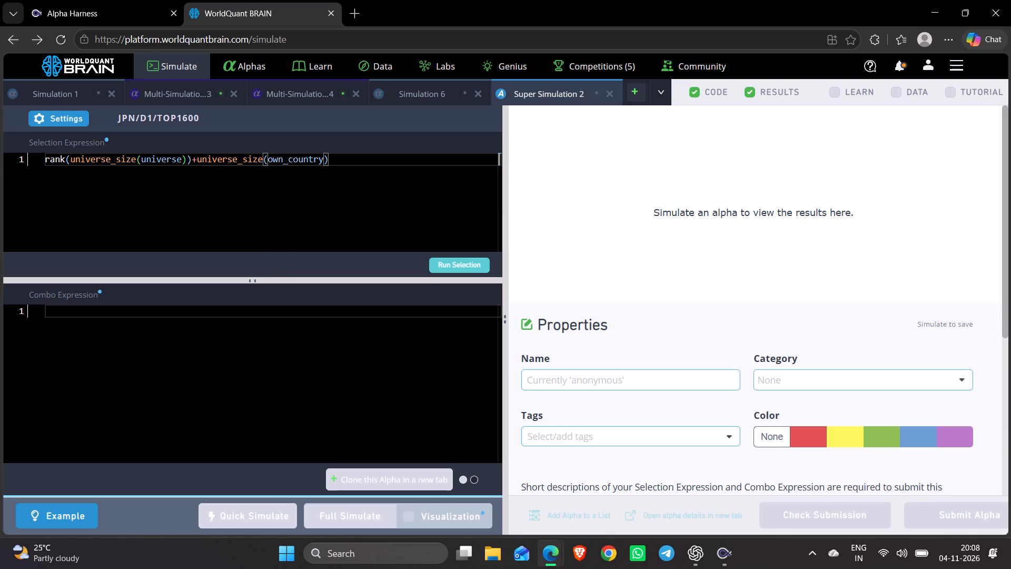
pyautogui.click(455, 268)
pyautogui.click(292, 390)
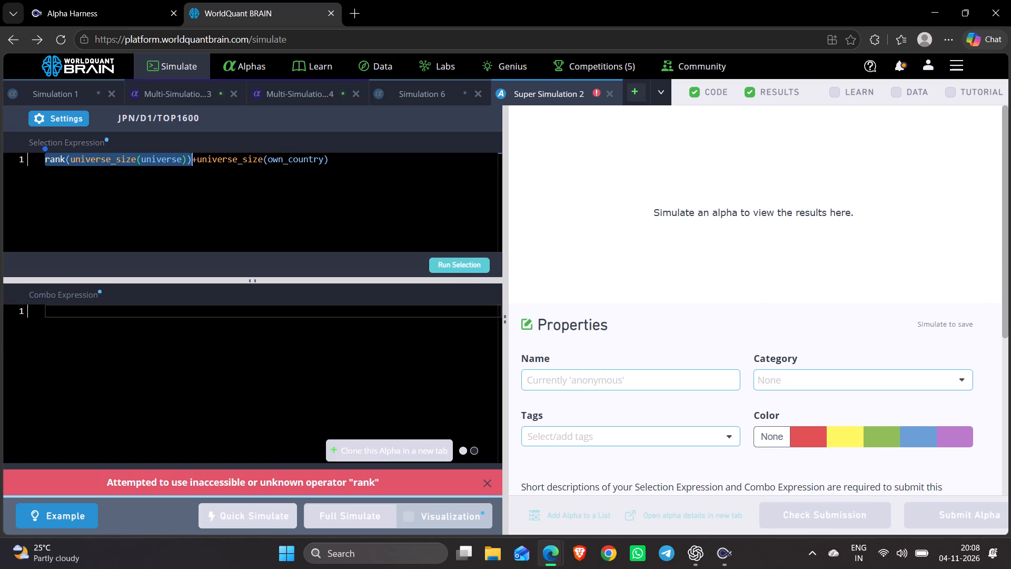
# Remove the rank operator from the start of the selection expression and run the selection again.
pyautogui.doubleClick(49, 161)
pyautogui.press('BackSpace')
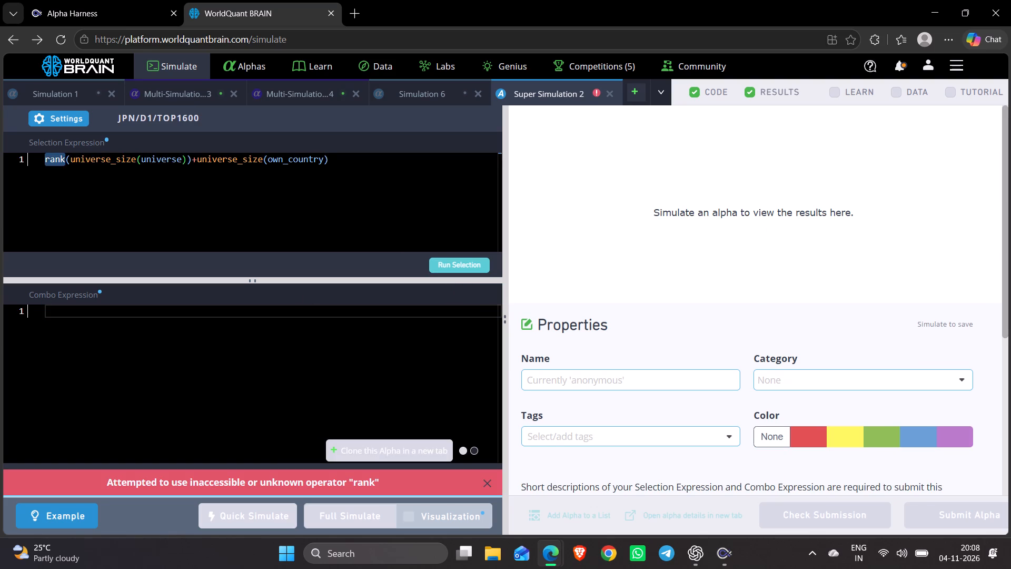
pyautogui.click(49, 161)
pyautogui.click(438, 260)
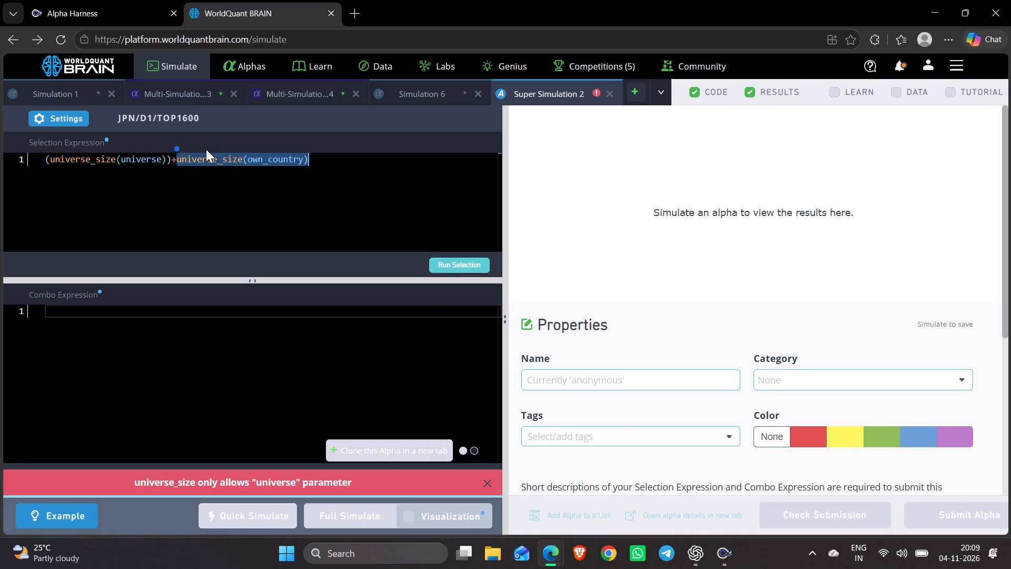
# Delete the universe_size operator before (own_country) in the selection expression and run the selection again.
pyautogui.doubleClick(230, 157)
pyautogui.press('BackSpace')
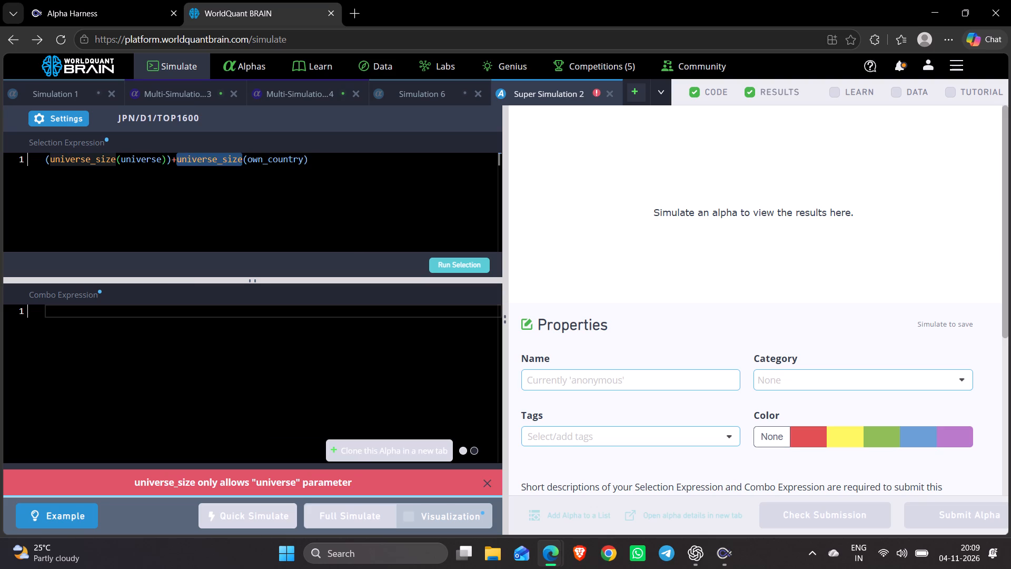
pyautogui.click(432, 263)
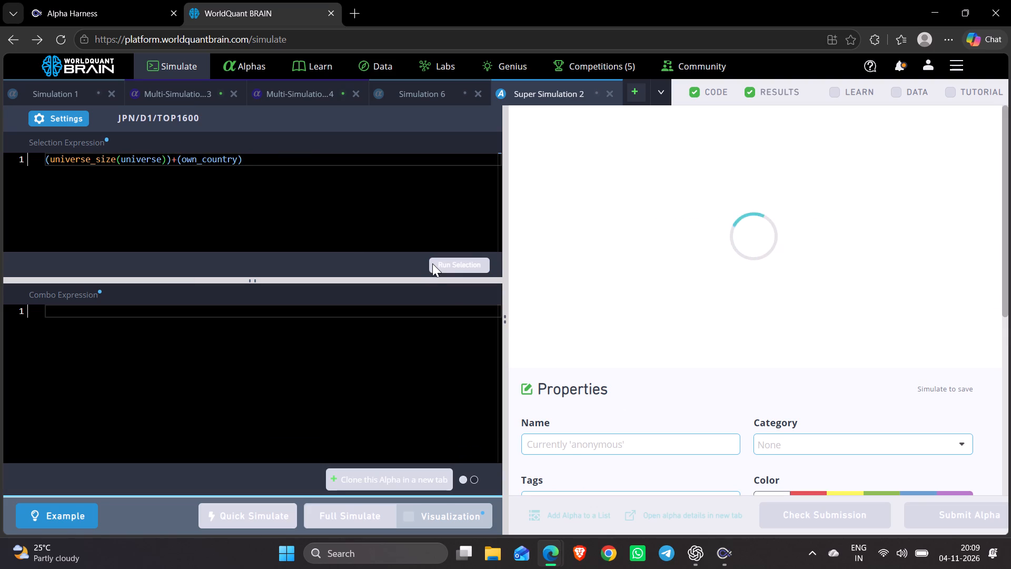
# Enter 2 as the combo expression in Super Simulation 2 and try to run the full simulation.
pyautogui.click(331, 348)
pyautogui.press('2')
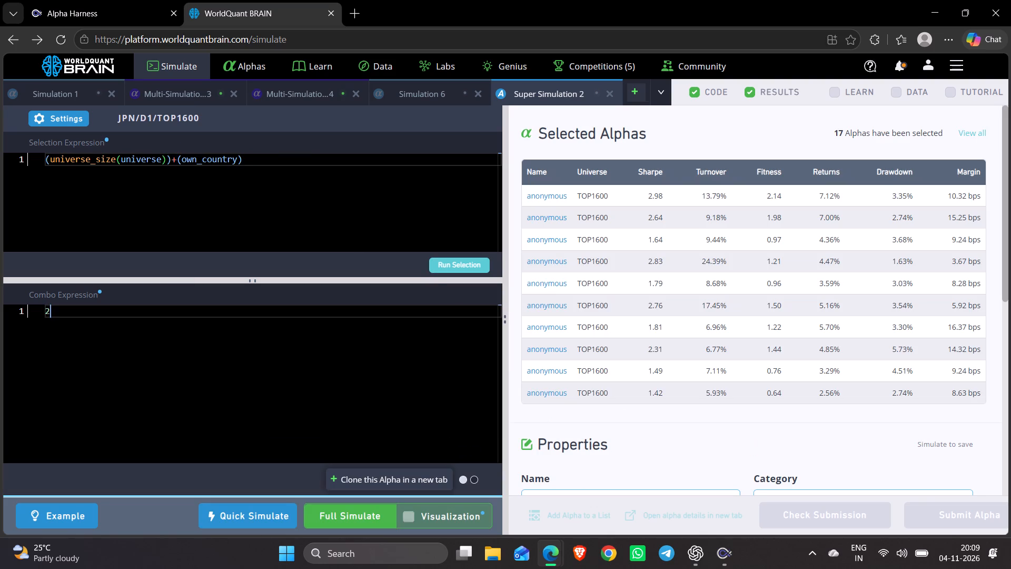
pyautogui.click(330, 506)
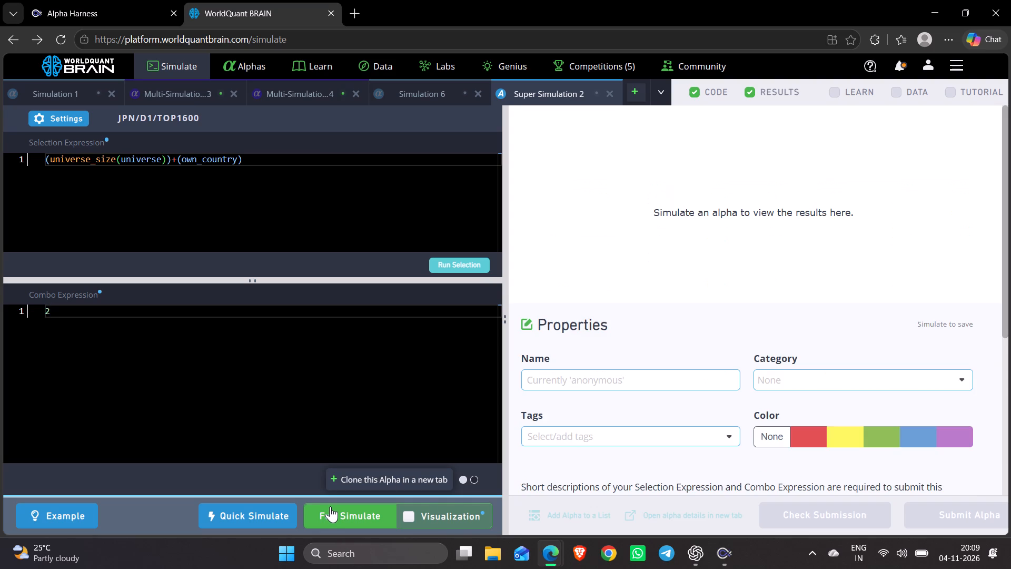
pyautogui.click(330, 506)
pyautogui.doubleClick(330, 506)
# Clone the super alpha into a new tab twice, and start the full simulation of the latest copy.
pyautogui.click(389, 476)
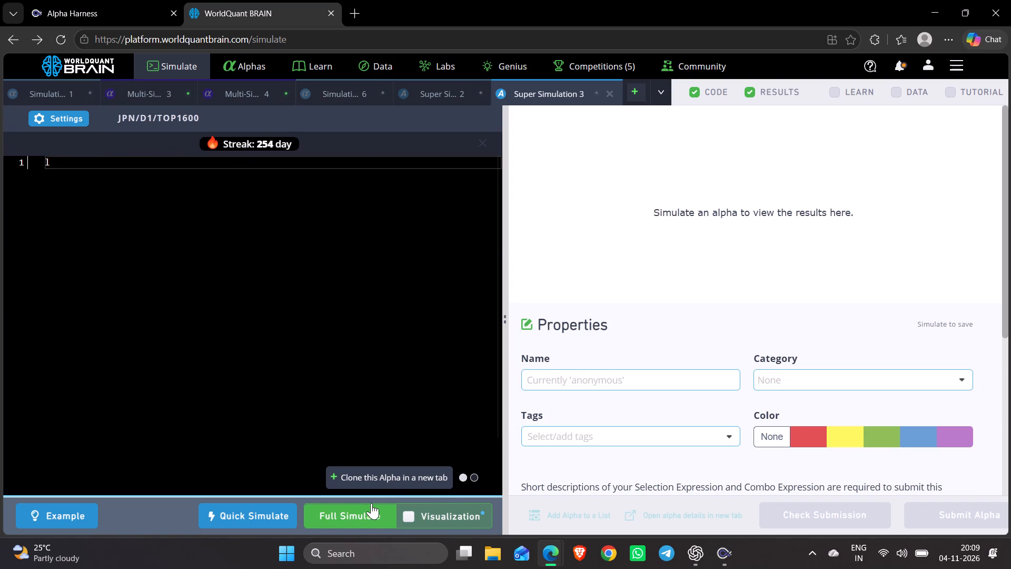
pyautogui.click(376, 479)
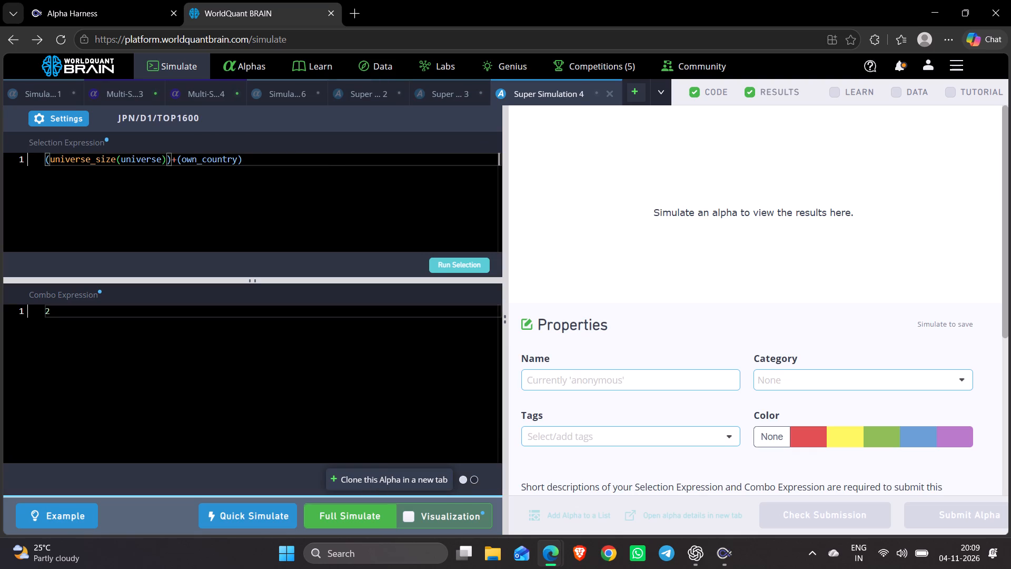
pyautogui.click(329, 512)
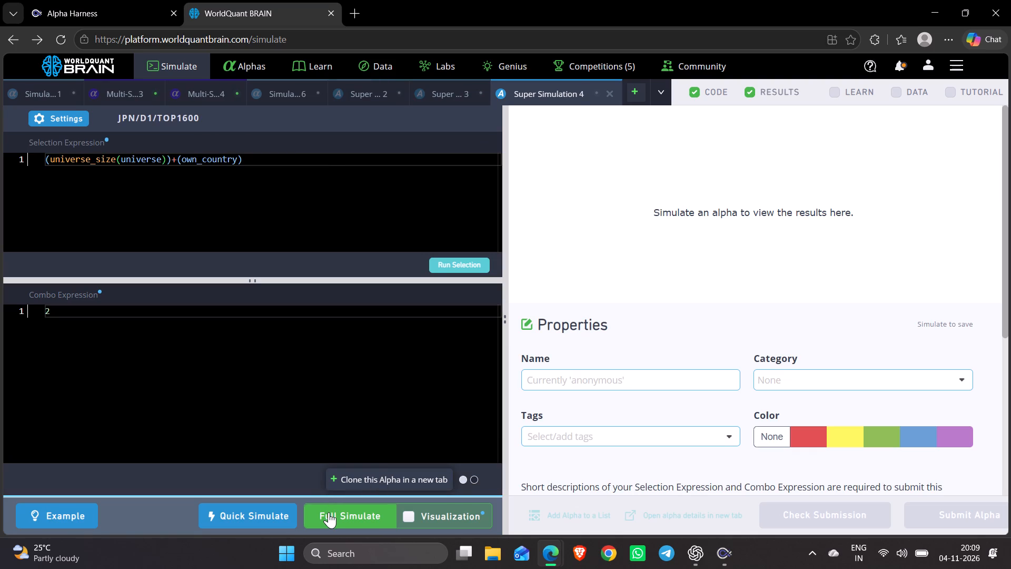
pyautogui.doubleClick(329, 512)
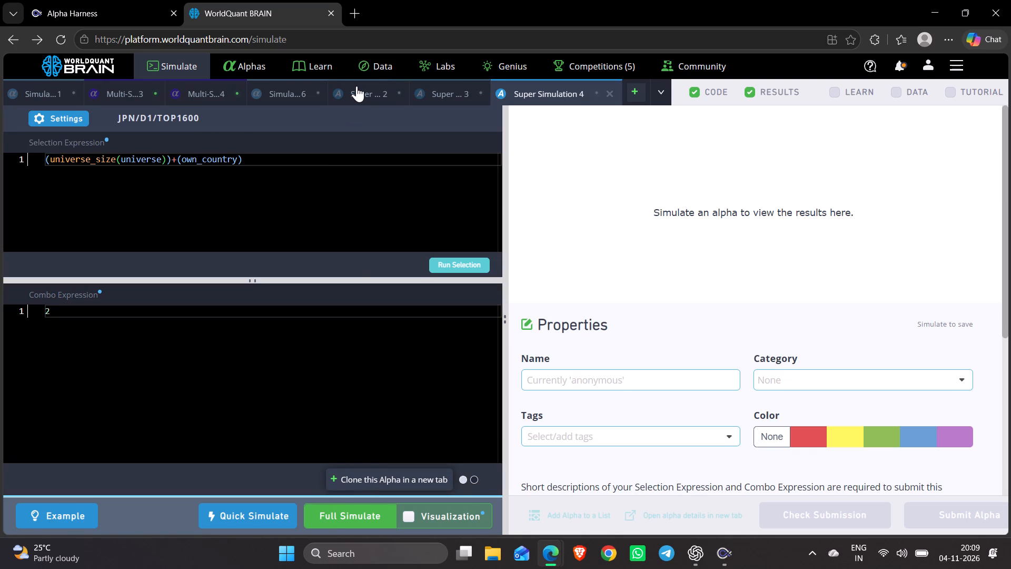
# Check Super Simulation 2, and close the Super Simulation 3 tab, discarding its unsimulated code.
pyautogui.click(356, 86)
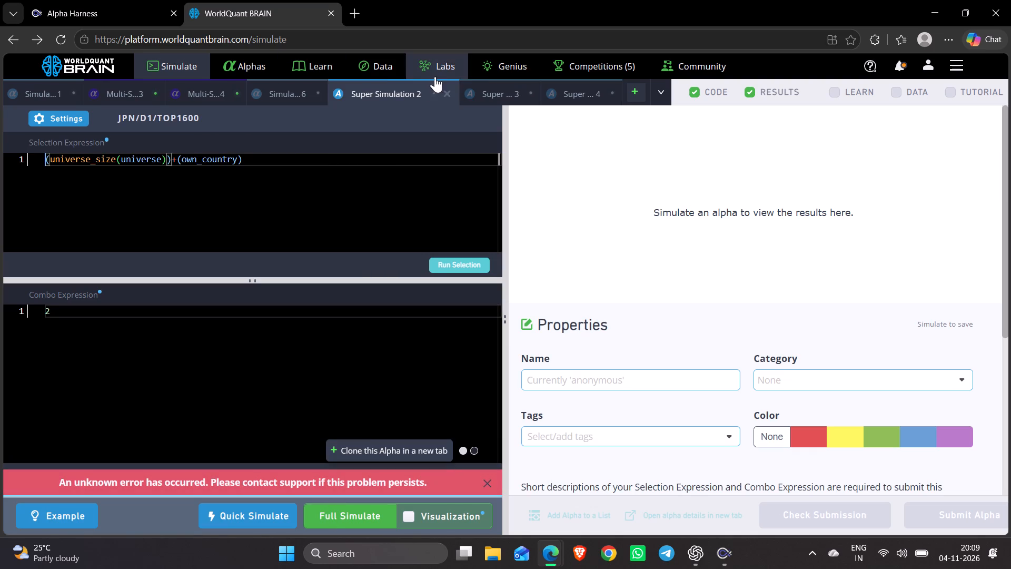
pyautogui.click(501, 97)
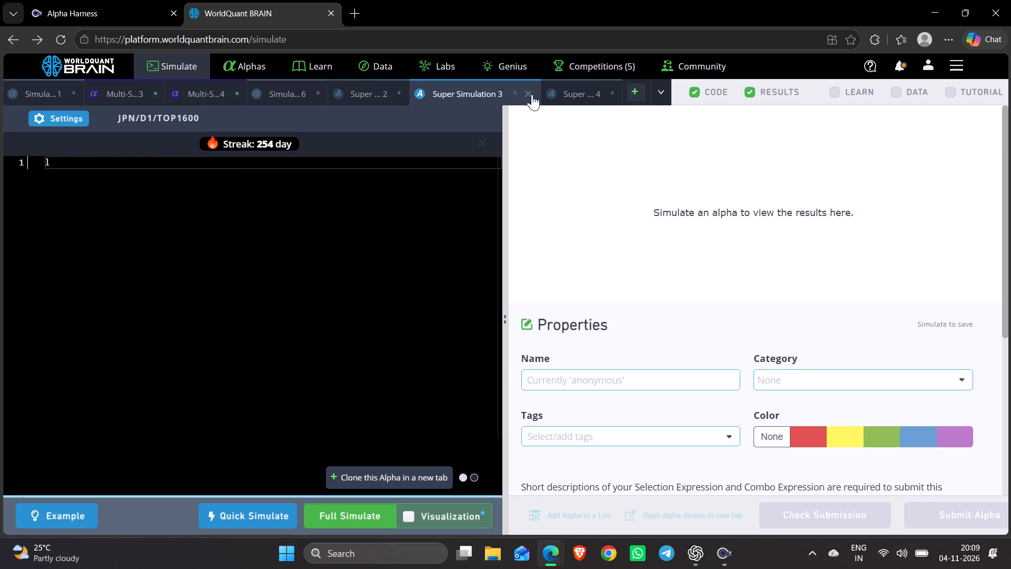
pyautogui.click(532, 94)
pyautogui.press('Return')
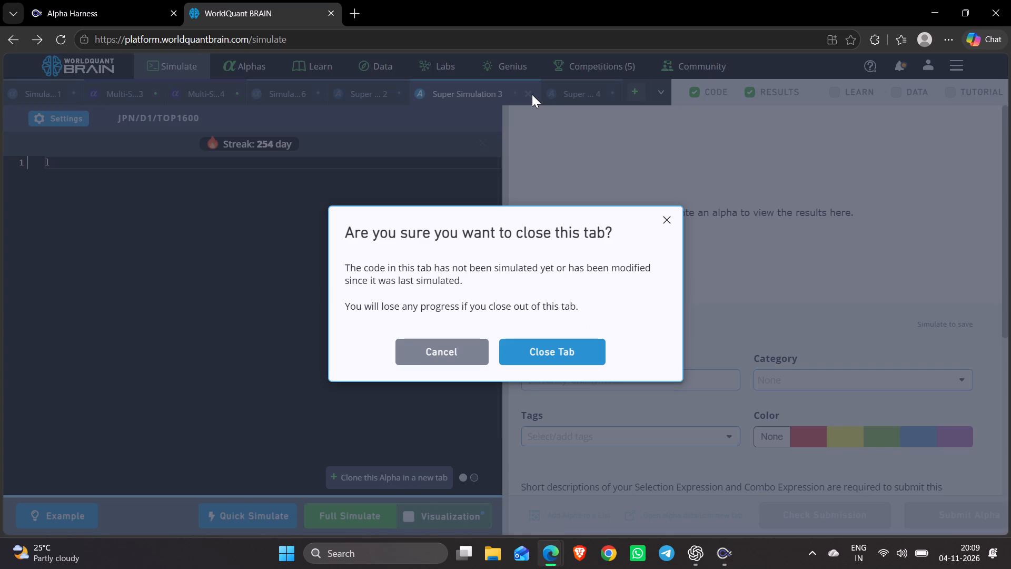
pyautogui.click(565, 345)
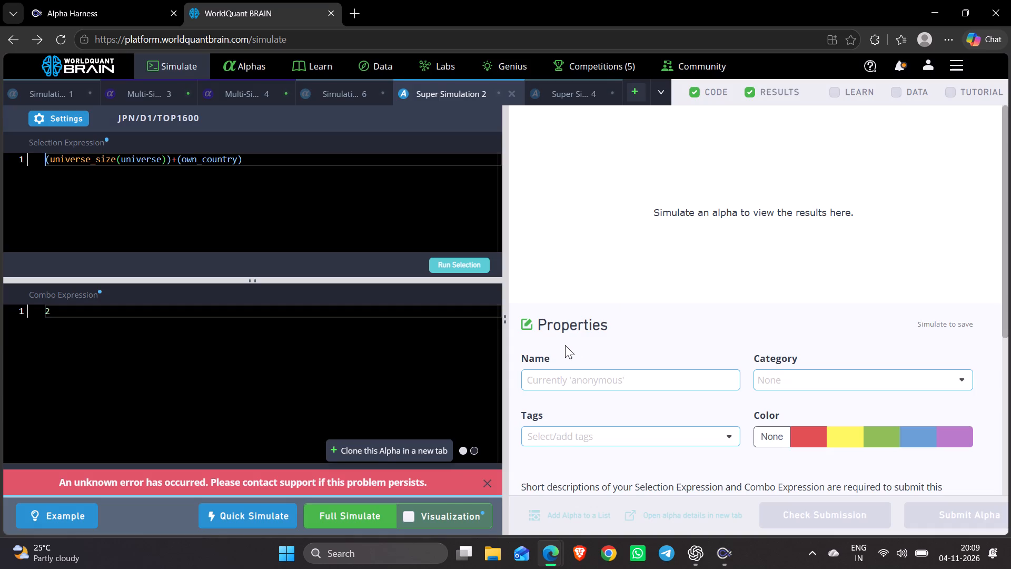
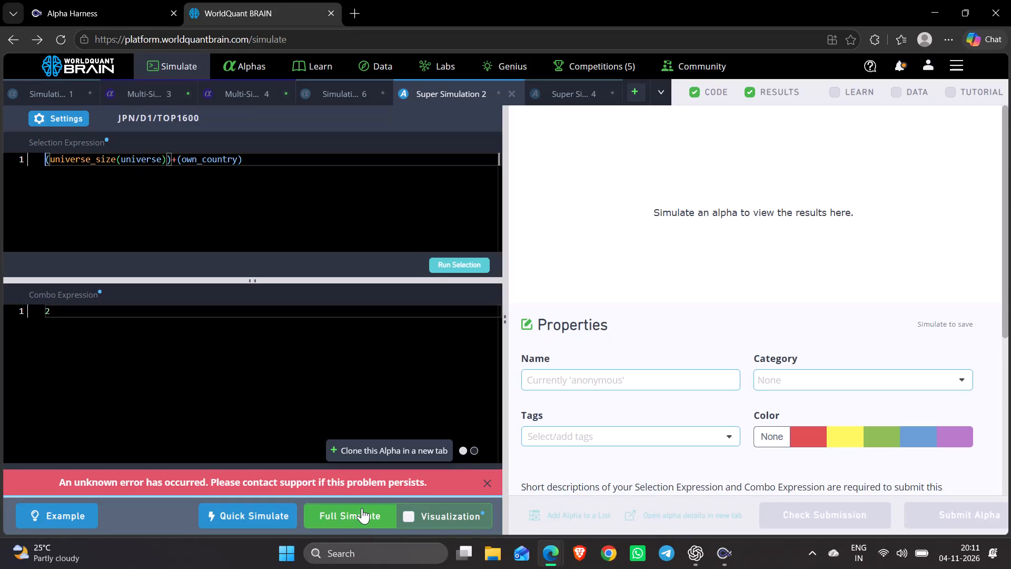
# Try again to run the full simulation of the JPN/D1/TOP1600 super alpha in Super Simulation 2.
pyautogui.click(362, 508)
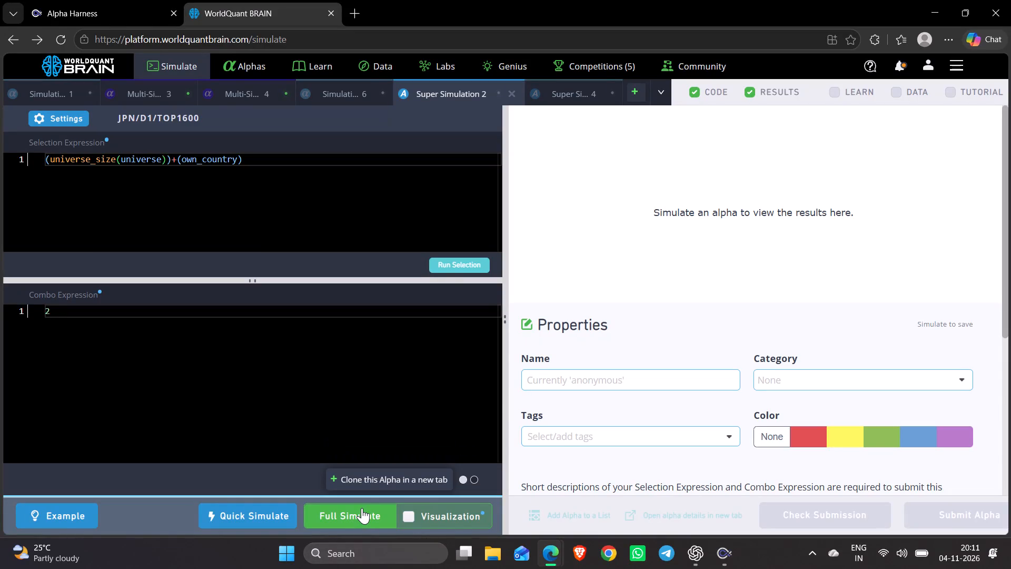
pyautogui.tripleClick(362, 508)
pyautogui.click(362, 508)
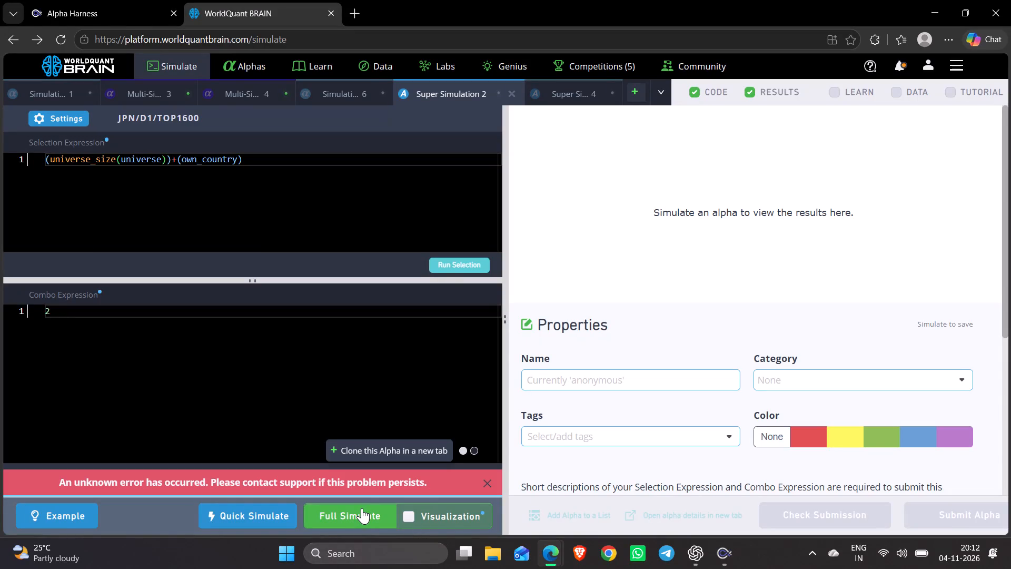
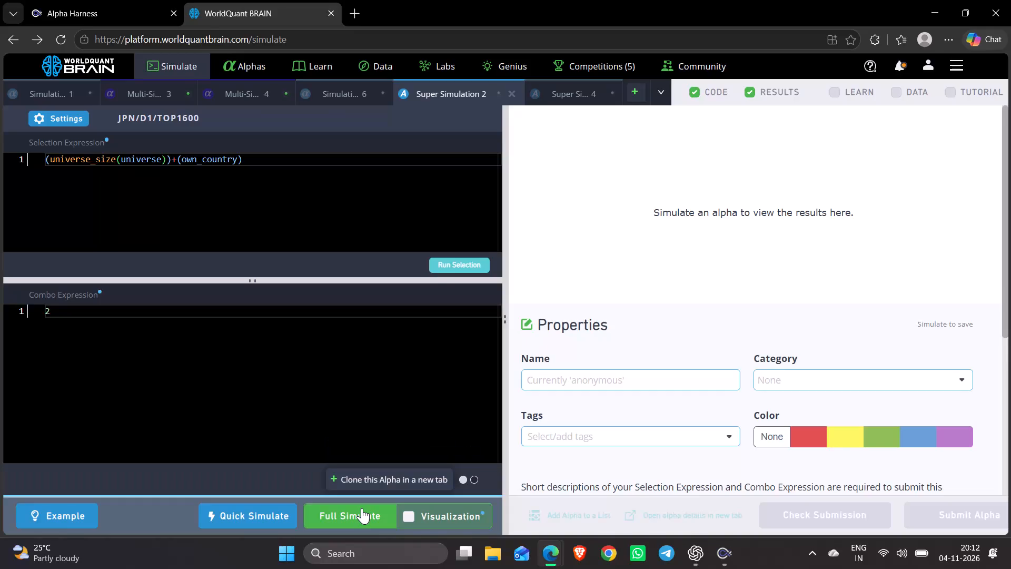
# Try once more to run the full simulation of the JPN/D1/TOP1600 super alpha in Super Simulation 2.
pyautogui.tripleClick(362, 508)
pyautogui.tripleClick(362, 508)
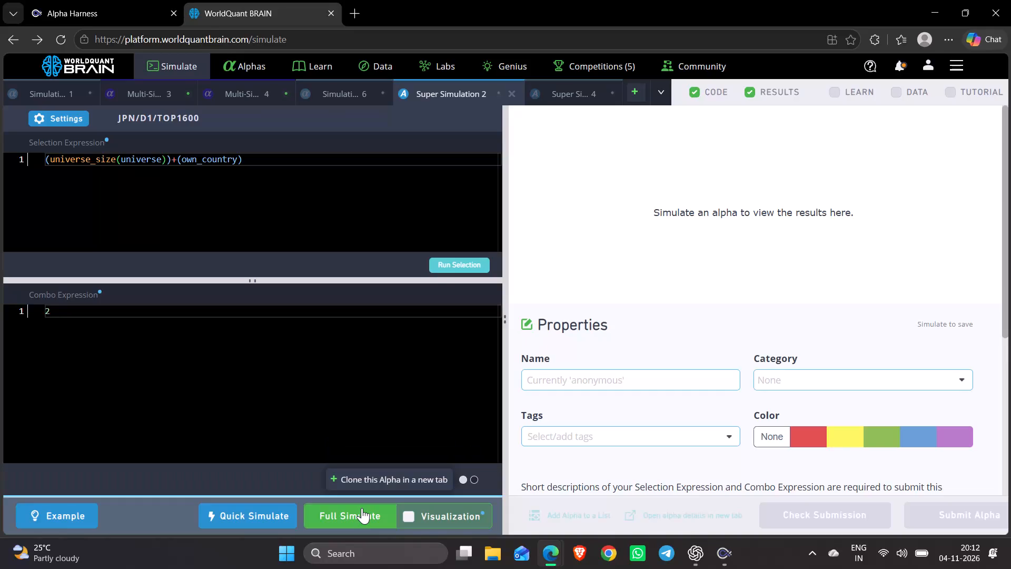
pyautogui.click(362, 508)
# Reload the WorldQuant BRAIN simulate page, accepting that unsaved changes may be lost.
pyautogui.hotkey('ctrl', 'f')
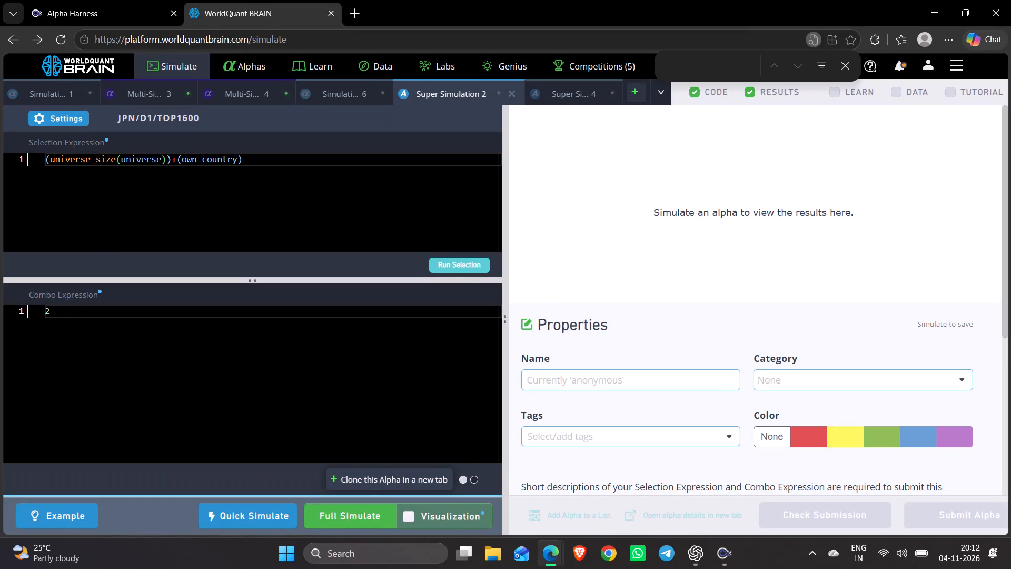
pyautogui.hotkey('ctrl', 'f')
pyautogui.hotkey('ctrl', 'r')
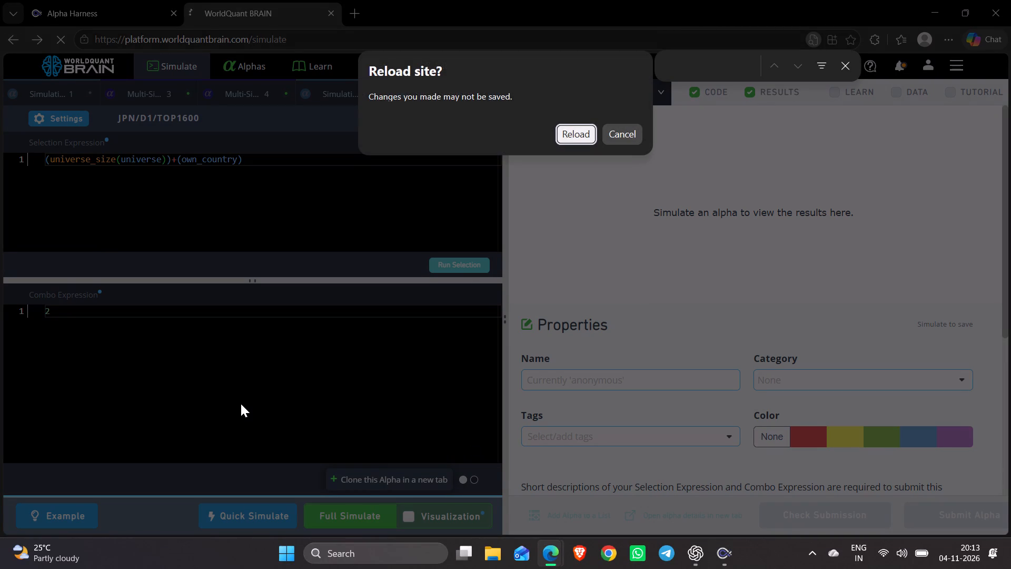
pyautogui.press('Return')
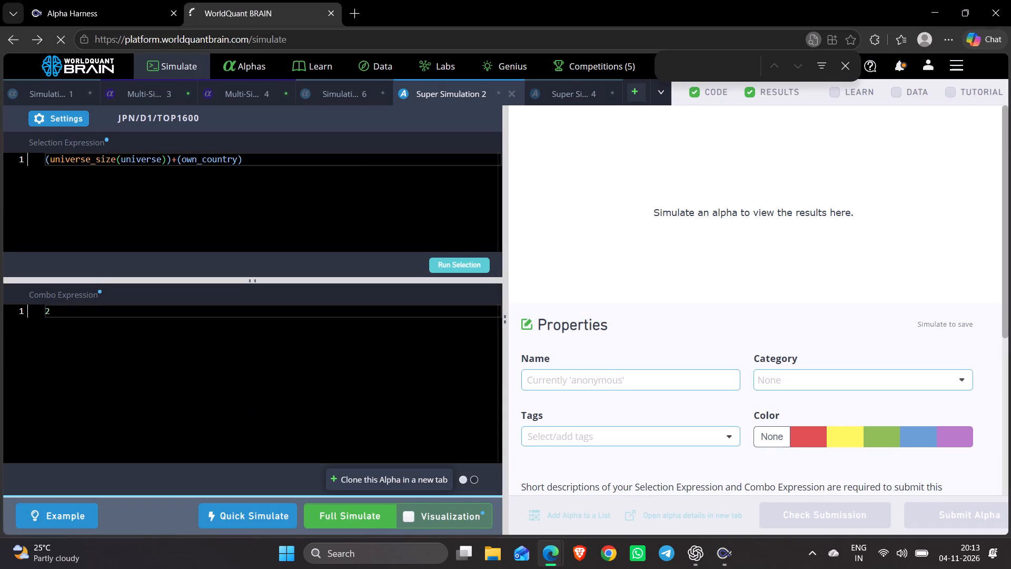
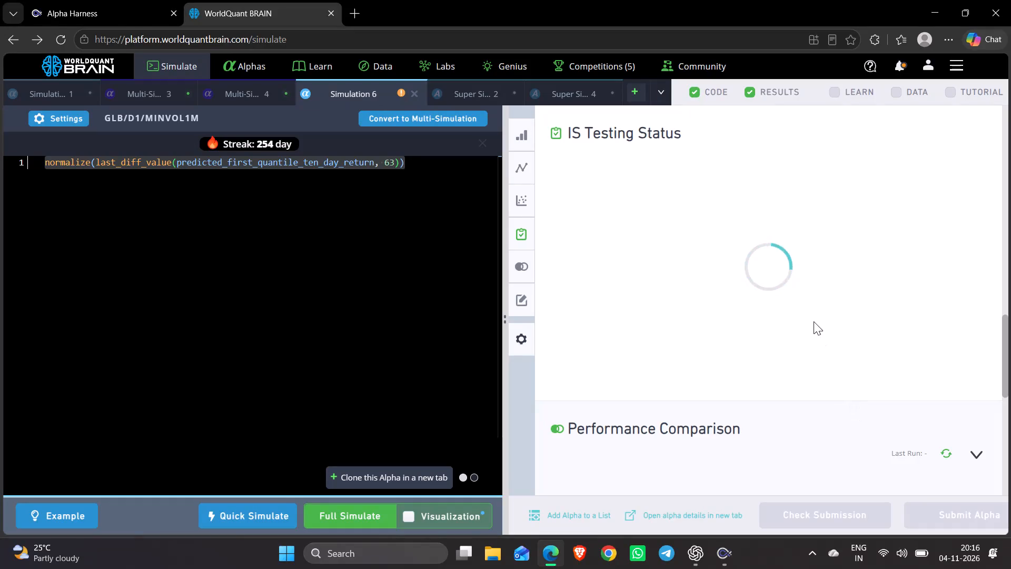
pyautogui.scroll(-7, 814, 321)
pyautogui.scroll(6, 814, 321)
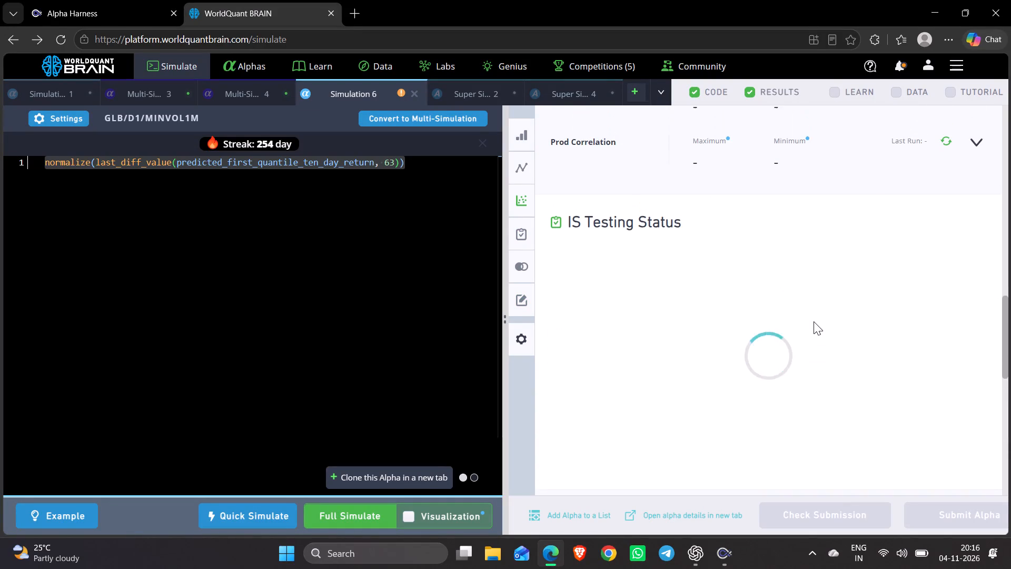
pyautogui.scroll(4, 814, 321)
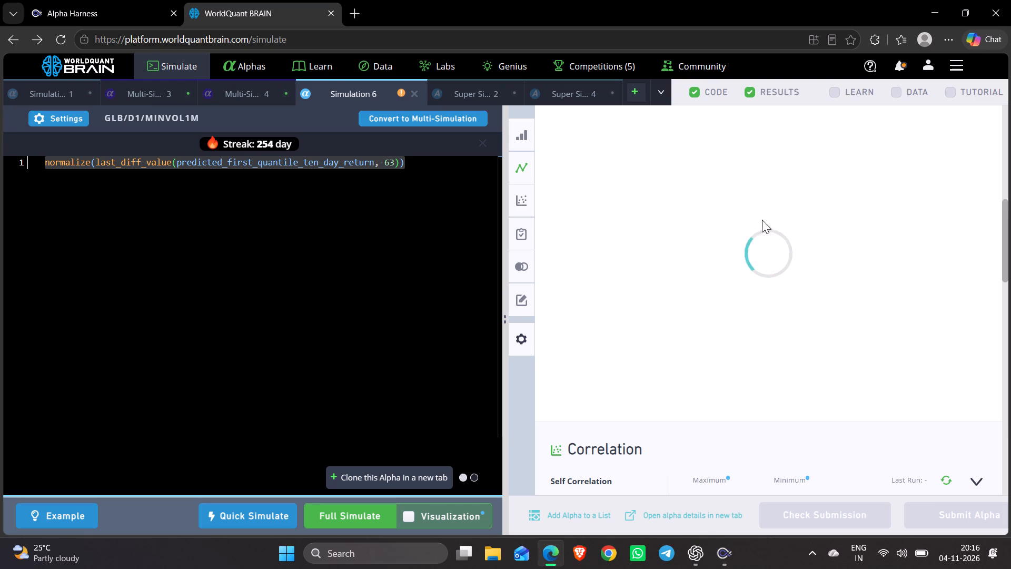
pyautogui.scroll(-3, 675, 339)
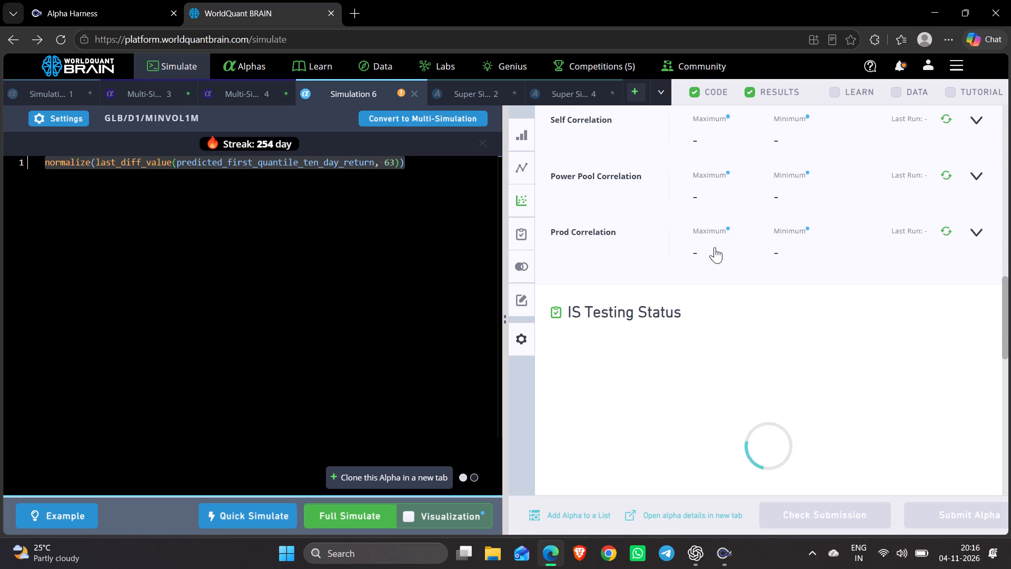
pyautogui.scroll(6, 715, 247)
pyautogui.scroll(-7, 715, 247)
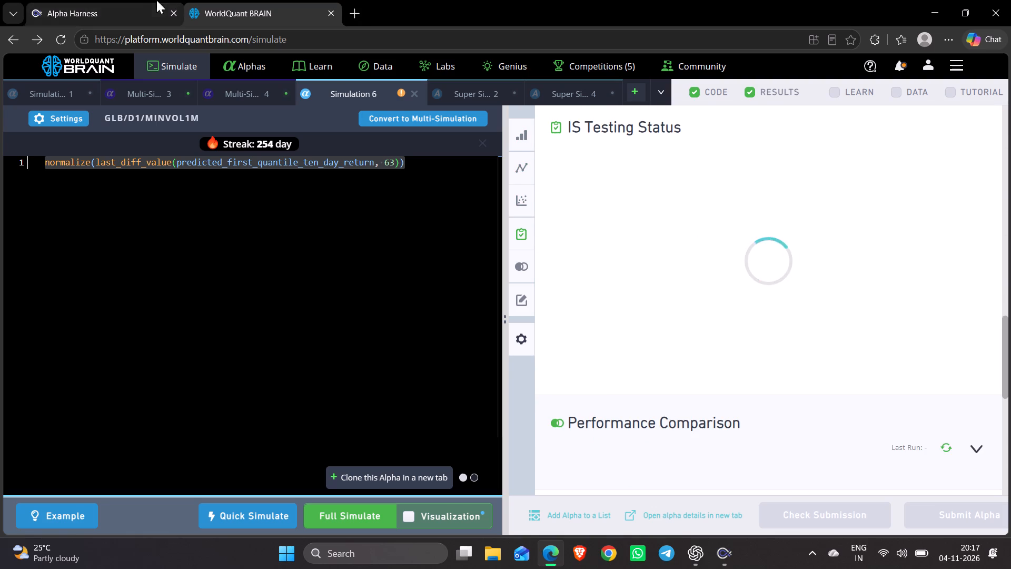
# Try again to run the full simulation of the JPN/D1/TOP1600 super alpha in Super Simulation 2.
pyautogui.click(477, 86)
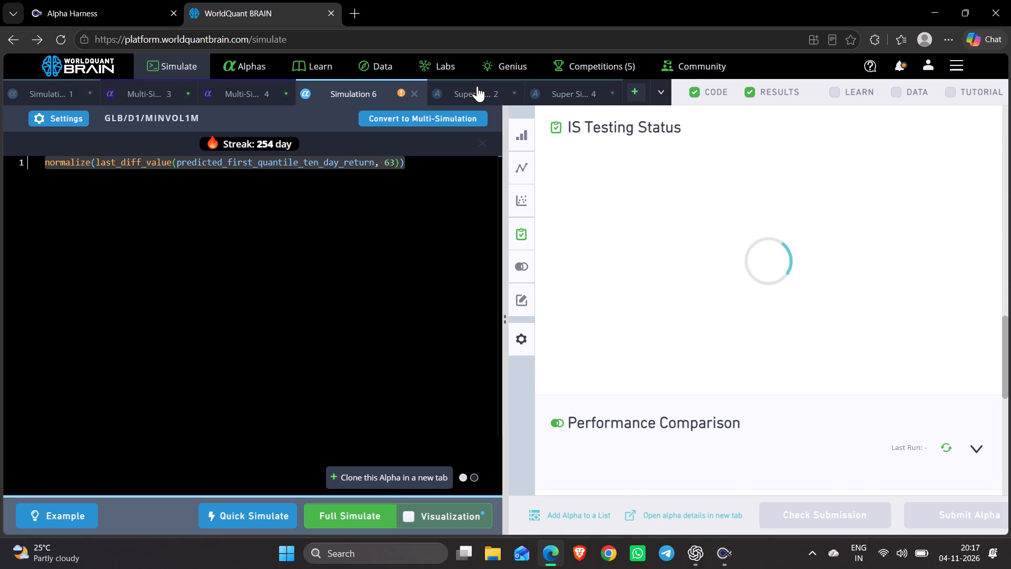
pyautogui.click(477, 86)
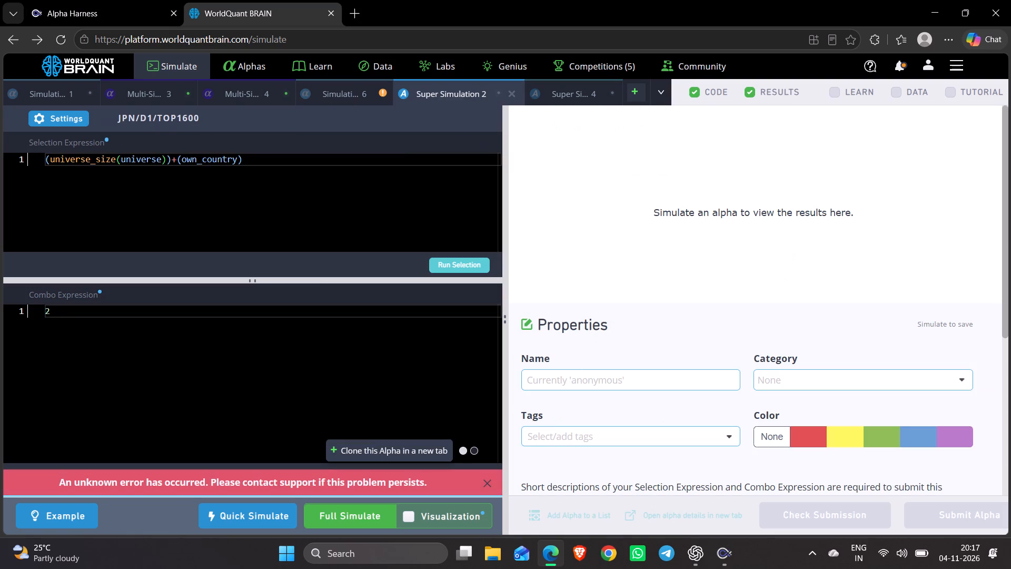
pyautogui.click(374, 522)
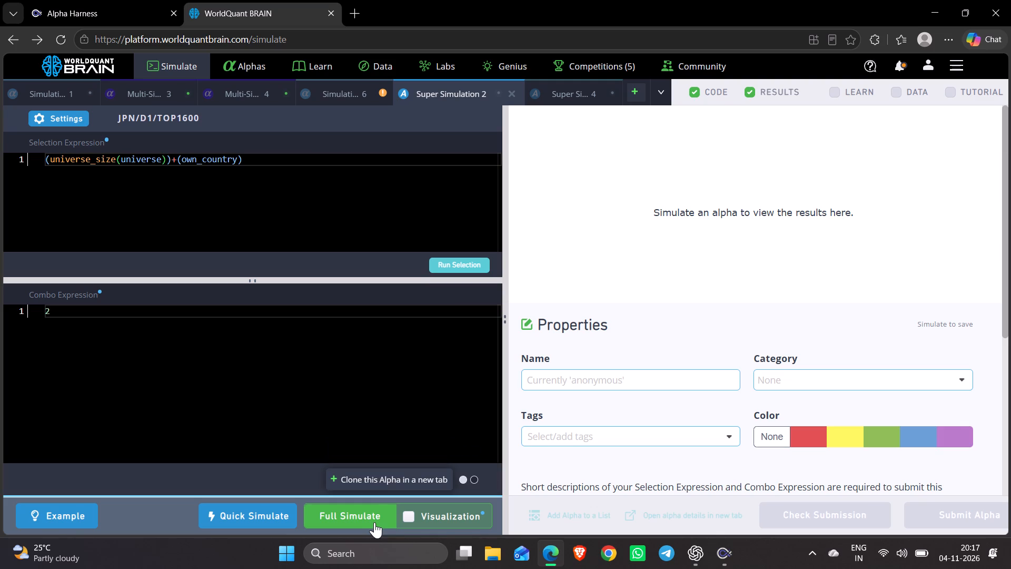
pyautogui.doubleClick(374, 522)
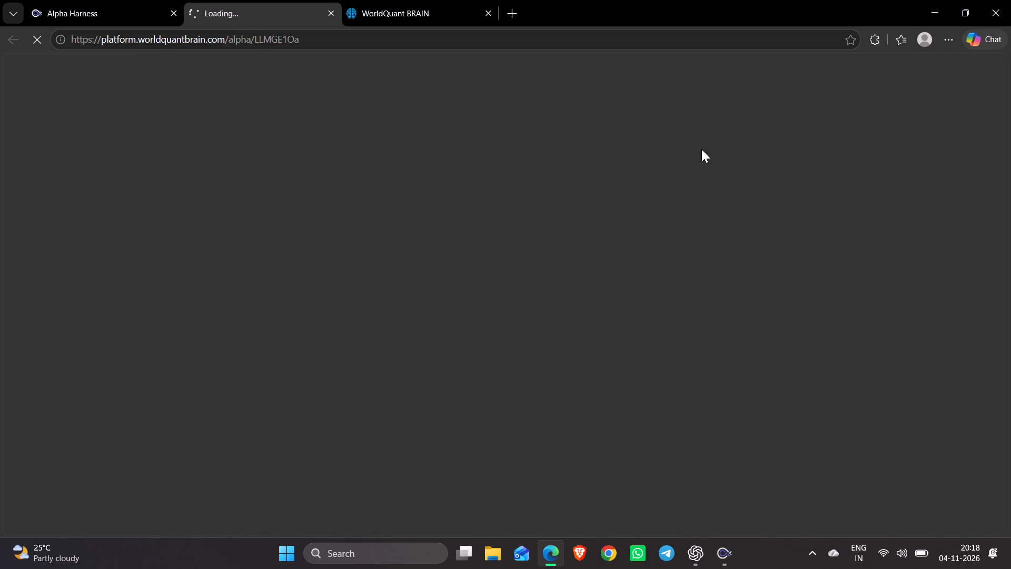
# Back in the BRAIN simulate page, submit Simulation 6's alpha normalize(last_diff_value(predicted_first_quantile_ten_day_return, 63)), dismiss the error banners and view its IS Summary.
pyautogui.click(384, 1)
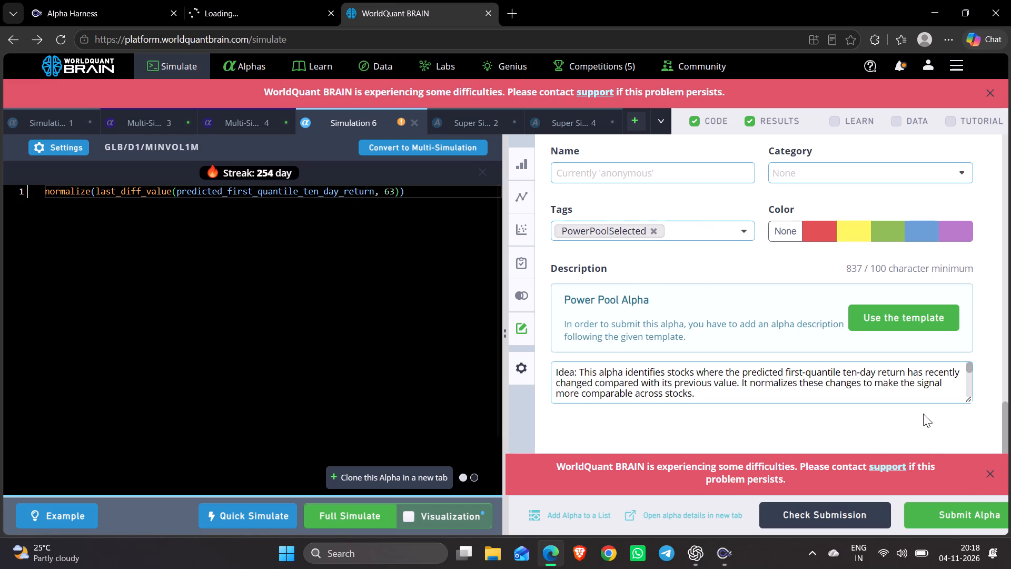
pyautogui.click(964, 506)
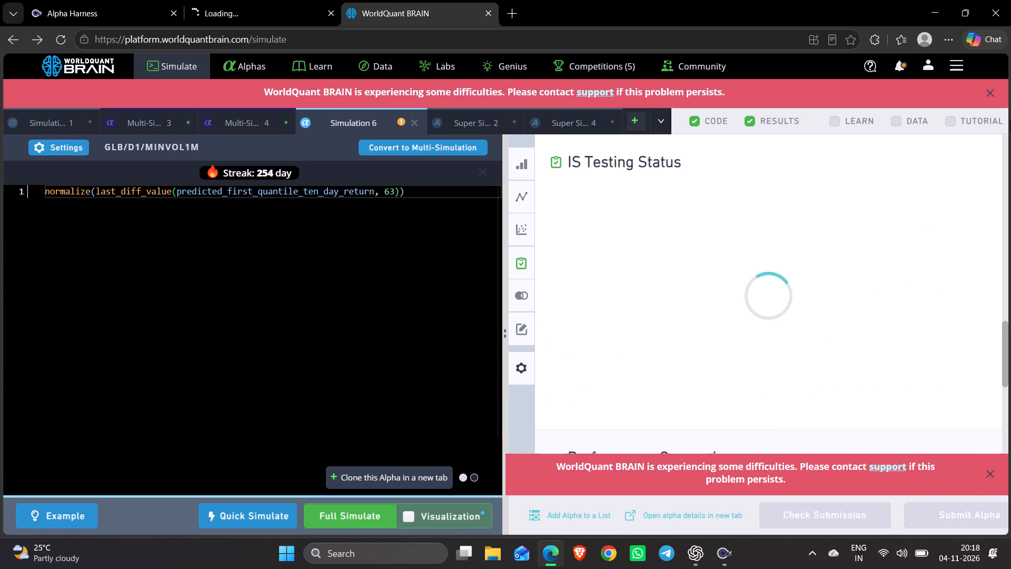
pyautogui.click(991, 94)
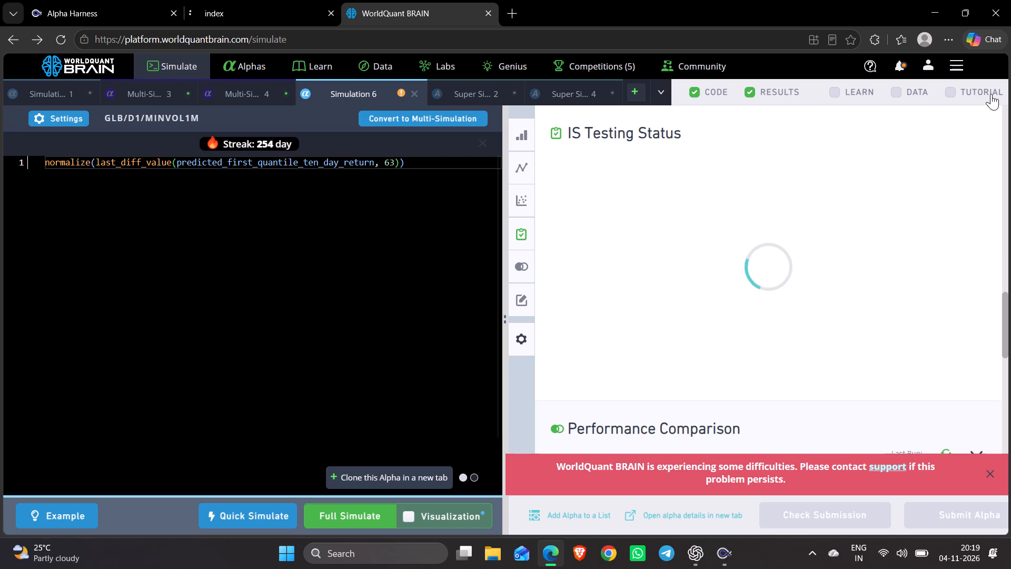
pyautogui.click(988, 477)
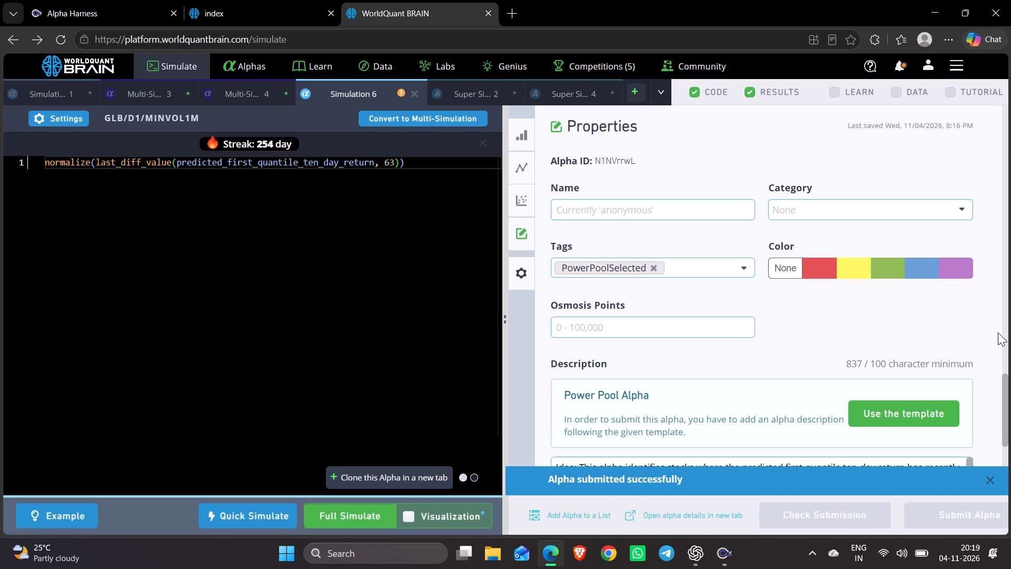
pyautogui.scroll(12, 694, 404)
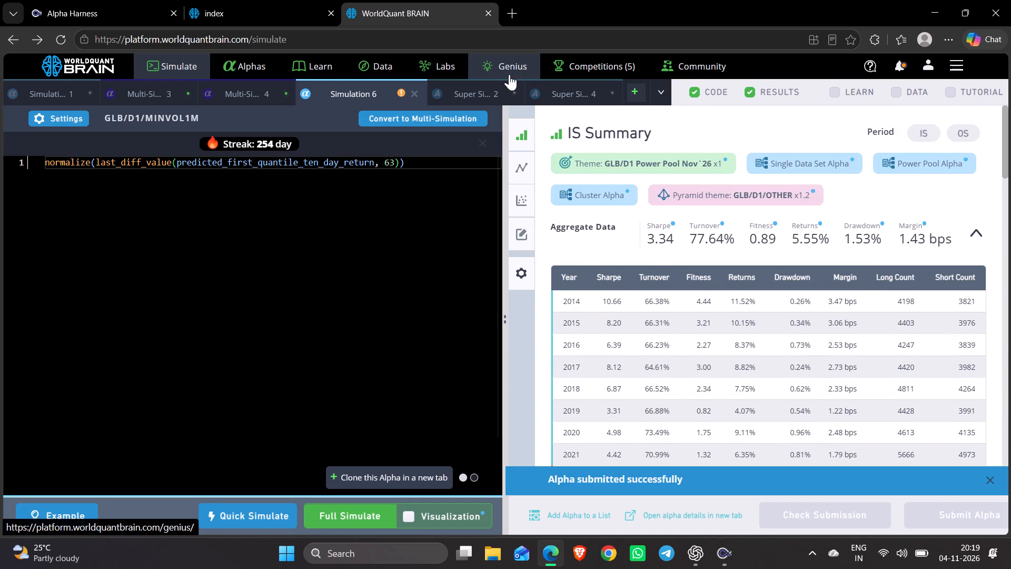
# Open the Genius page of WorldQuant BRAIN.
pyautogui.click(509, 74)
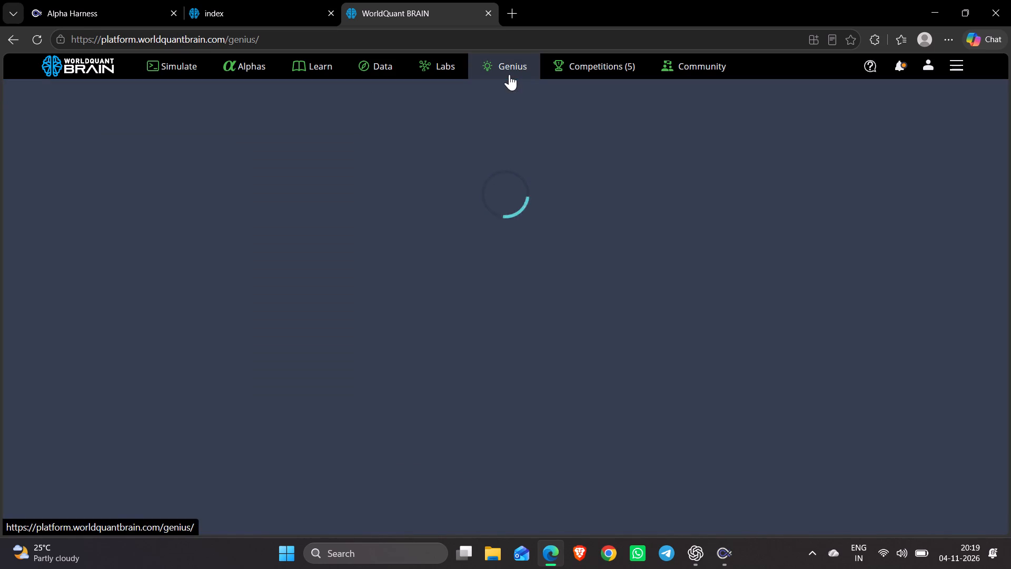
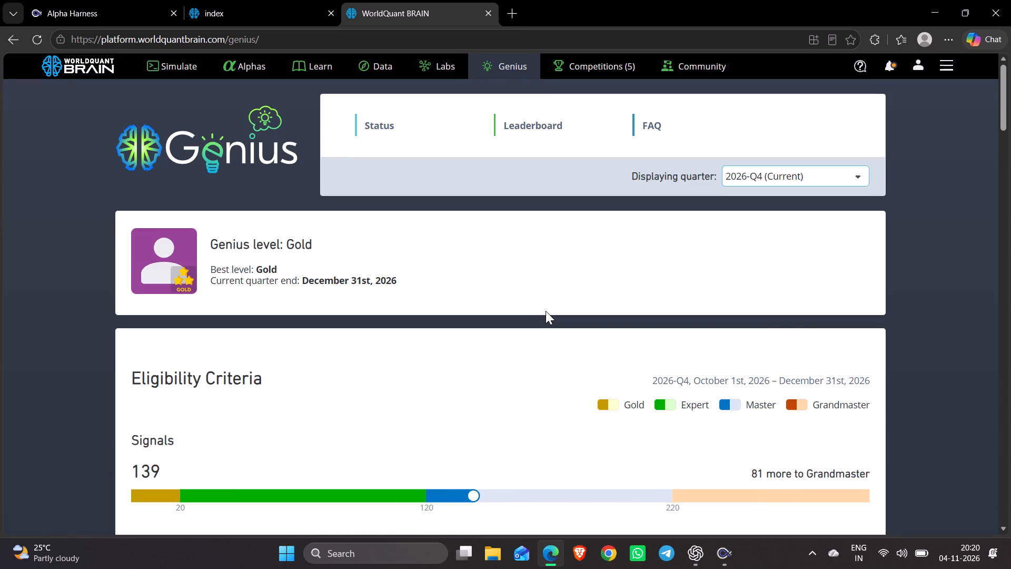
# Review the 2026-Q4 eligibility criteria, combined performance, tie breaker criteria and pyramid tables on the Genius page.
pyautogui.scroll(-6, 564, 458)
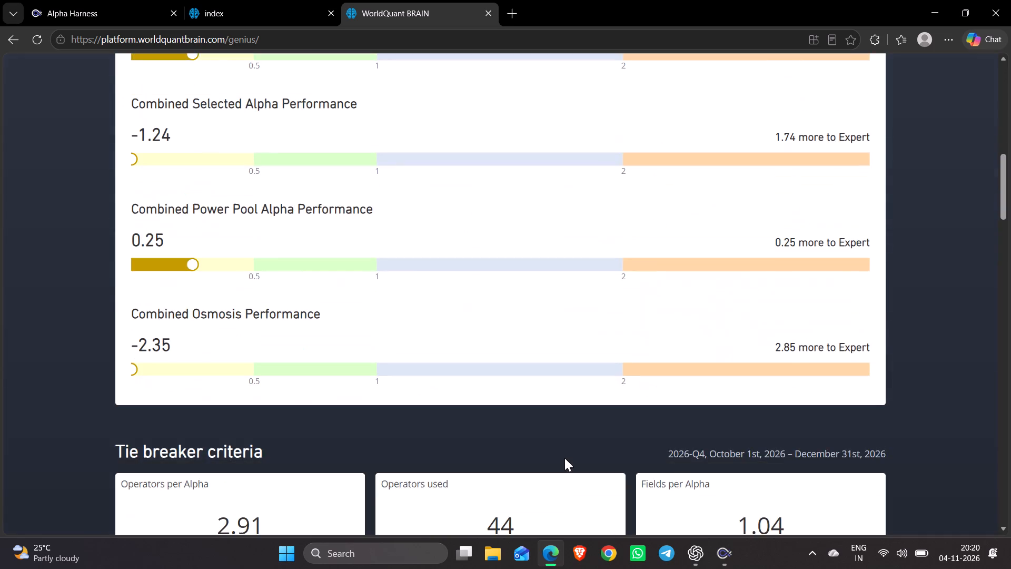
pyautogui.scroll(-15, 564, 458)
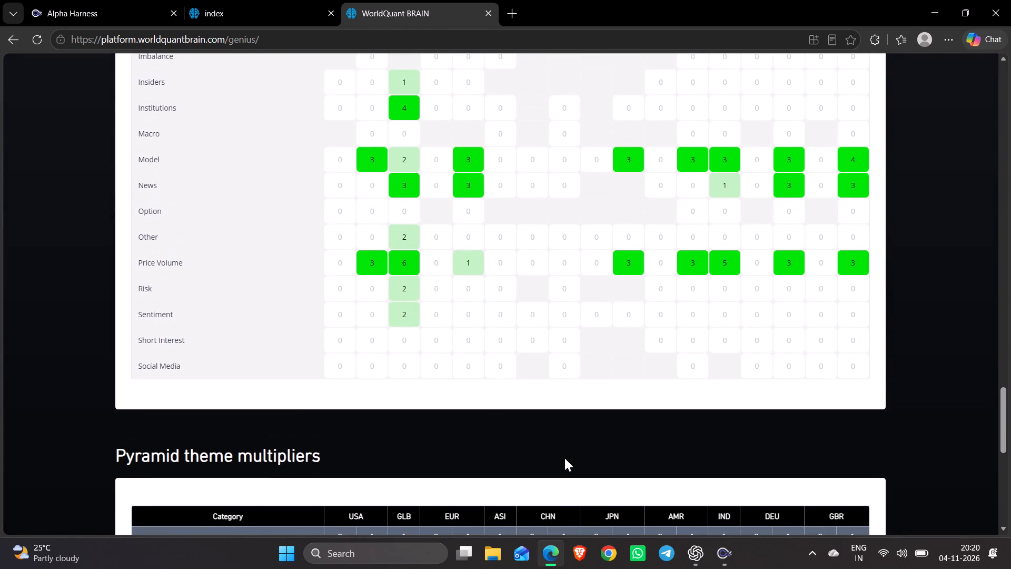
# Return to the not(ts_min(total_secondary_sell_shares, 252)) alpha, show its test period and review the PnL chart, IS Summary and testing status.
pyautogui.click(282, 0)
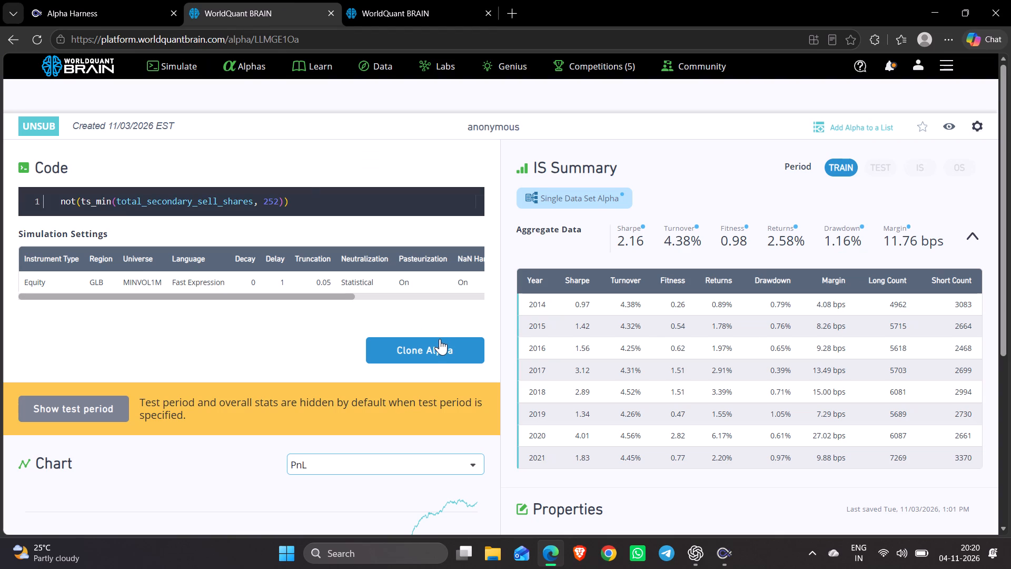
pyautogui.scroll(-5, 438, 362)
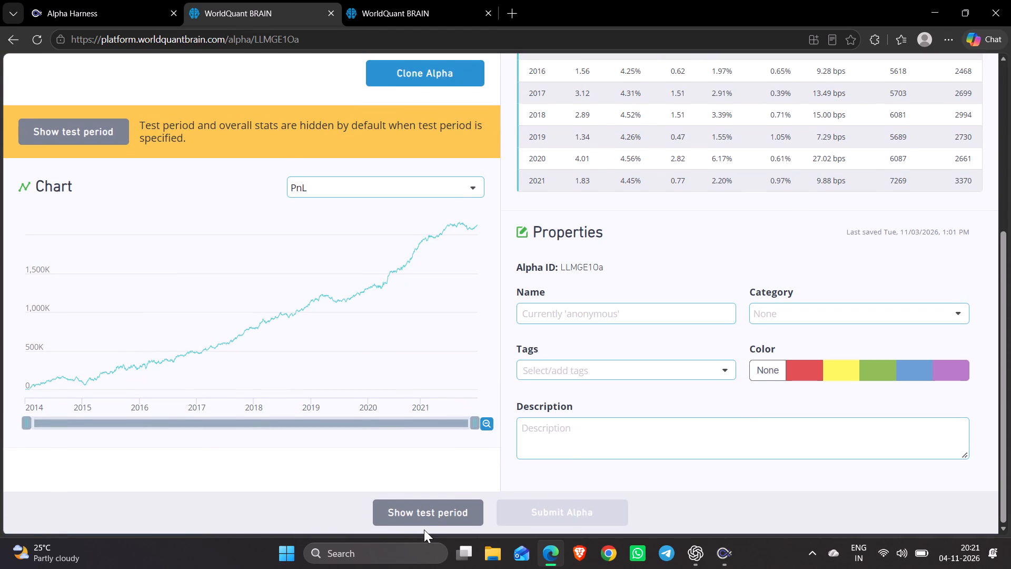
pyautogui.click(422, 520)
pyautogui.scroll(1, 422, 520)
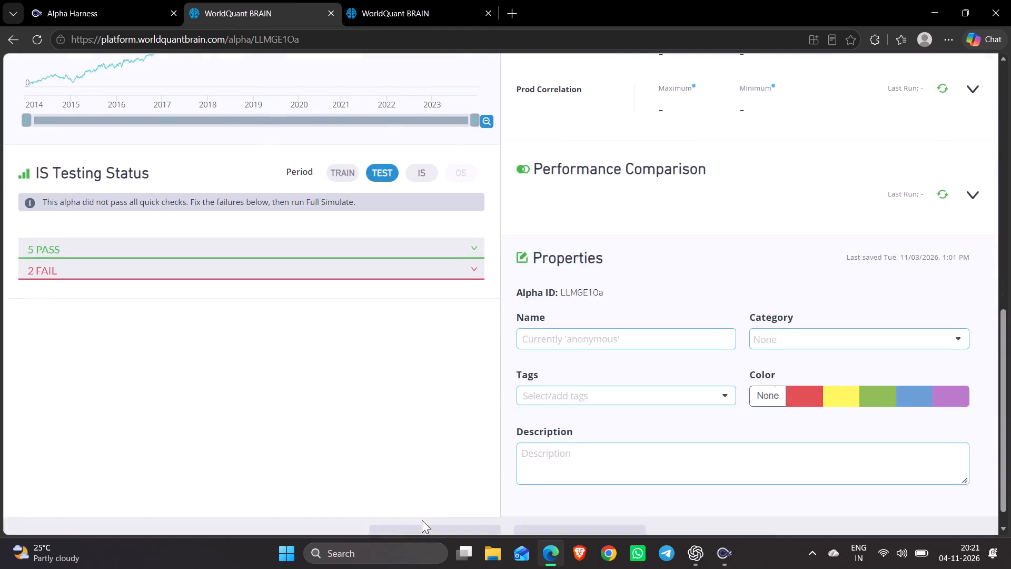
pyautogui.scroll(1, 422, 520)
pyautogui.scroll(-11, 407, 428)
pyautogui.scroll(10, 407, 428)
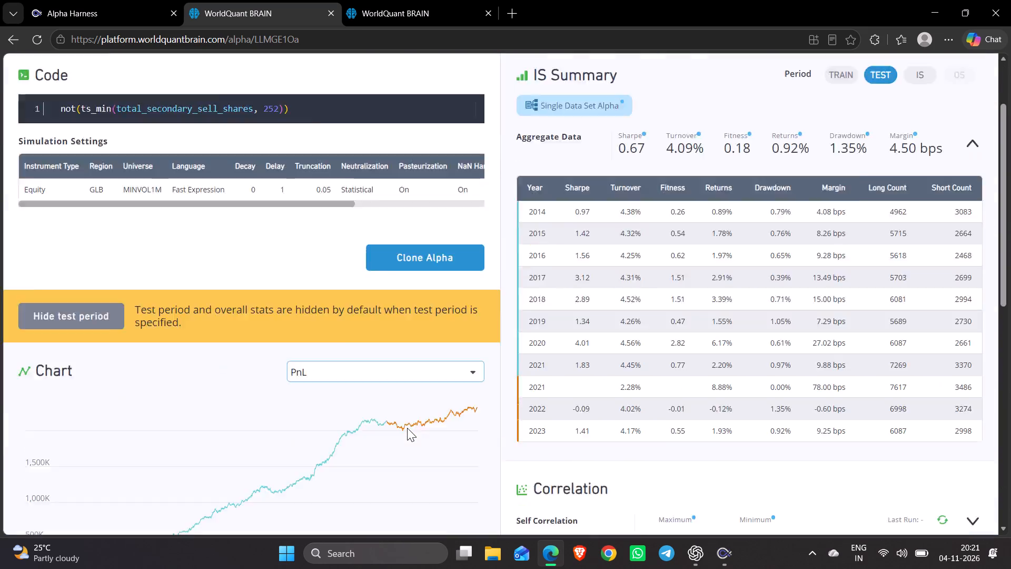
# Clone the not(ts_min(total_secondary_sell_shares, 252)) alpha into the simulate page and clone it again into a new simulation tab.
pyautogui.click(408, 348)
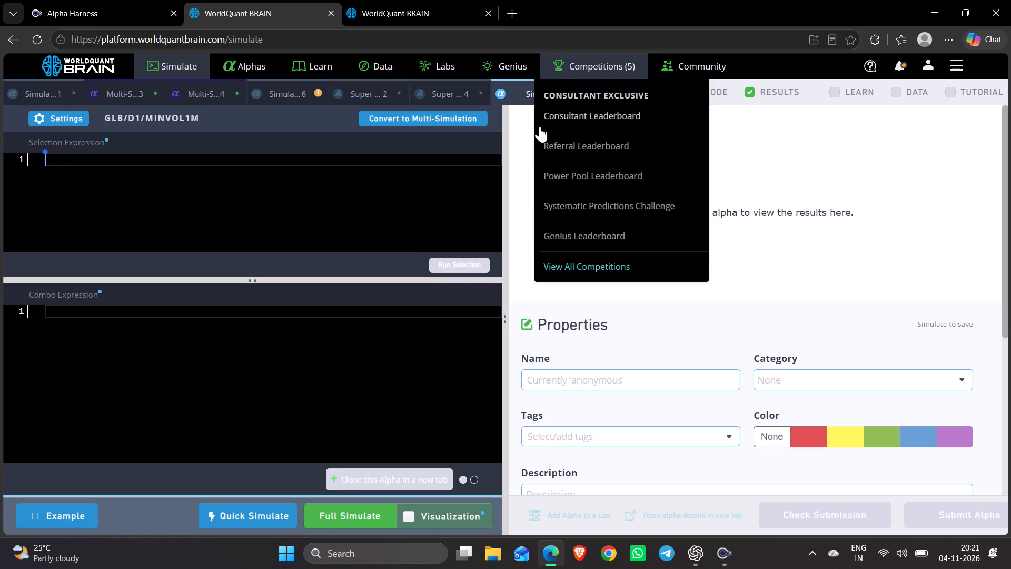
pyautogui.rightClick(514, 86)
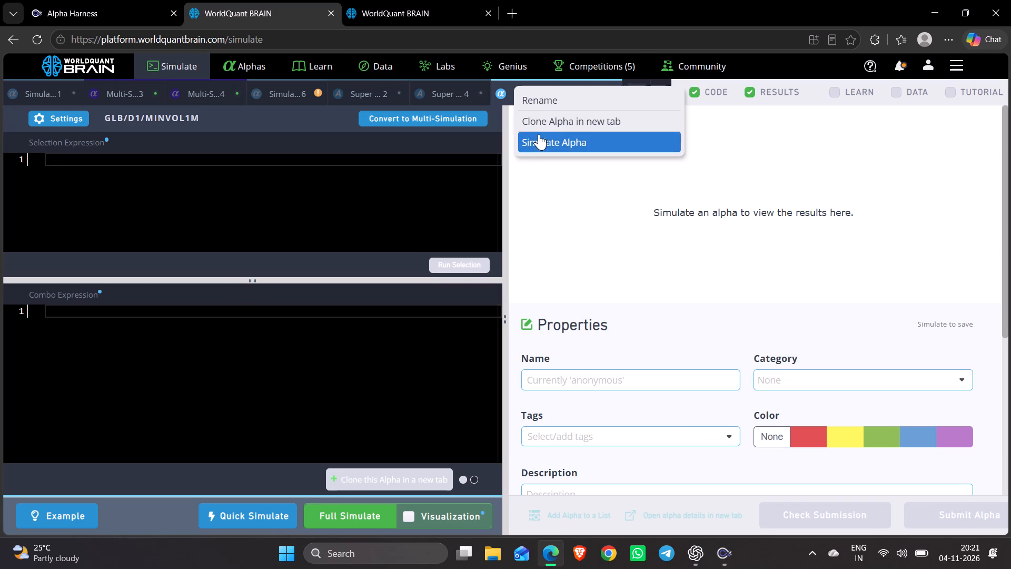
pyautogui.click(541, 122)
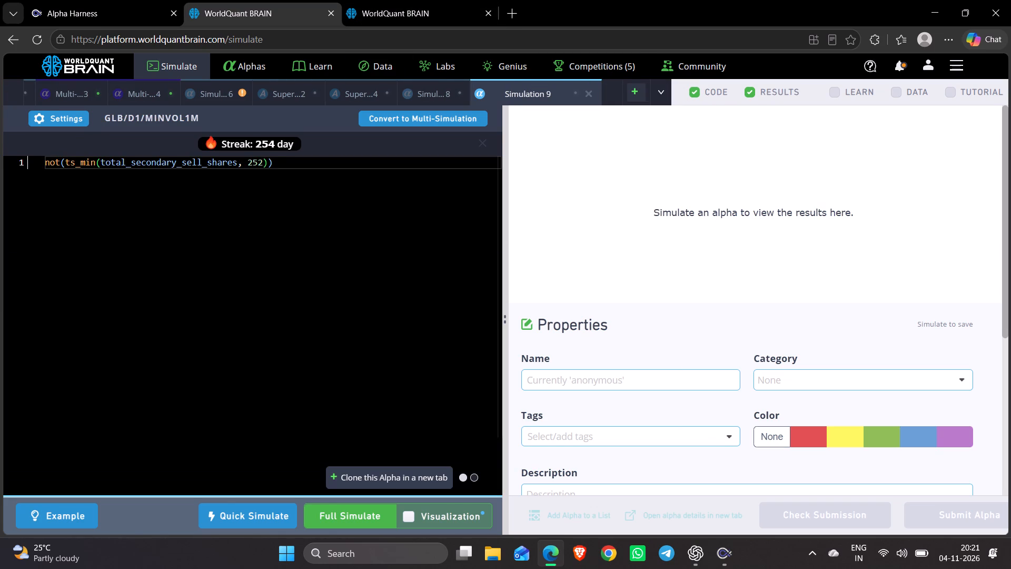
# Try to run a full simulation of not(ts_min(total_secondary_sell_shares, 252)) in Simulation 9 with the GLB/D1/MINVOL1M settings.
pyautogui.click(326, 506)
pyautogui.tripleClick(326, 506)
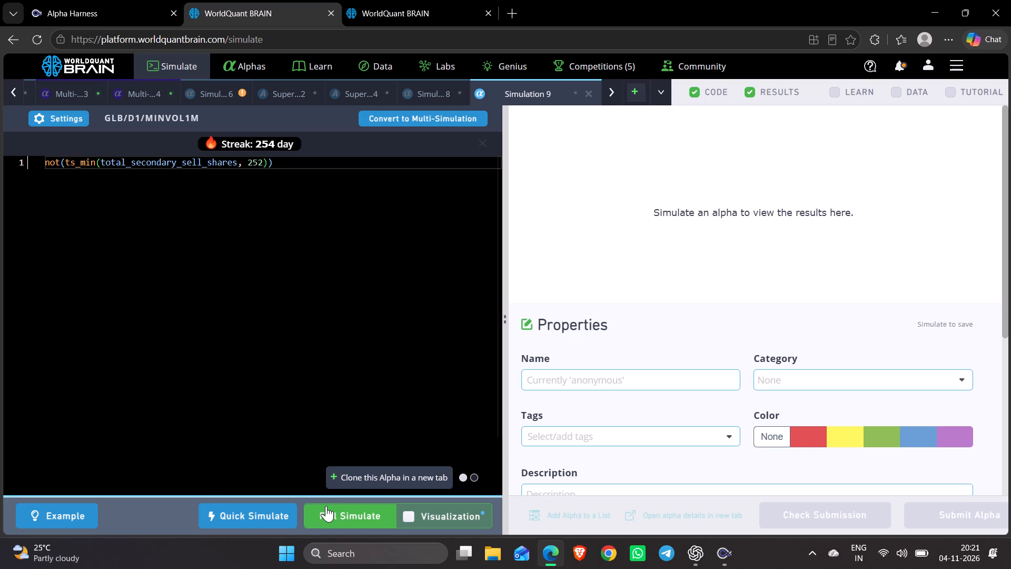
pyautogui.doubleClick(326, 506)
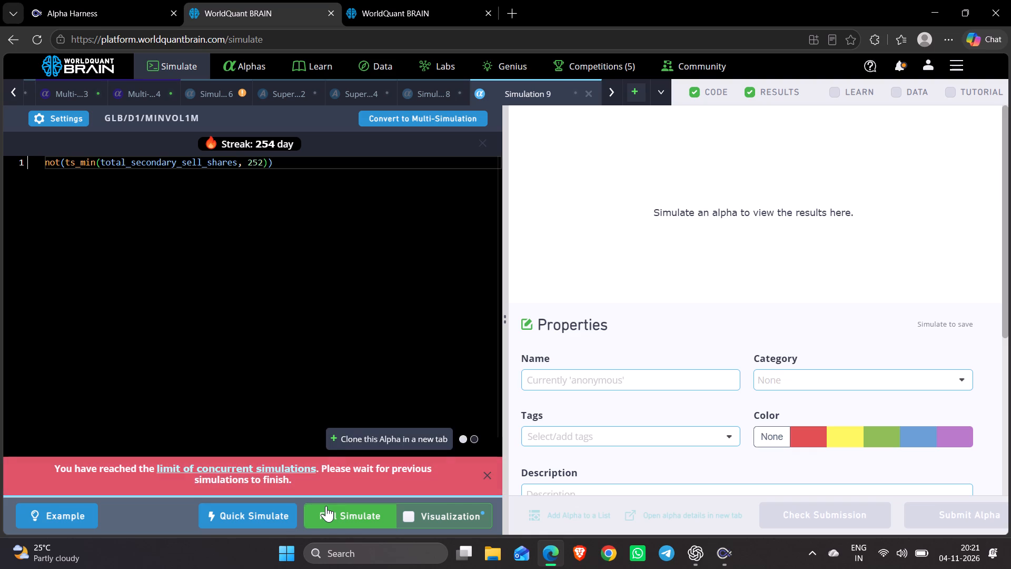
pyautogui.click(326, 506)
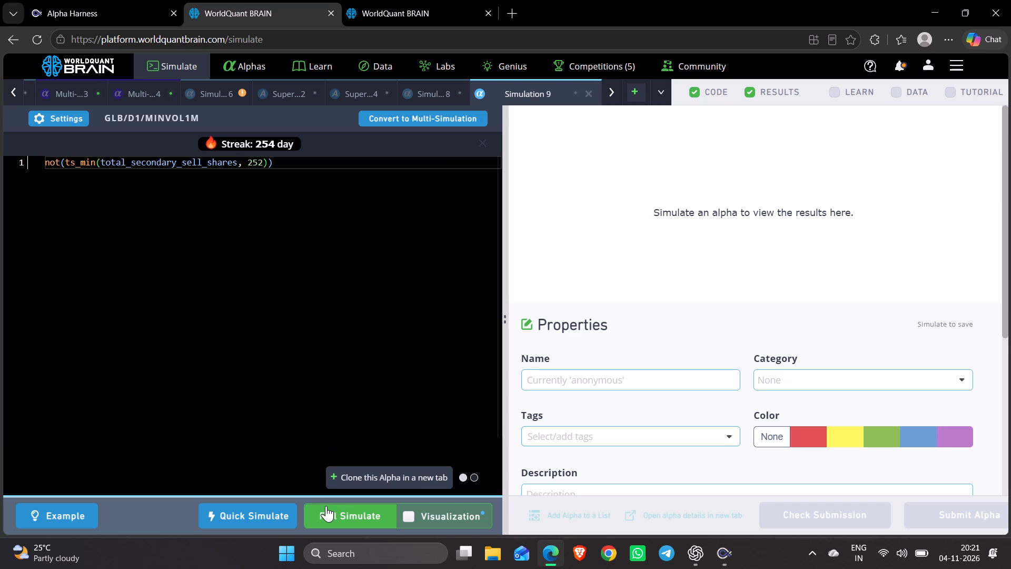
pyautogui.tripleClick(326, 506)
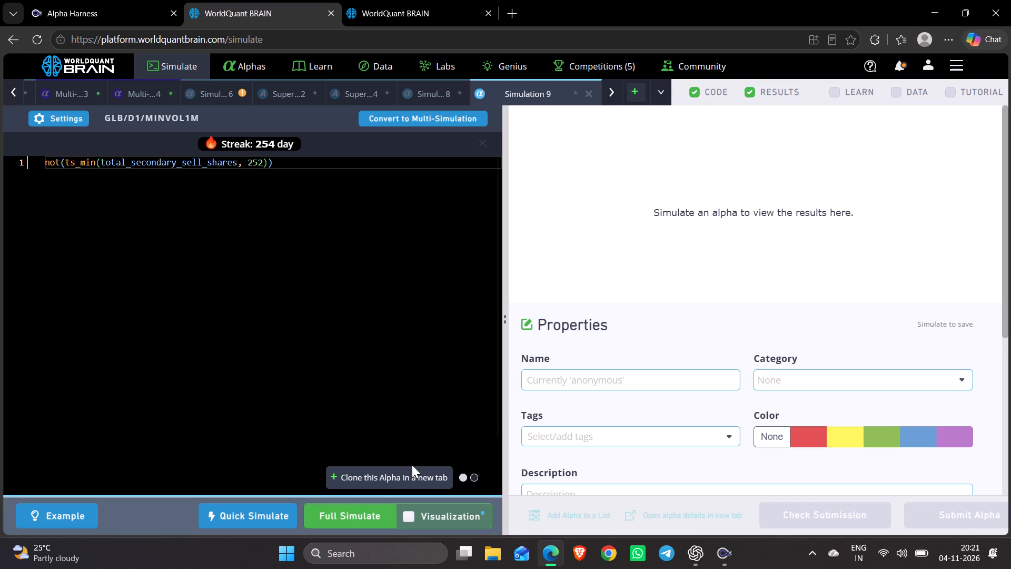
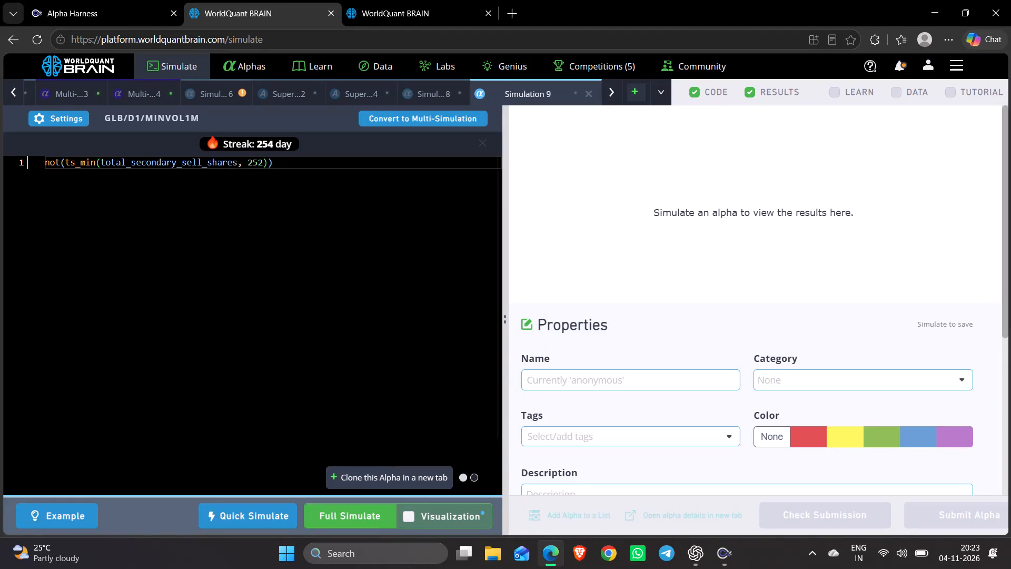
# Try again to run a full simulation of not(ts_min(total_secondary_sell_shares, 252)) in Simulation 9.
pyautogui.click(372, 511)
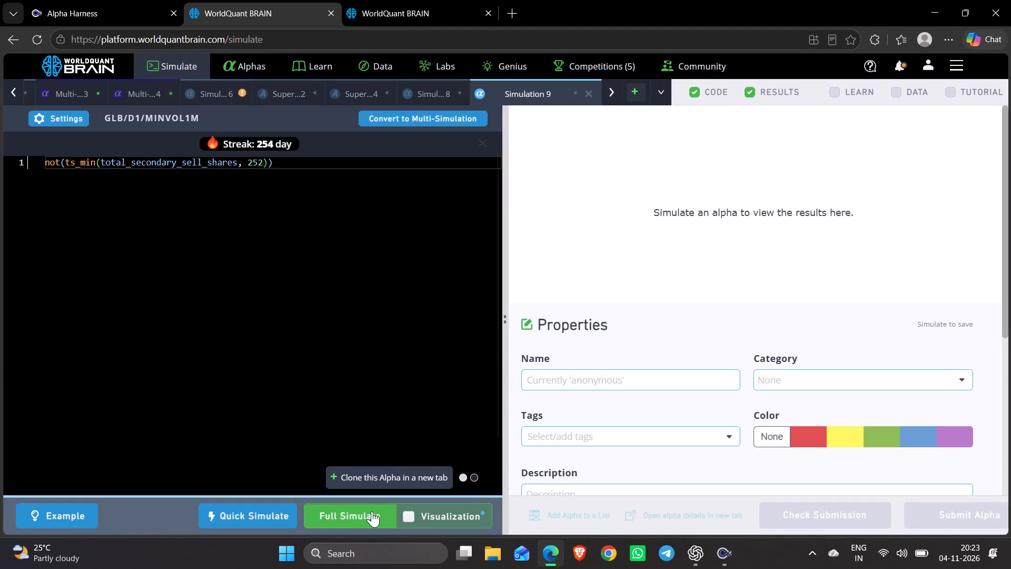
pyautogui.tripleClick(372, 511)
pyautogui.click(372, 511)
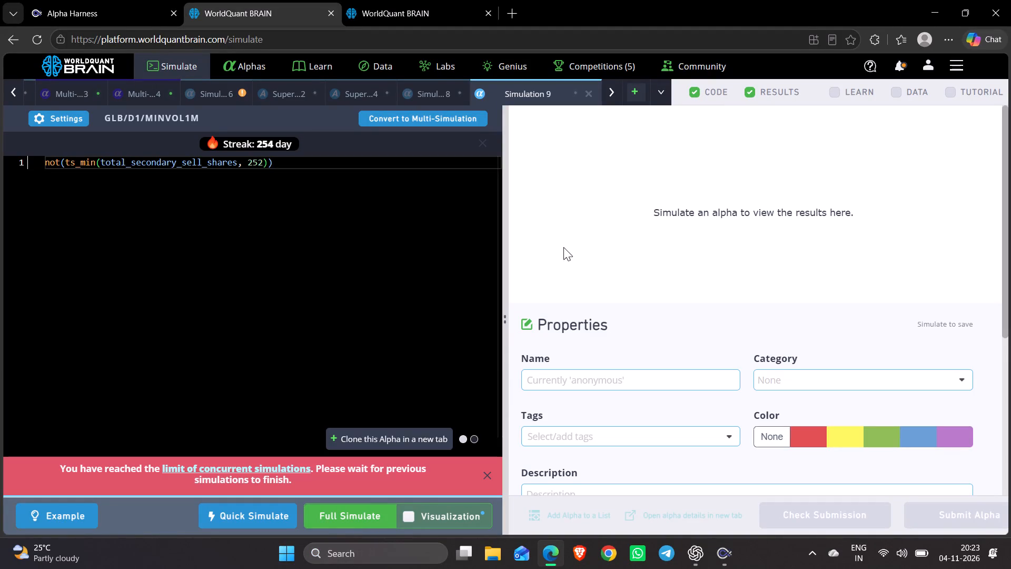
# Clone the not(ts_min(total_secondary_sell_shares, 252)) alpha from Simulation 9 into a new simulation tab.
pyautogui.click(394, 444)
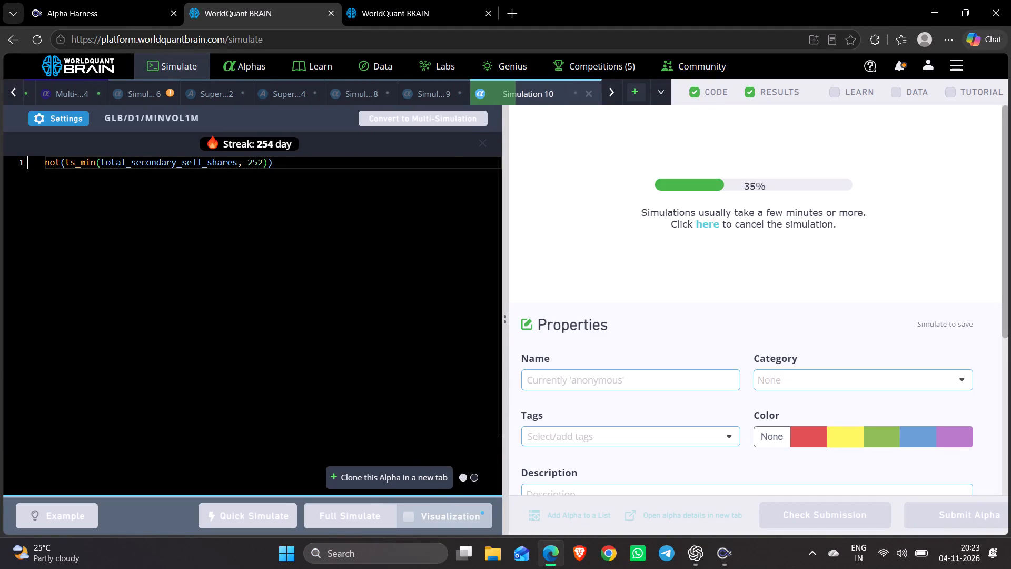
# Return to Simulation 9 with the not(ts_min(total_secondary_sell_shares, 252)) alpha.
pyautogui.click(441, 96)
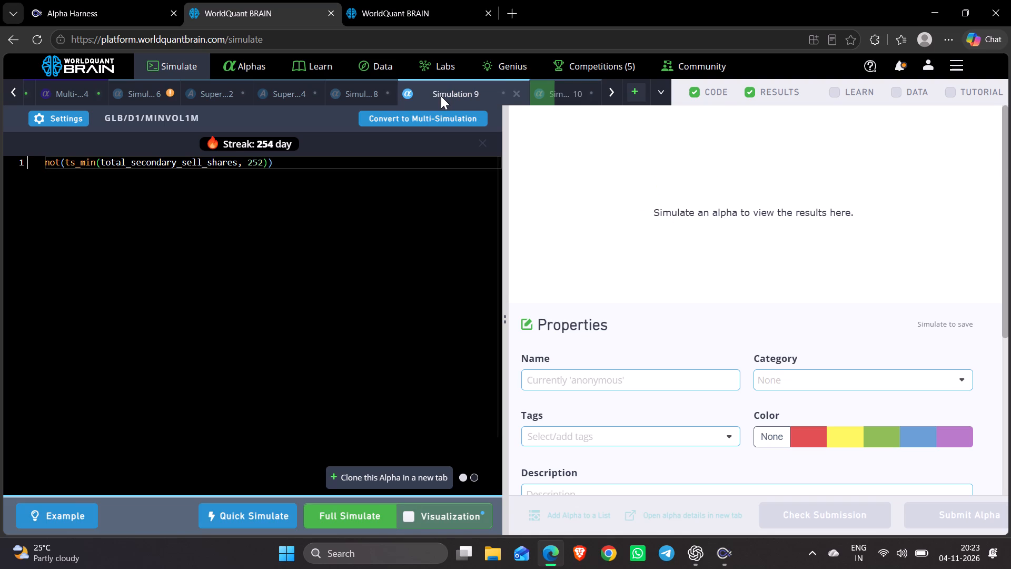
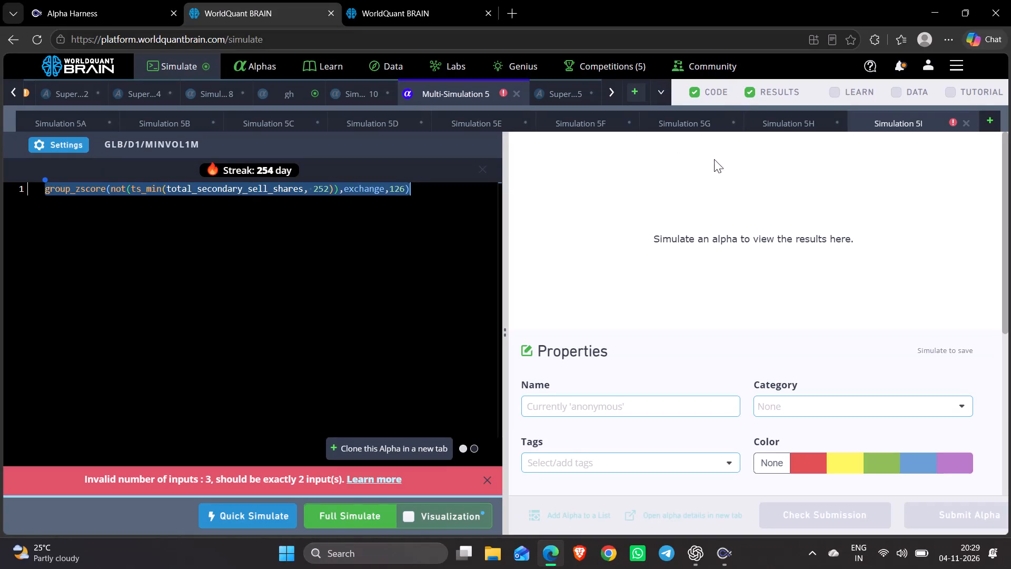
# Remove the third argument, 126, from the group_zscore expression in Simulation 5I and run a full simulation.
pyautogui.doubleClick(400, 190)
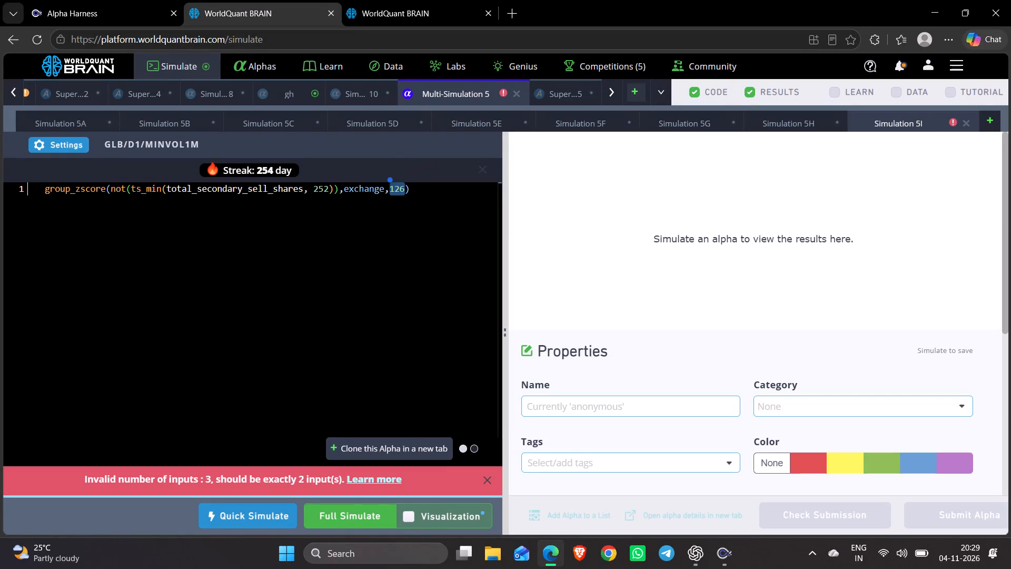
pyautogui.press('BackSpace')
pyautogui.press('BackSpace')
pyautogui.click(345, 516)
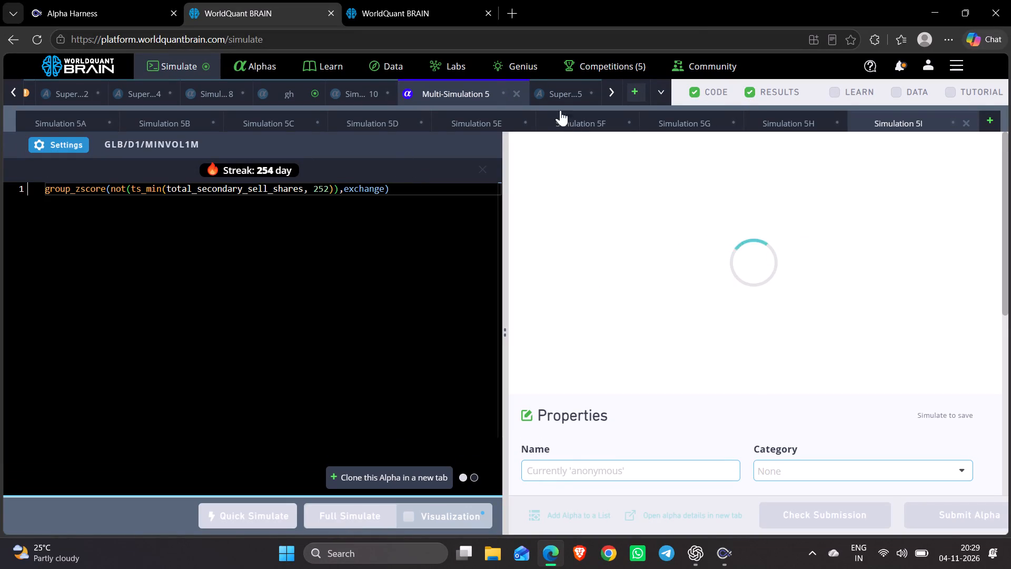
# Clear the leftover expression in the JPN/D1 Super Simulation 5 and close that simulation.
pyautogui.click(549, 86)
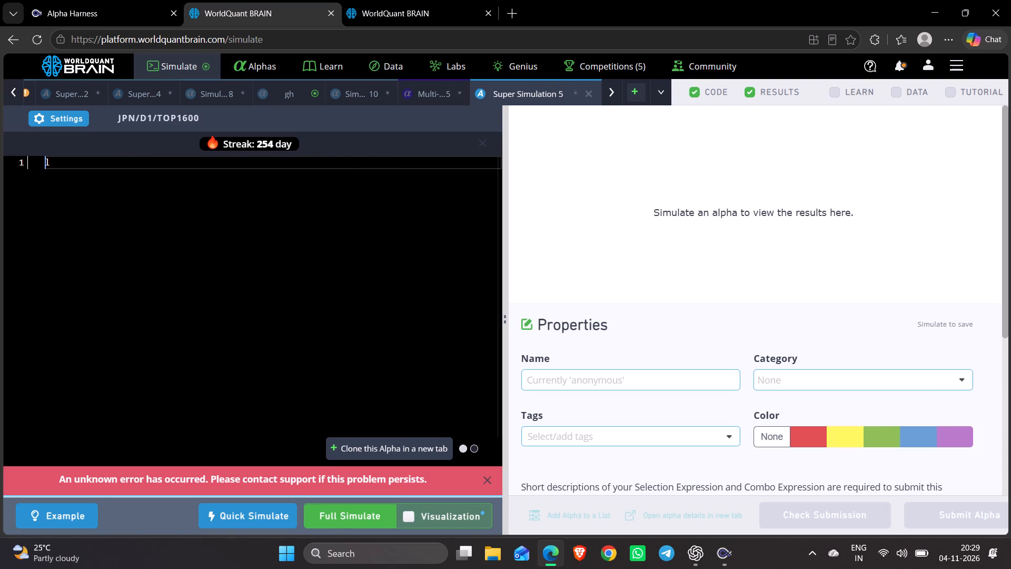
pyautogui.press('Right')
pyautogui.press('BackSpace')
pyautogui.press('BackSpace')
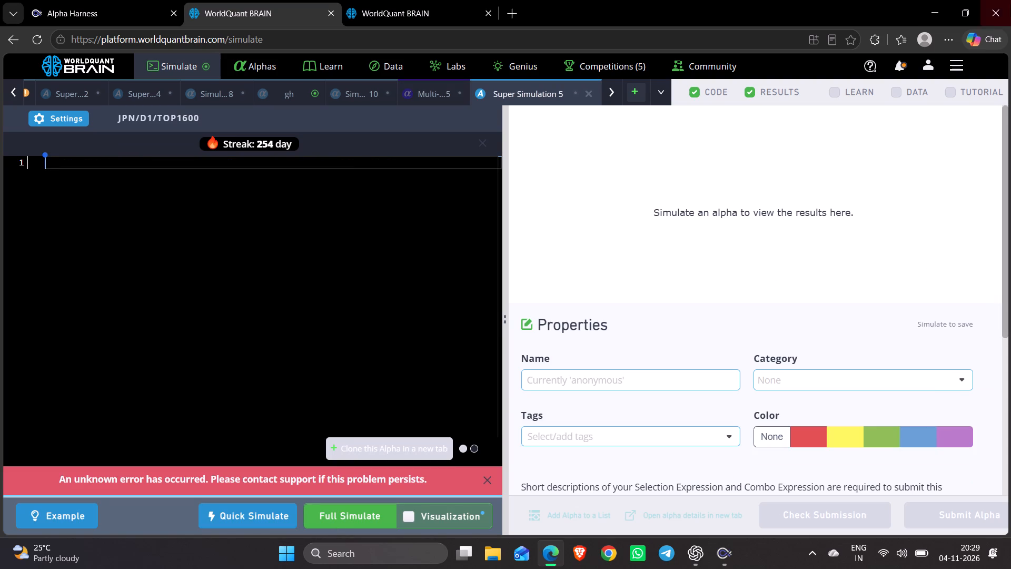
pyautogui.click(905, 61)
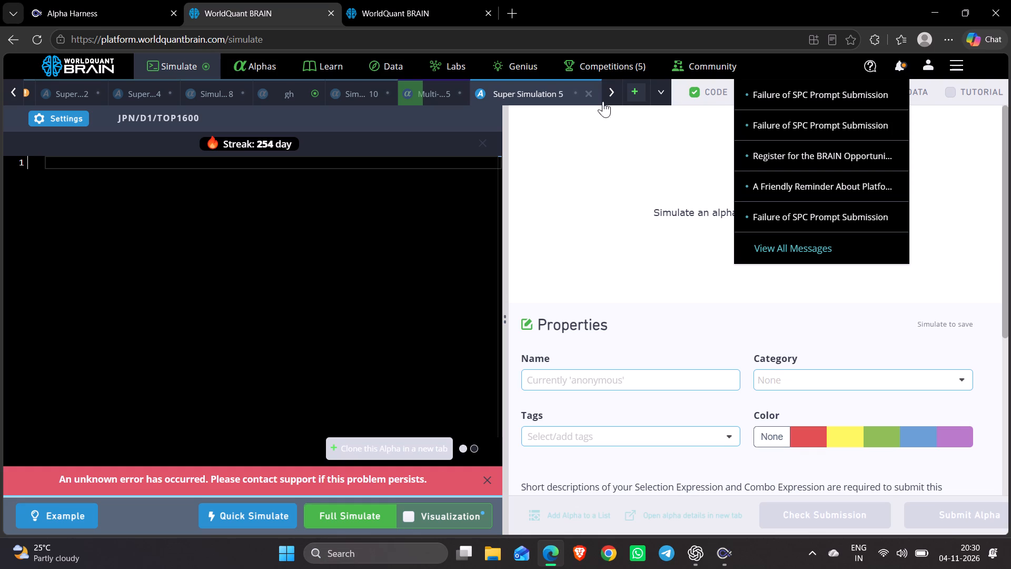
pyautogui.click(586, 93)
# Switch to the Genius page's browser tab, open the simulator there and create a new super simulation.
pyautogui.click(389, 0)
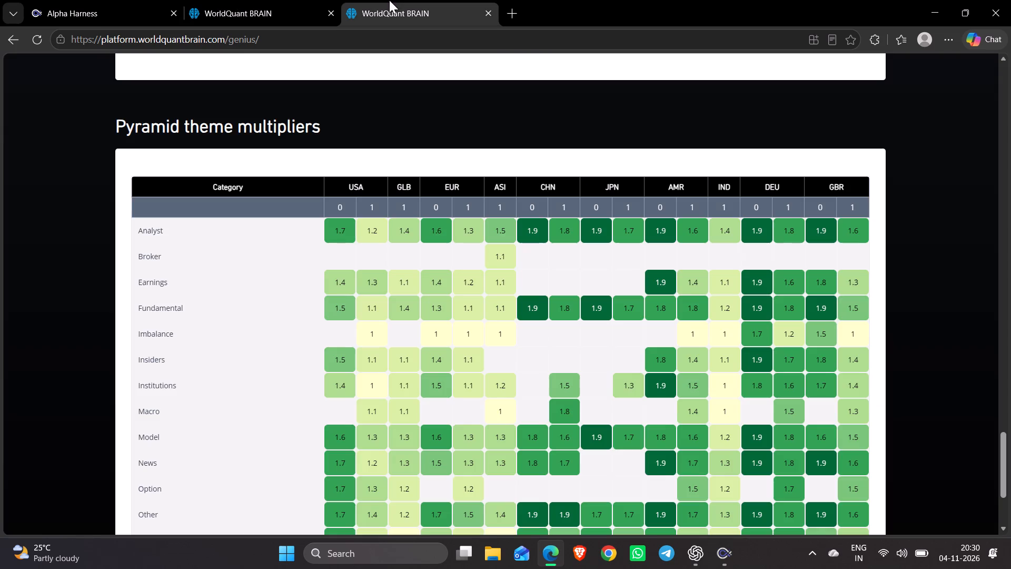
pyautogui.scroll(5, 163, 117)
pyautogui.scroll(6, 180, 218)
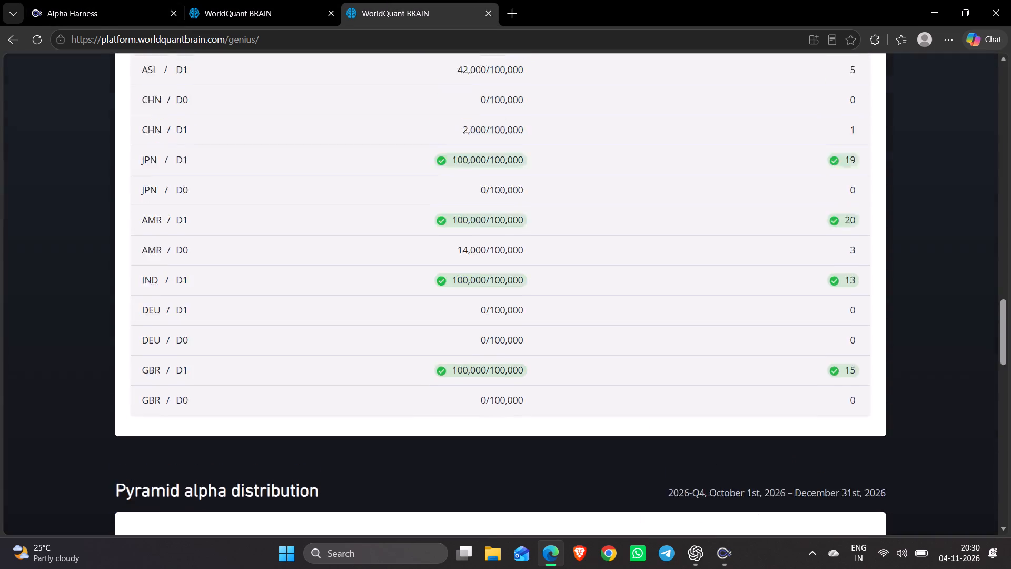
pyautogui.scroll(11, 180, 218)
pyautogui.click(179, 59)
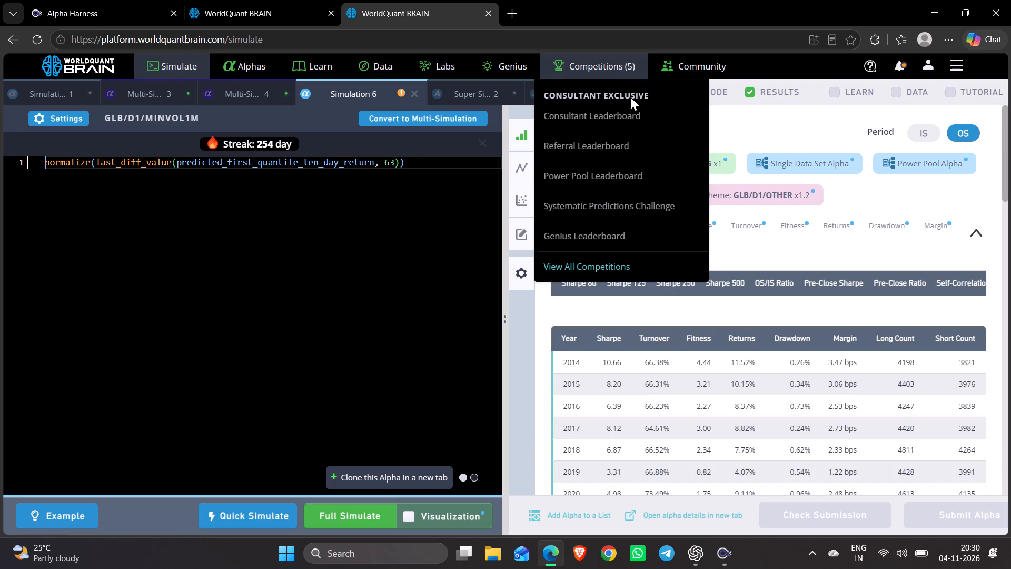
pyautogui.click(625, 94)
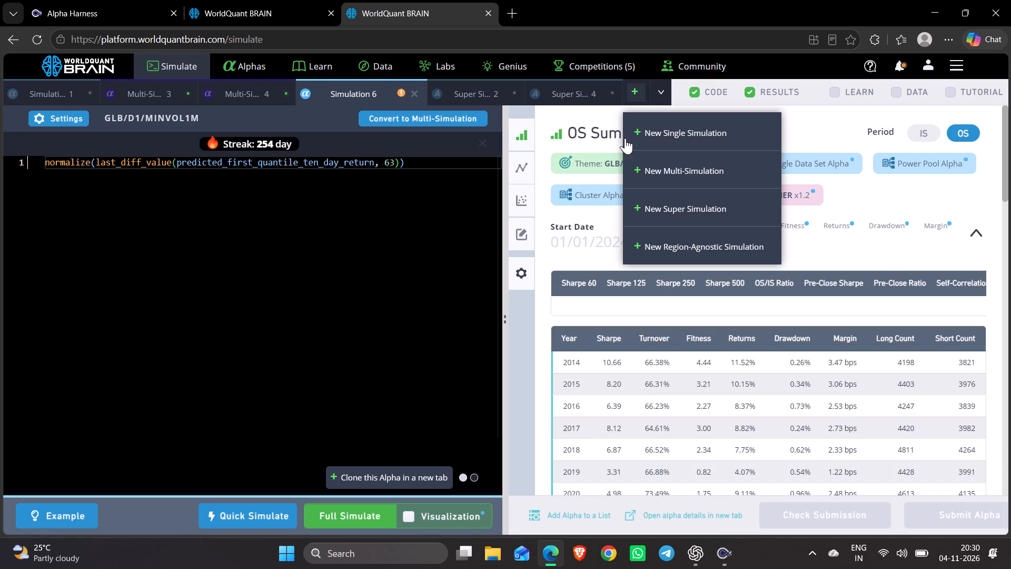
pyautogui.click(658, 207)
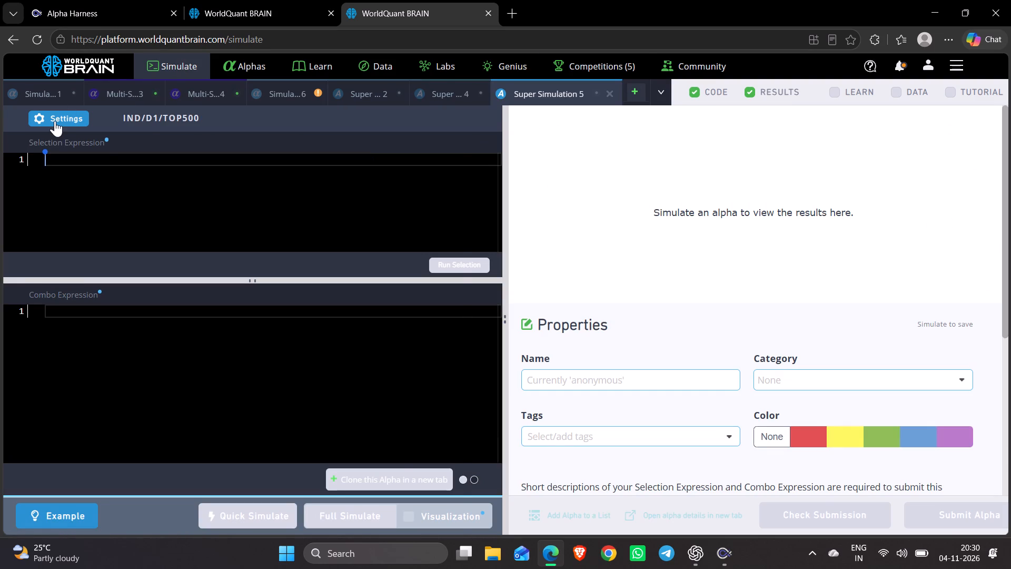
# In the new super simulation's settings, set the region to JPN and the selection limit to 22.
pyautogui.click(55, 121)
pyautogui.click(75, 259)
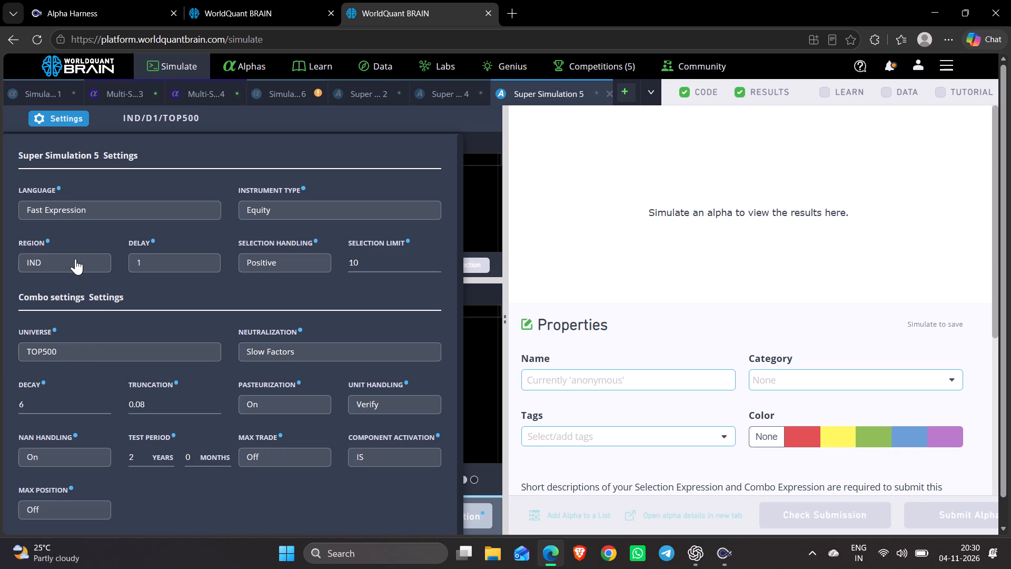
pyautogui.click(55, 380)
pyautogui.click(380, 259)
pyautogui.press('Up')
pyautogui.press('Up')
pyautogui.press('Up')
pyautogui.press('Up')
pyautogui.press('Up')
pyautogui.press('Up')
pyautogui.press('Up')
pyautogui.press('Up')
pyautogui.press('Up')
pyautogui.press('Up')
pyautogui.press('Up')
pyautogui.press('Up')
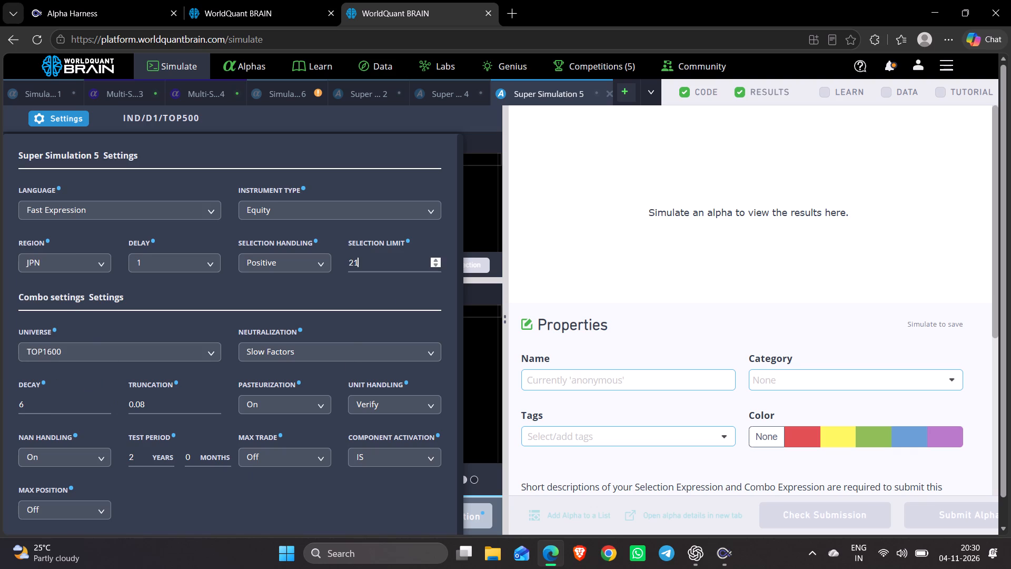
# Set the combo settings to Statistical neutralization and a decay of 0.
pyautogui.click(279, 346)
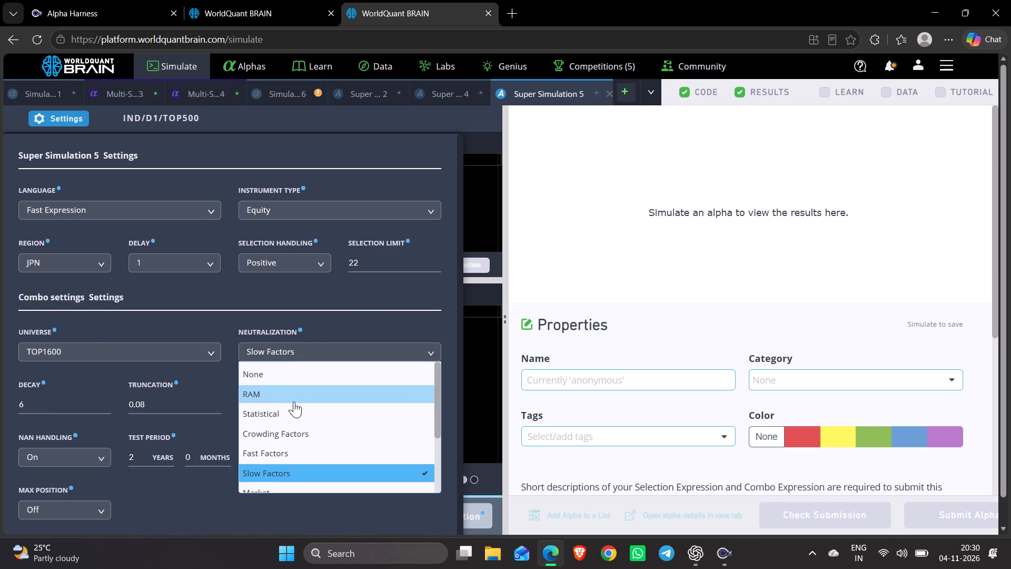
pyautogui.click(292, 413)
pyautogui.click(51, 405)
pyautogui.scroll(-8, 51, 405)
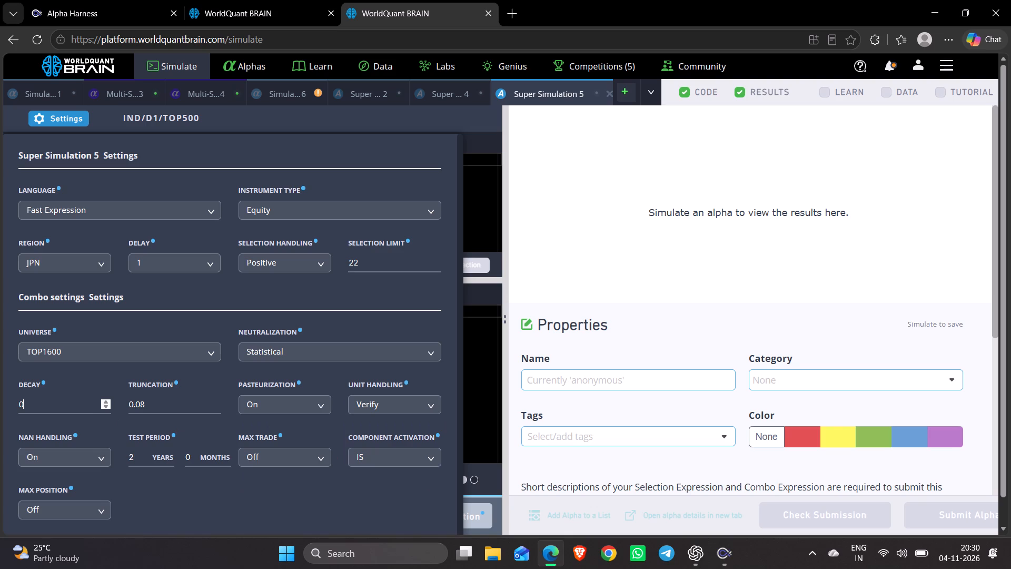
pyautogui.click(210, 475)
pyautogui.scroll(-5, 210, 475)
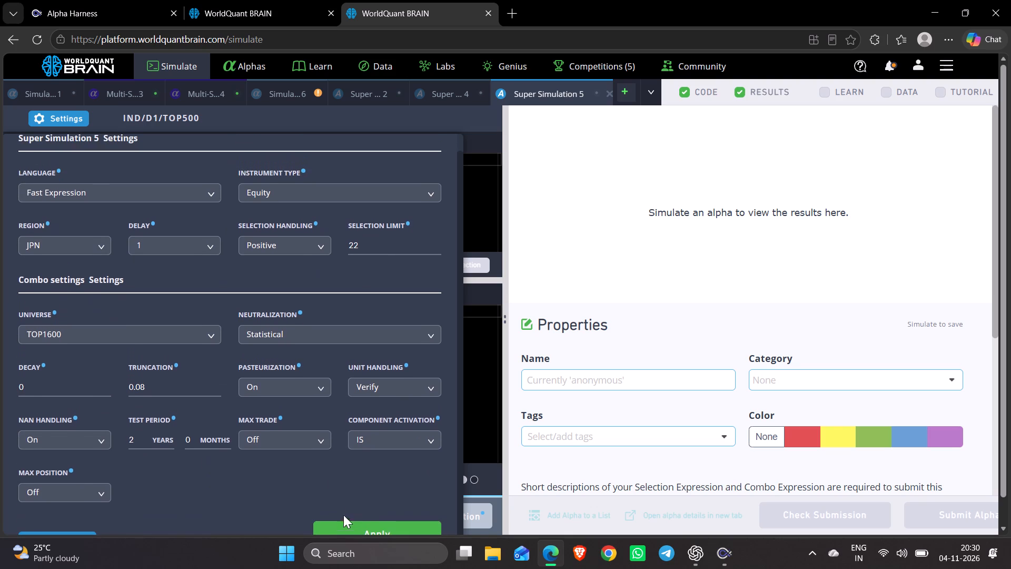
# Set selection handling to Non-Zero and apply the super simulation settings.
pyautogui.click(256, 250)
pyautogui.click(261, 286)
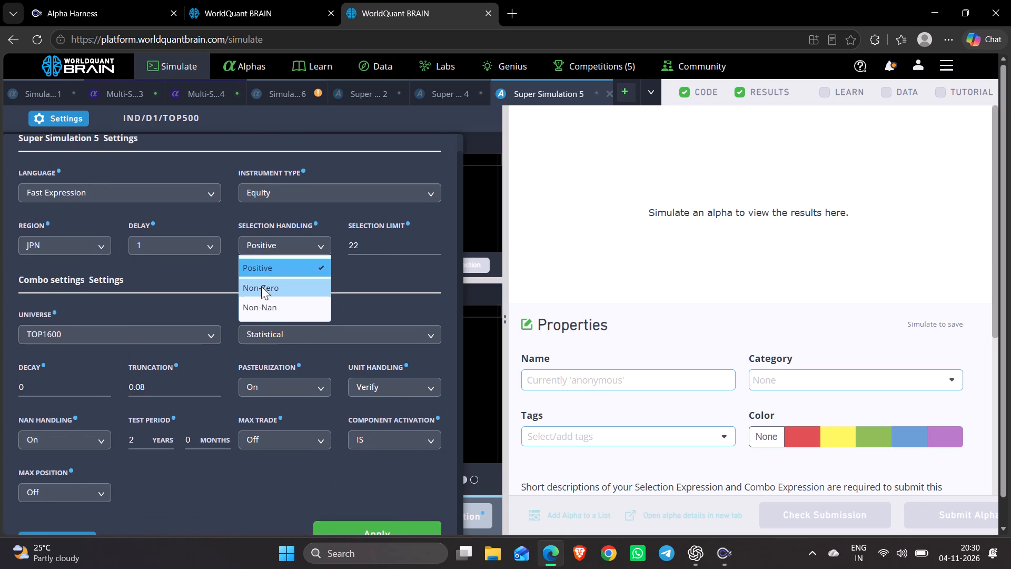
pyautogui.click(395, 523)
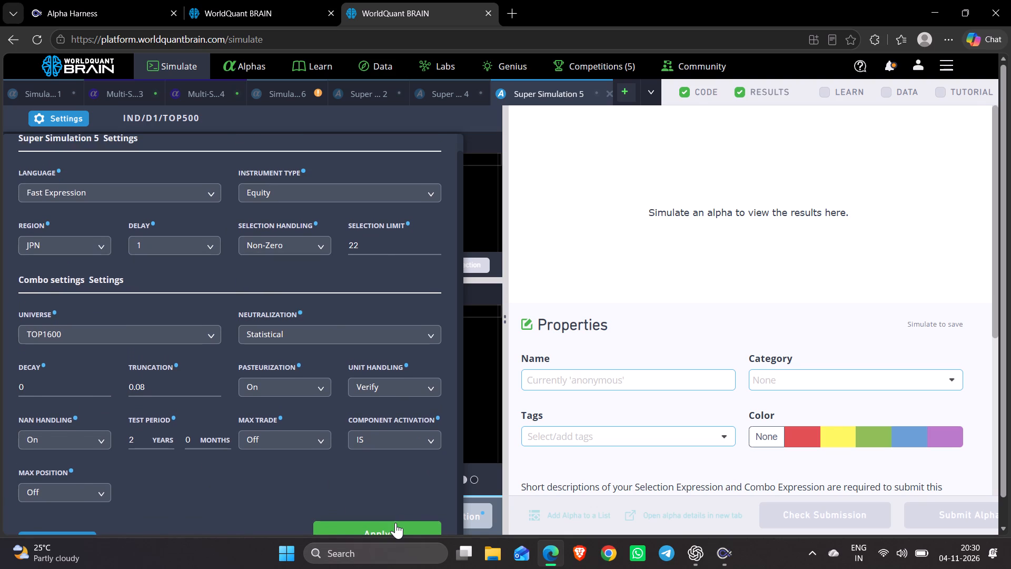
pyautogui.click(395, 523)
# Enter universe_size(universe) as the selection expression of the super simulation.
pyautogui.click(261, 176)
pyautogui.write('ub')
pyautogui.press('BackSpace')
pyautogui.press('n')
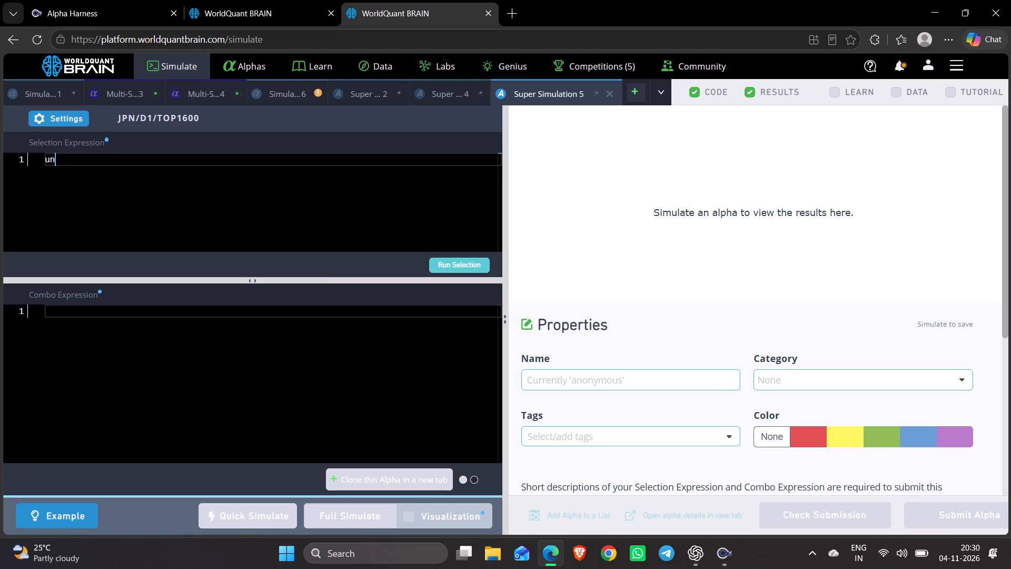
pyautogui.press('Return')
pyautogui.tripleClick(261, 176)
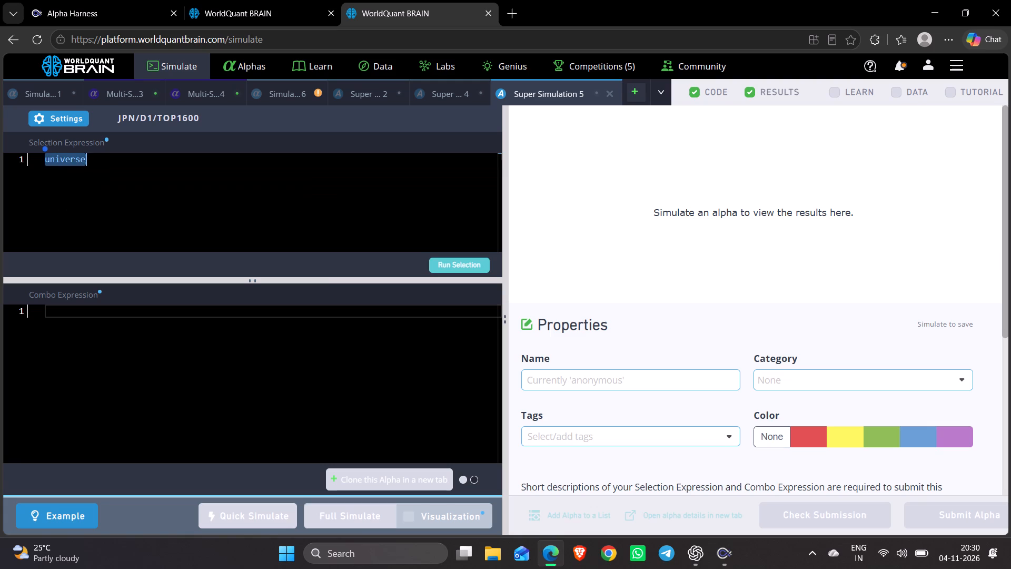
pyautogui.hotkey('shift', '(')
pyautogui.press('Left')
pyautogui.press('Left')
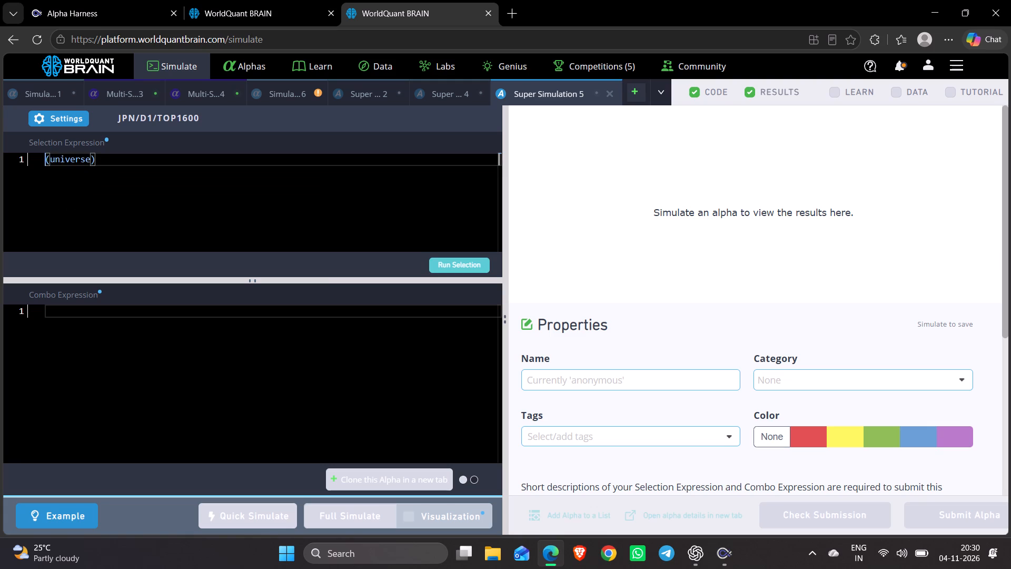
pyautogui.press('i')
pyautogui.press('BackSpace')
pyautogui.write('uni')
pyautogui.press('Down')
pyautogui.press('Return')
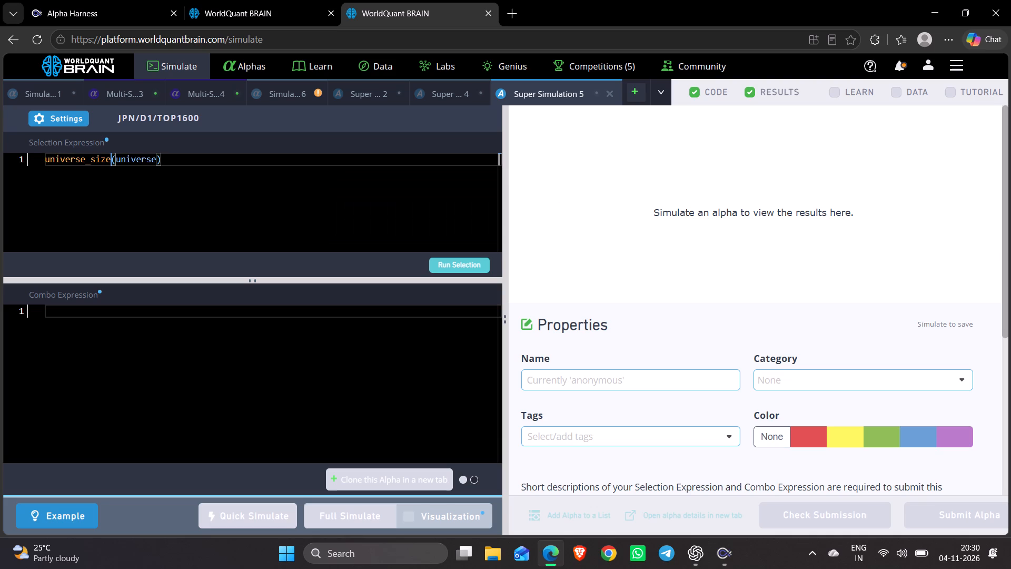
# Append +own_country to the selection expression and run the selection.
pyautogui.click(333, 168)
pyautogui.press('+')
pyautogui.press('o')
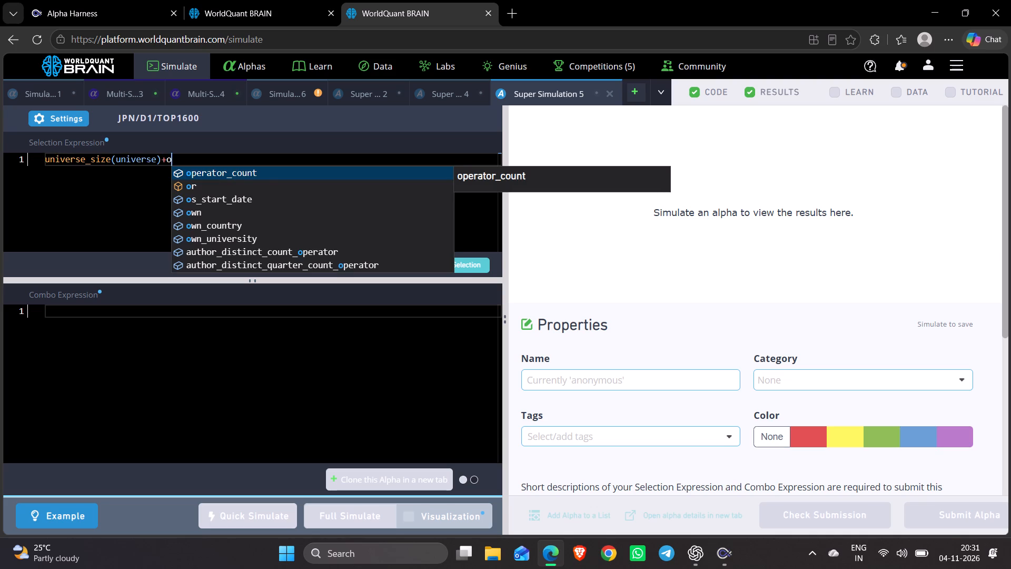
pyautogui.press('c')
pyautogui.press('Return')
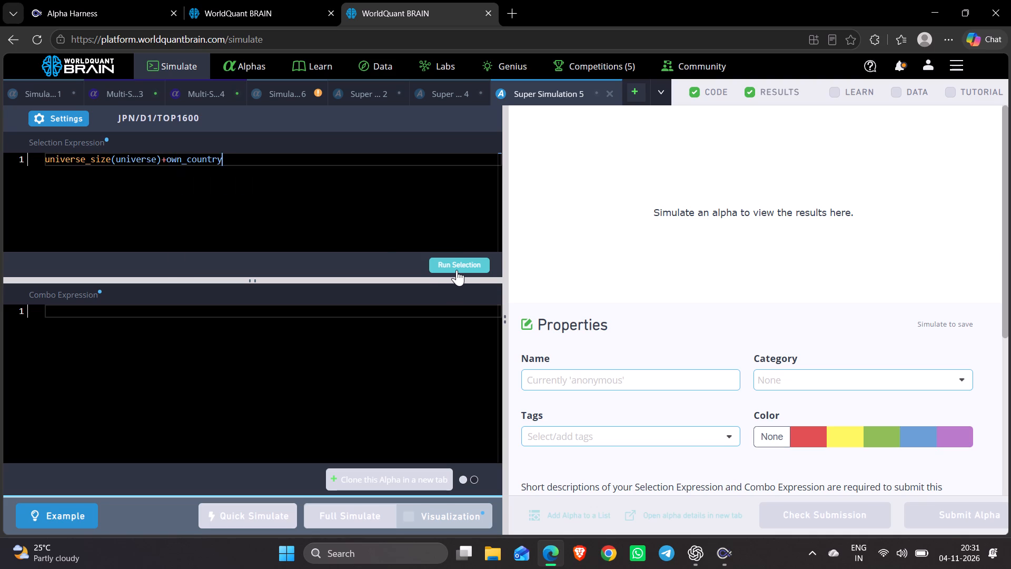
pyautogui.click(457, 270)
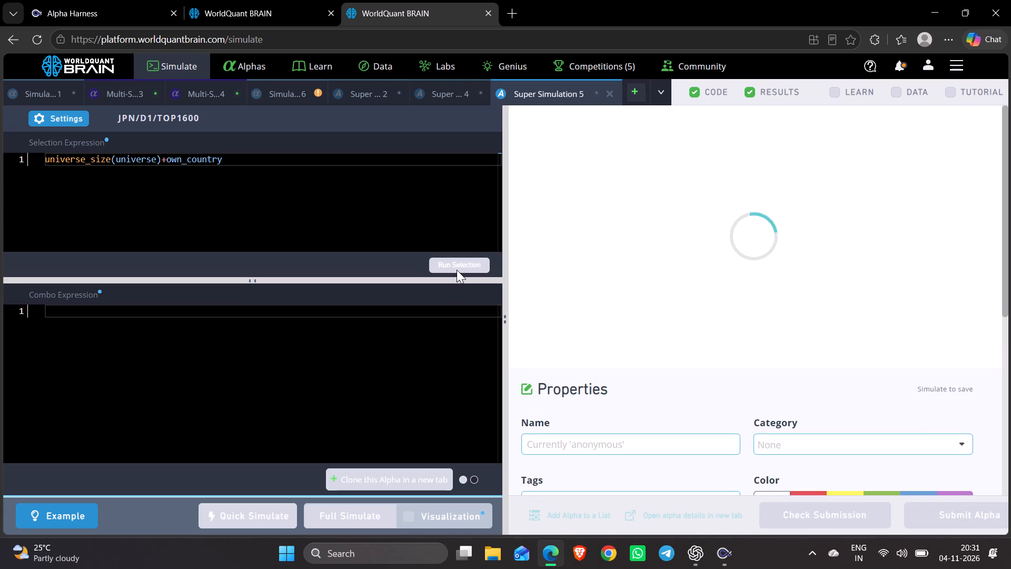
# Enter 1 as the combo expression of the super simulation.
pyautogui.click(246, 413)
pyautogui.press('1')
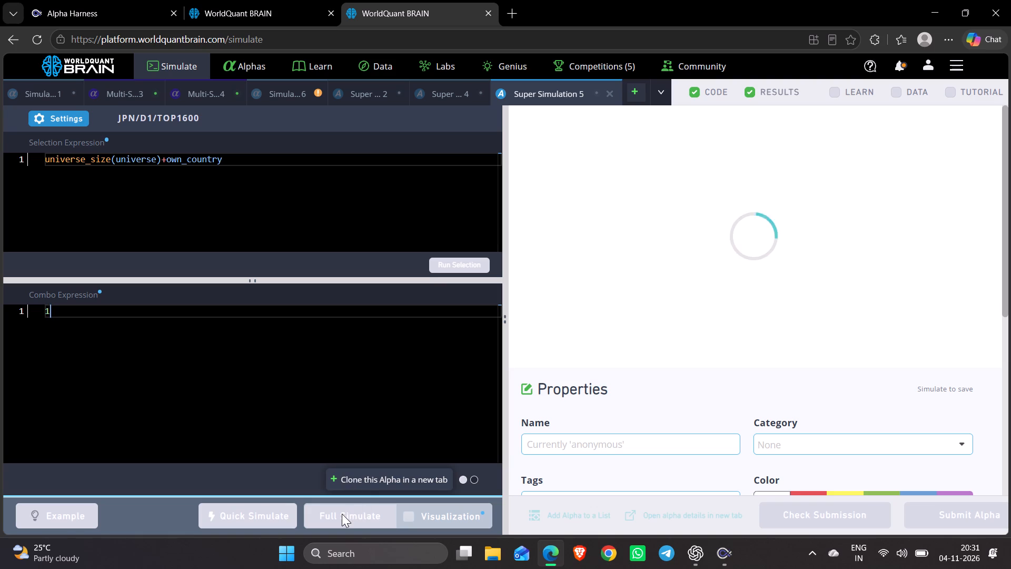
# Switch back to the browser tab with Multi-Simulation 5 and check the progress of Simulation 5I.
pyautogui.click(226, 0)
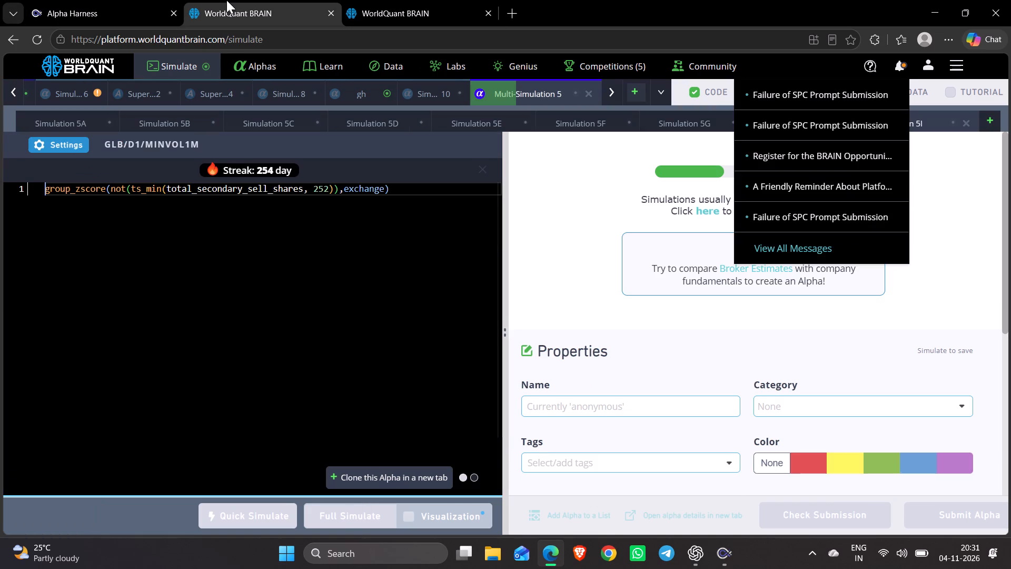
pyautogui.click(899, 63)
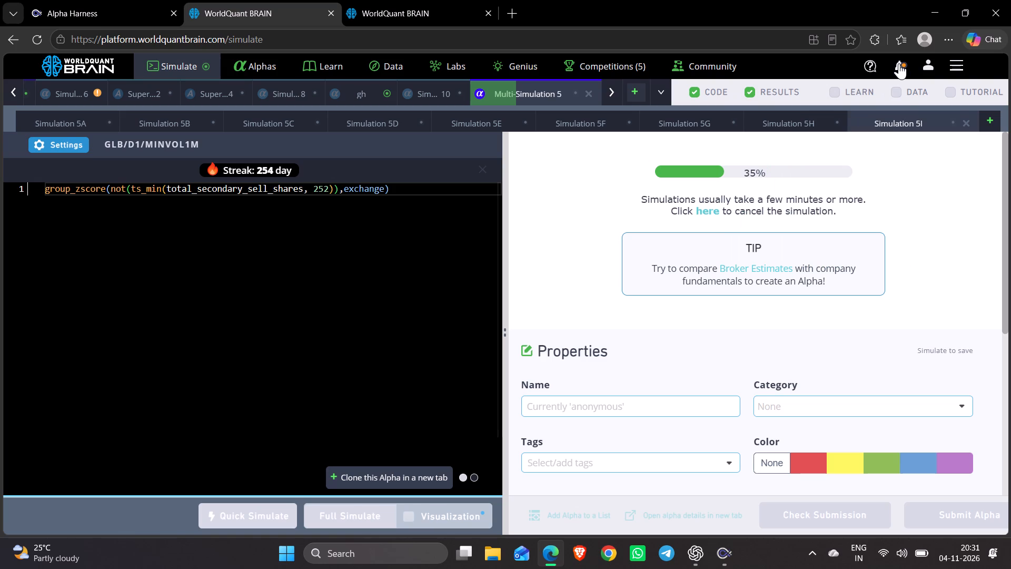
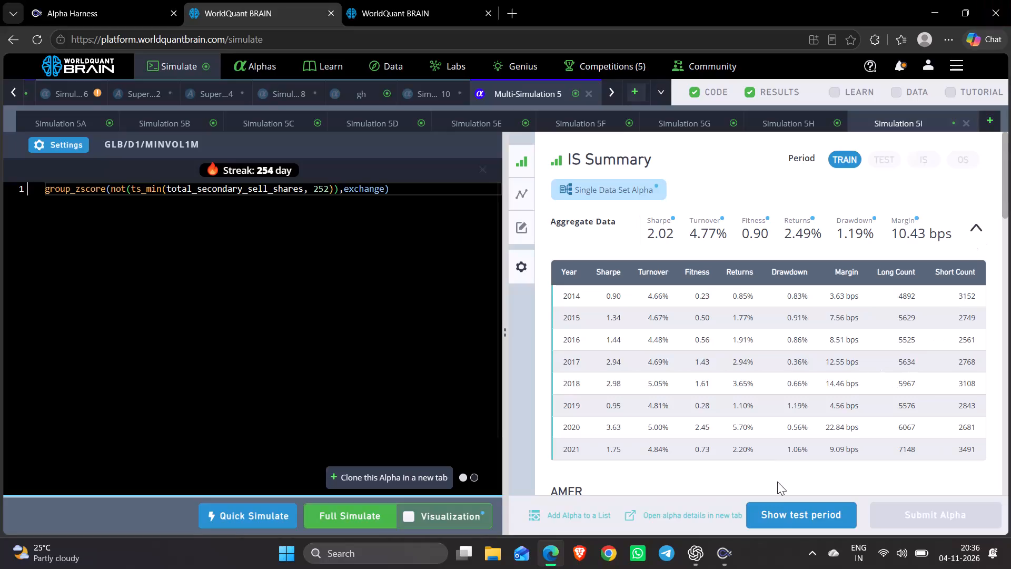
# Reveal the test period of Simulation 5I and display its summary for the IS period.
pyautogui.click(779, 514)
pyautogui.click(913, 154)
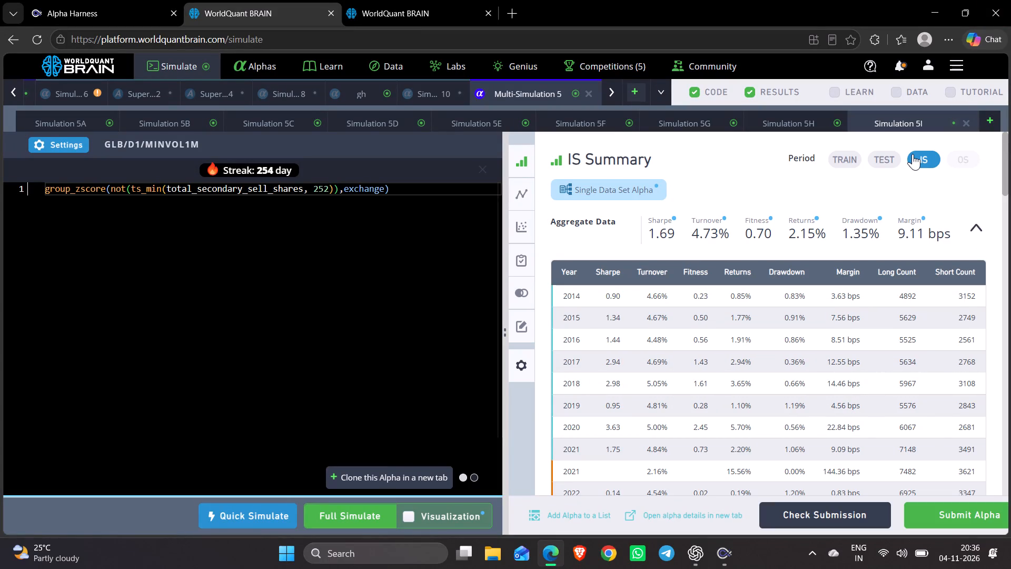
# Reveal the test period of Simulation 5H and examine its IS-period summary, correlation section and IS testing status.
pyautogui.click(772, 126)
pyautogui.click(798, 518)
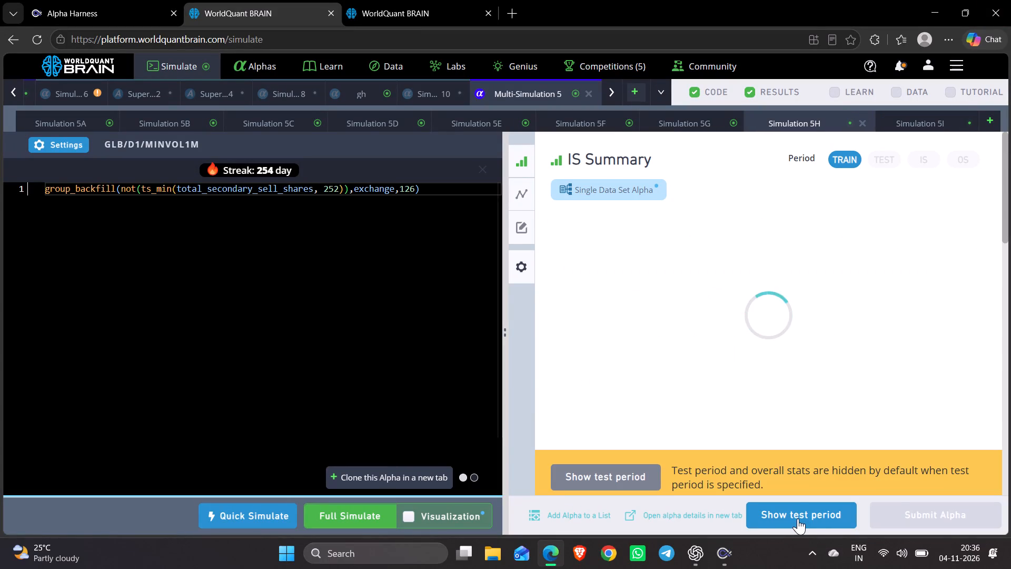
pyautogui.click(926, 155)
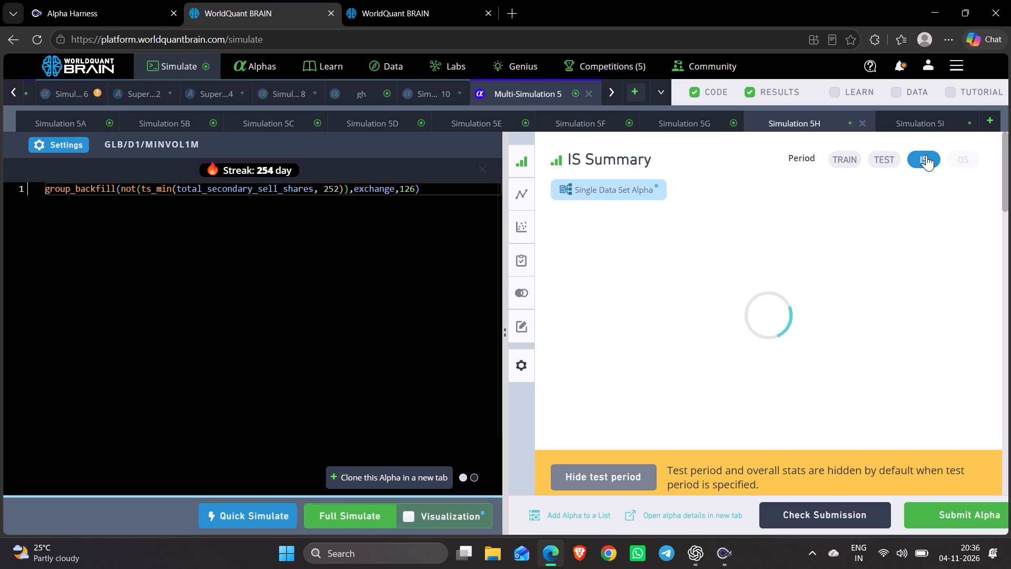
pyautogui.scroll(-5, 865, 261)
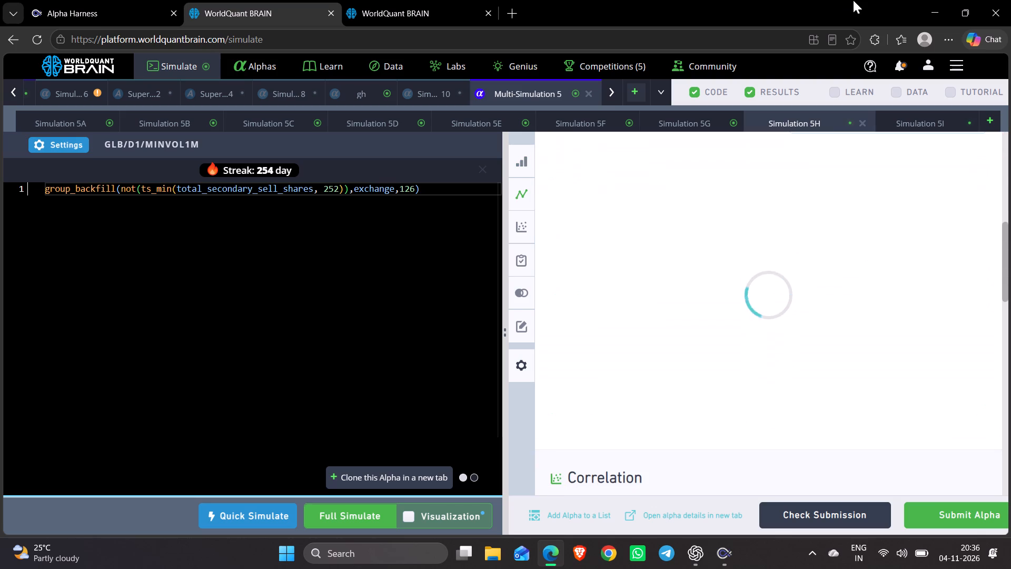
pyautogui.scroll(-6, 777, 264)
pyautogui.scroll(11, 777, 264)
pyautogui.scroll(-4, 777, 264)
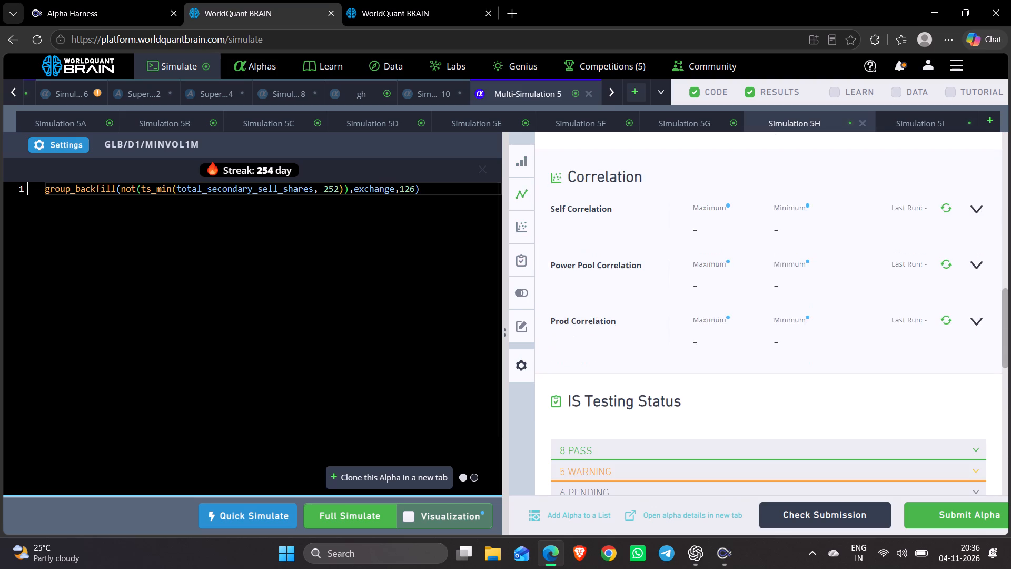
pyautogui.scroll(-2, 777, 264)
pyautogui.scroll(16, 777, 264)
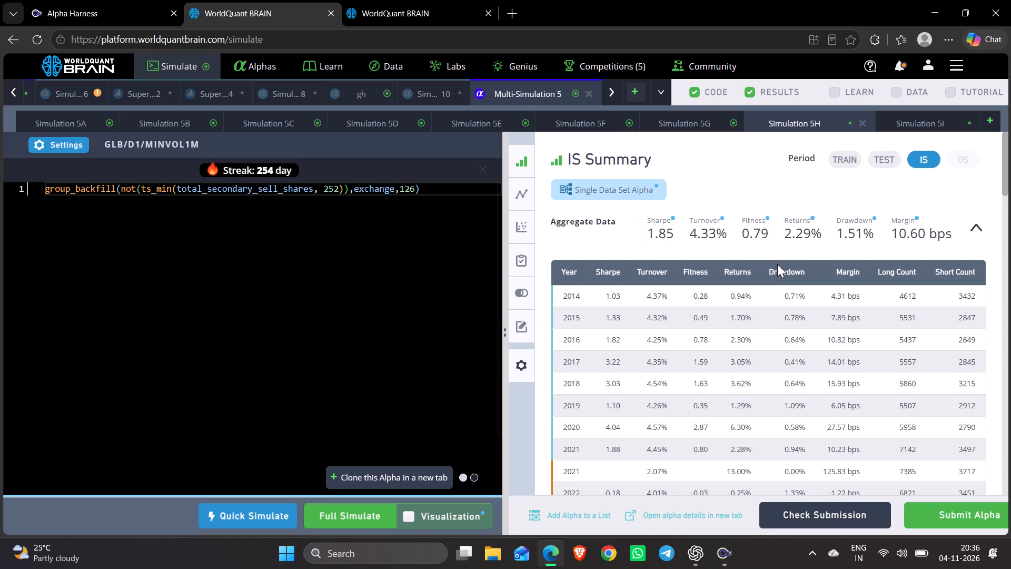
# Open Simulation 5G, reveal its test period and display its summary for the IS period.
pyautogui.click(711, 115)
pyautogui.click(804, 514)
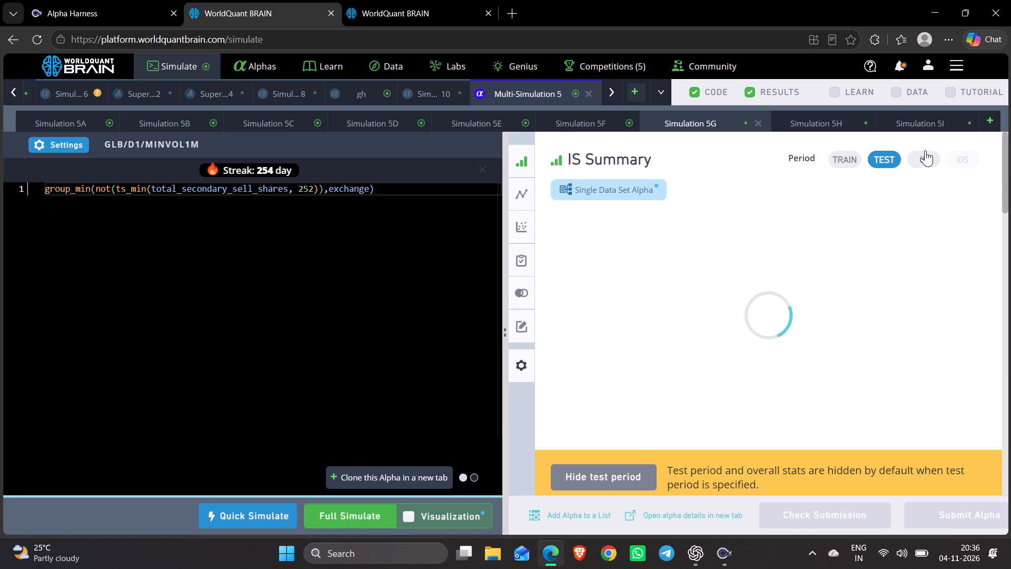
pyautogui.click(921, 155)
# Open Simulation 5F, reveal its test period and display its summary for the IS period.
pyautogui.click(601, 113)
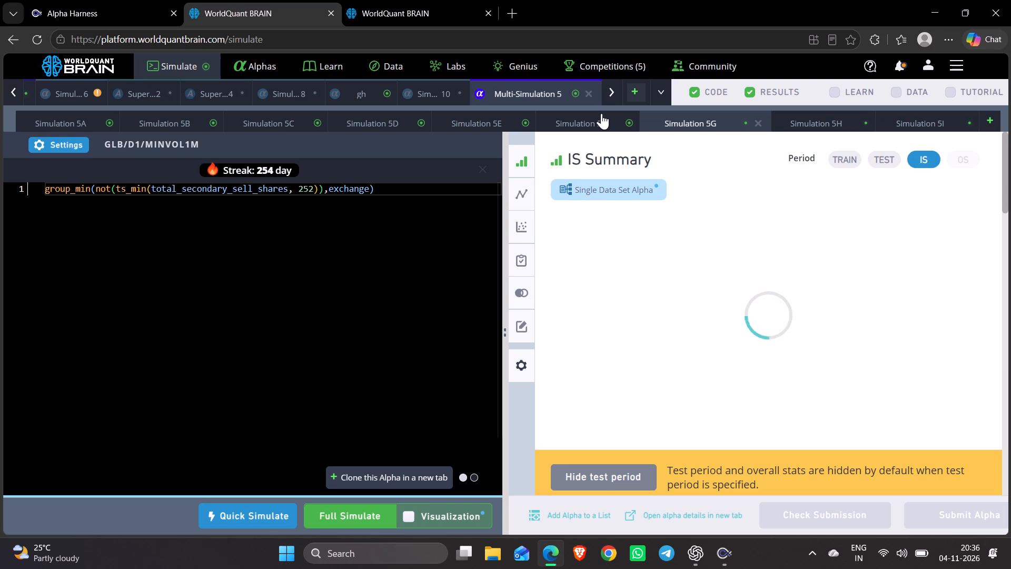
pyautogui.click(818, 515)
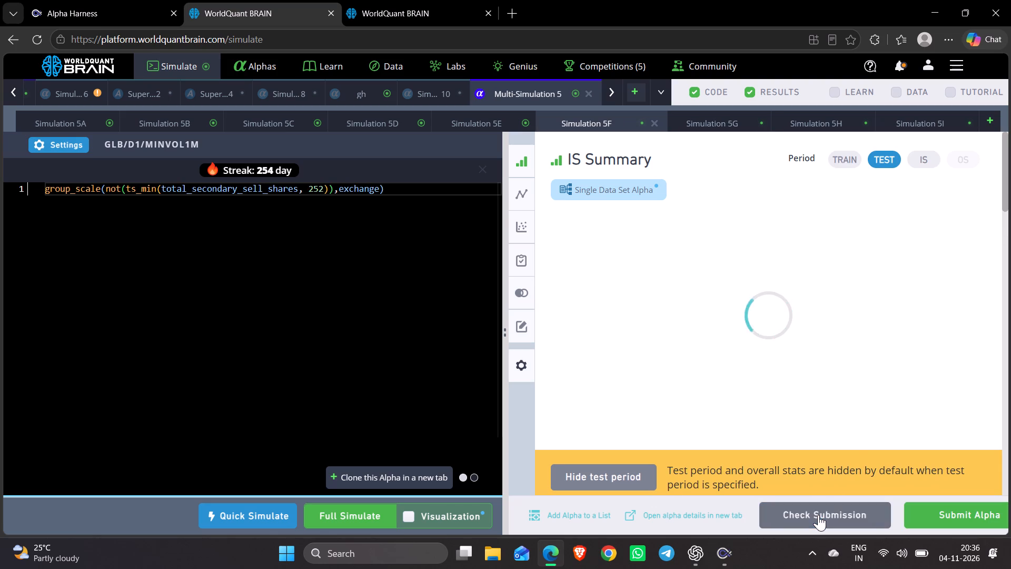
pyautogui.click(925, 152)
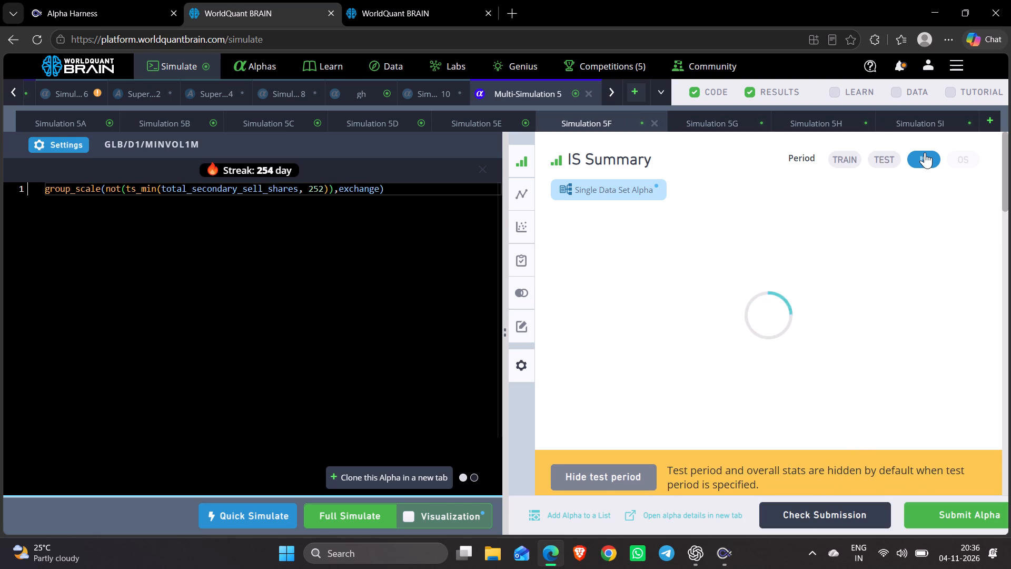
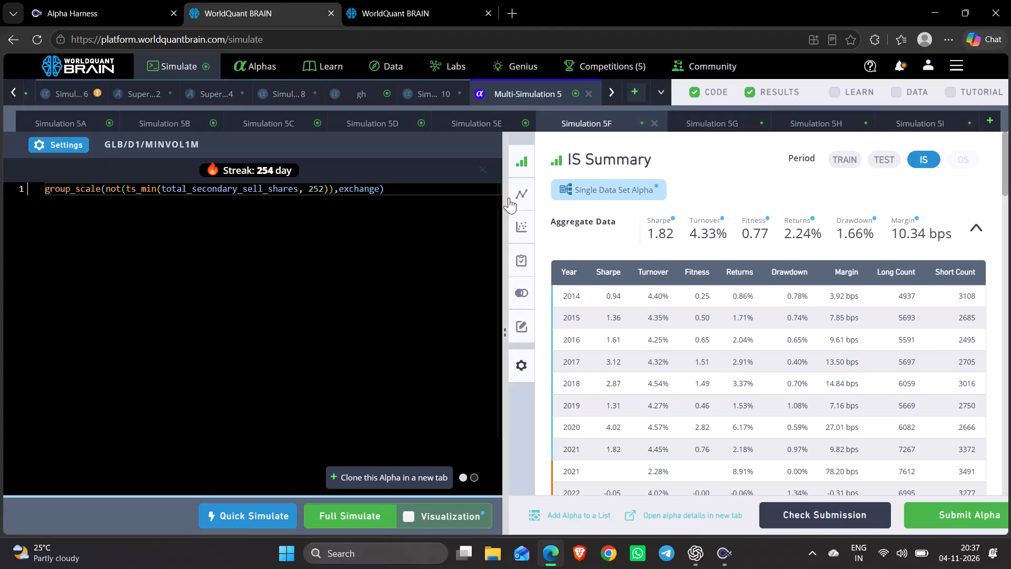
# Try to open Simulation 5E in Multi-Simulation 5, returning to its browser page from the JPN super simulation.
pyautogui.click(478, 116)
pyautogui.hscroll(2, 478, 116)
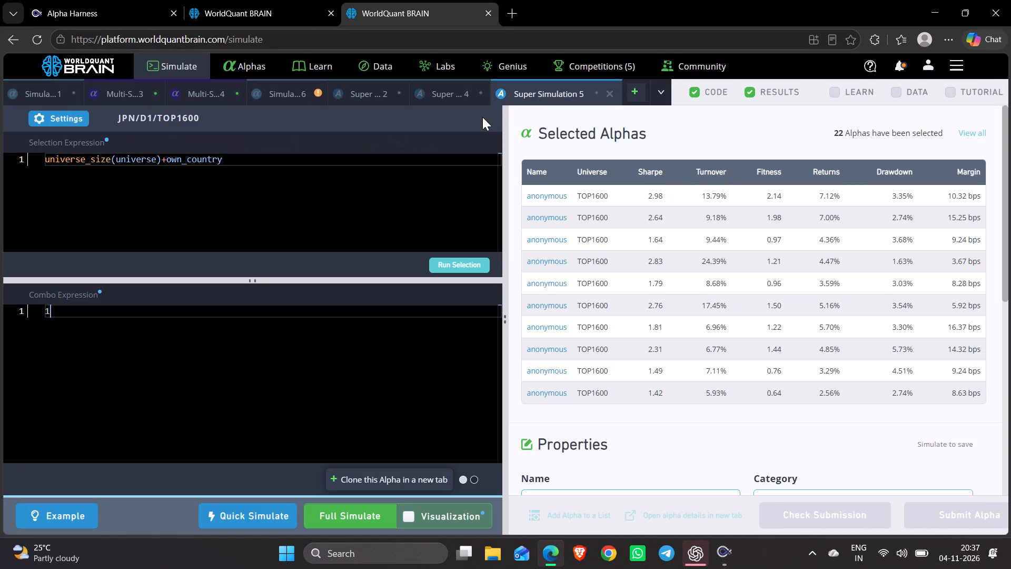
pyautogui.click(252, 0)
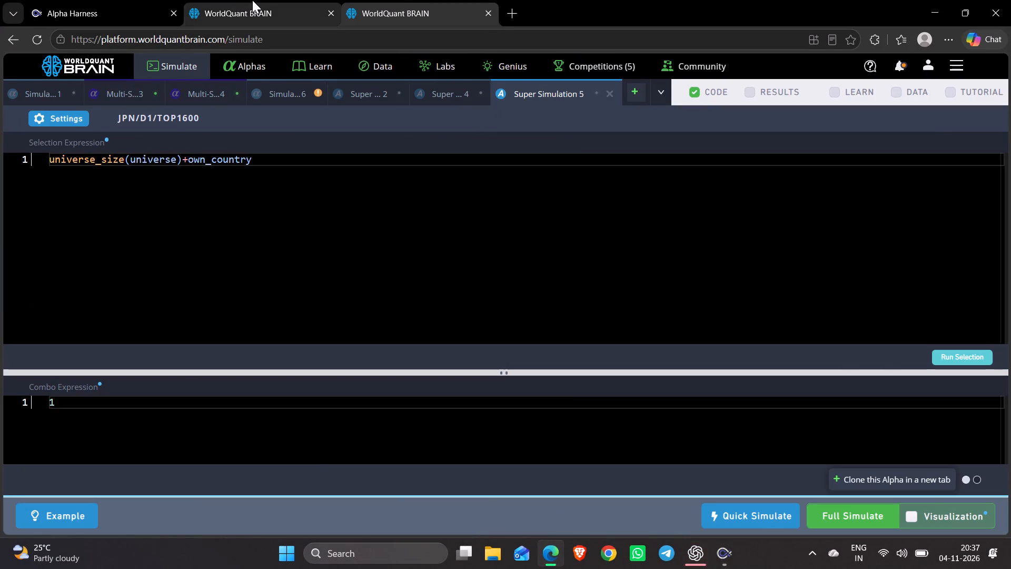
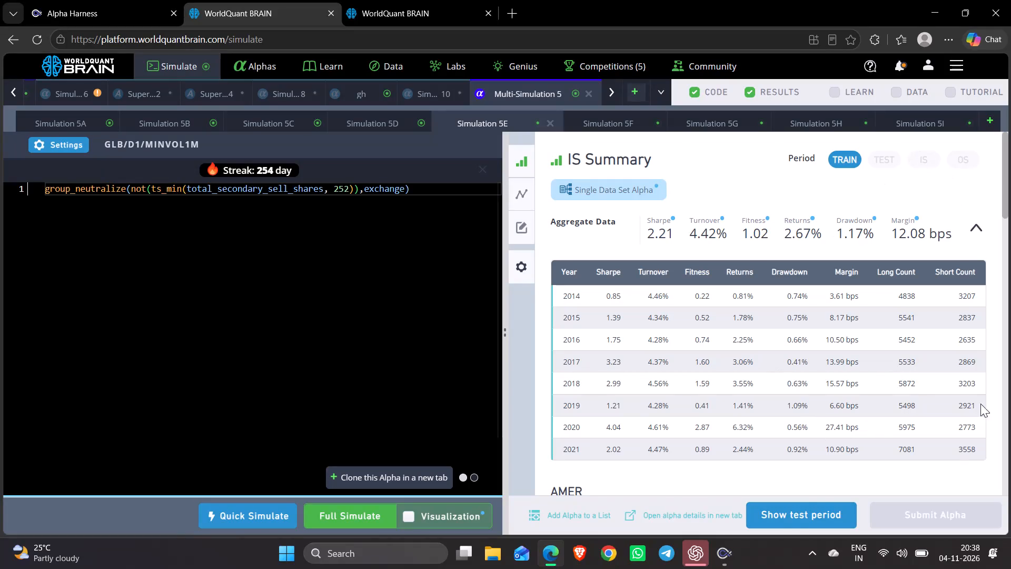
# Reveal the test period and examine the full IS summary for Simulations 5E, 5D, 5C, 5B and 5A.
pyautogui.click(786, 519)
pyautogui.click(919, 164)
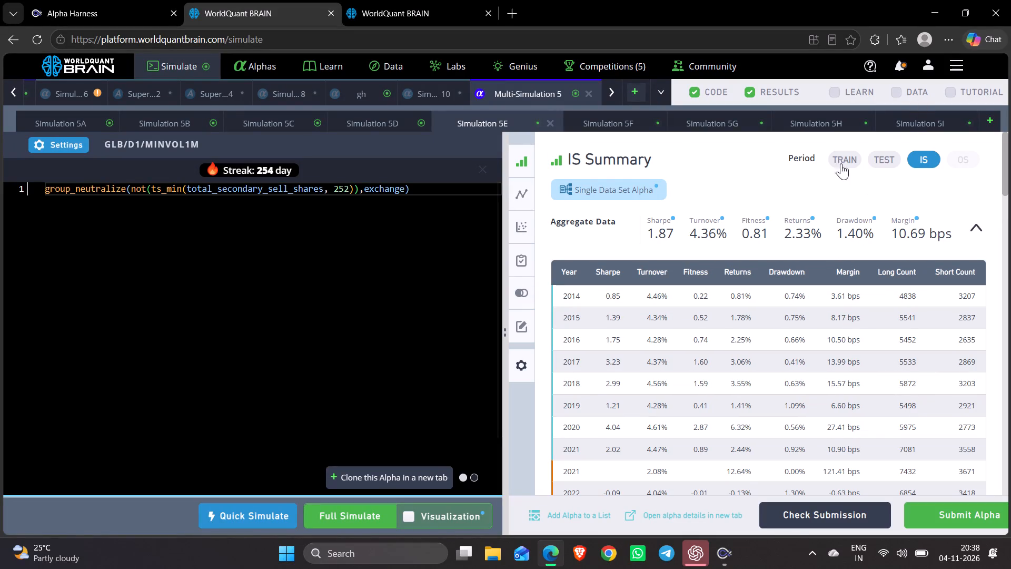
pyautogui.click(347, 116)
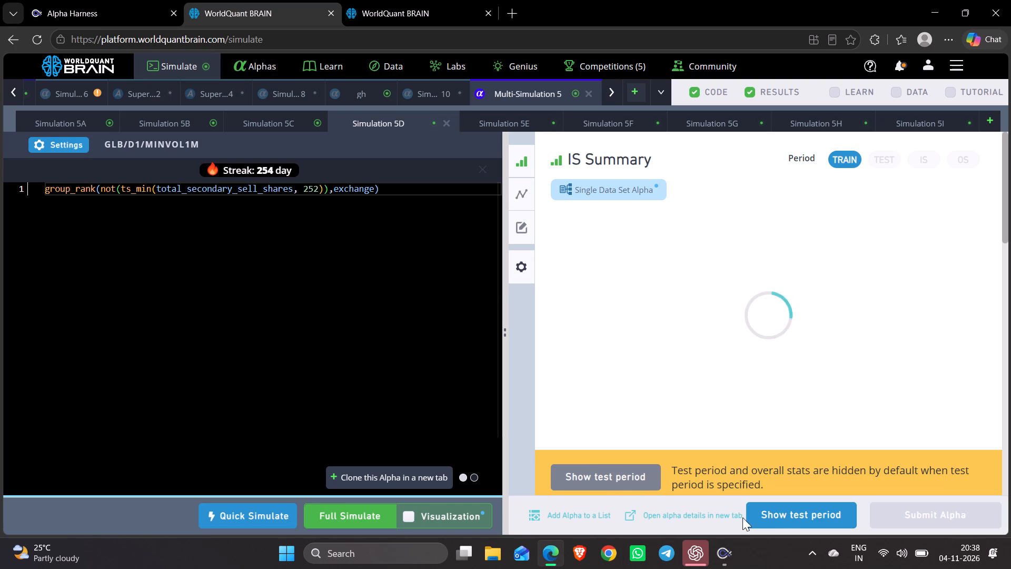
pyautogui.click(792, 513)
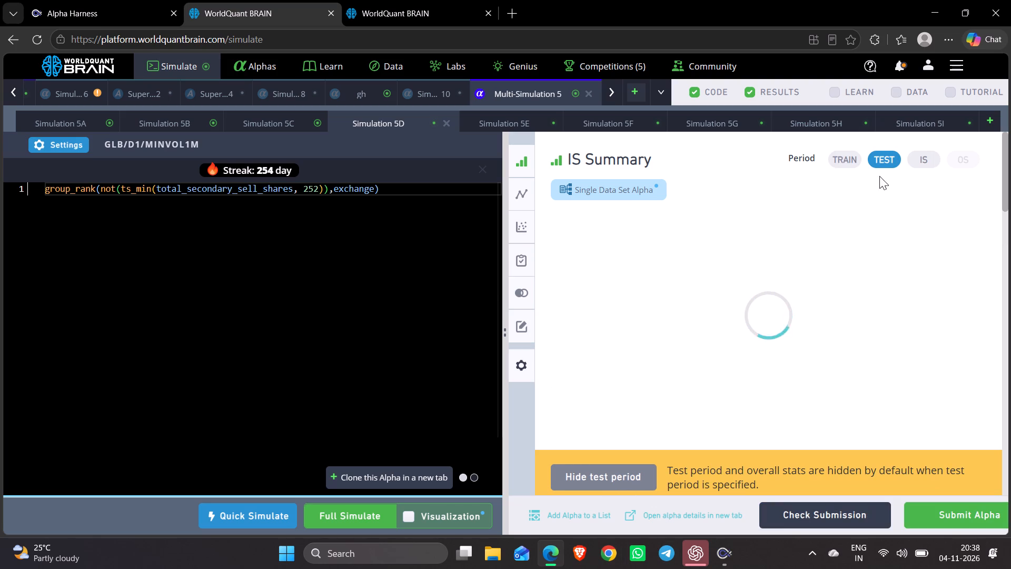
pyautogui.click(914, 161)
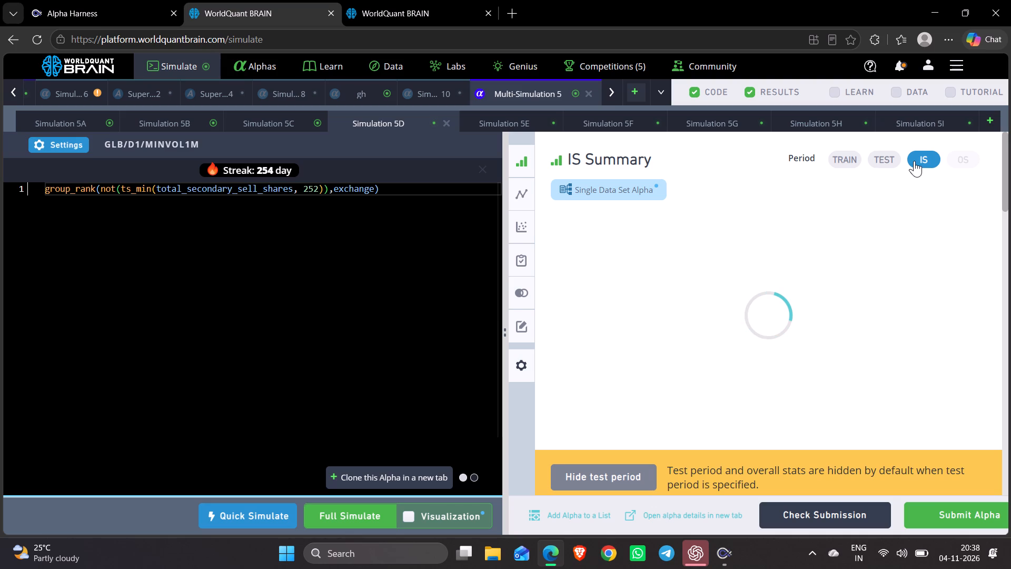
pyautogui.click(279, 122)
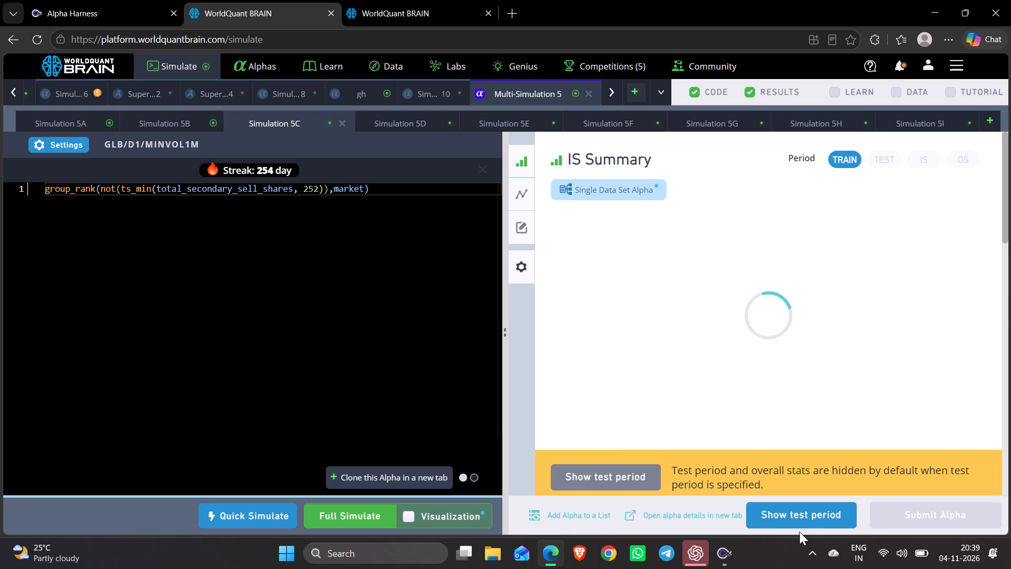
pyautogui.click(804, 511)
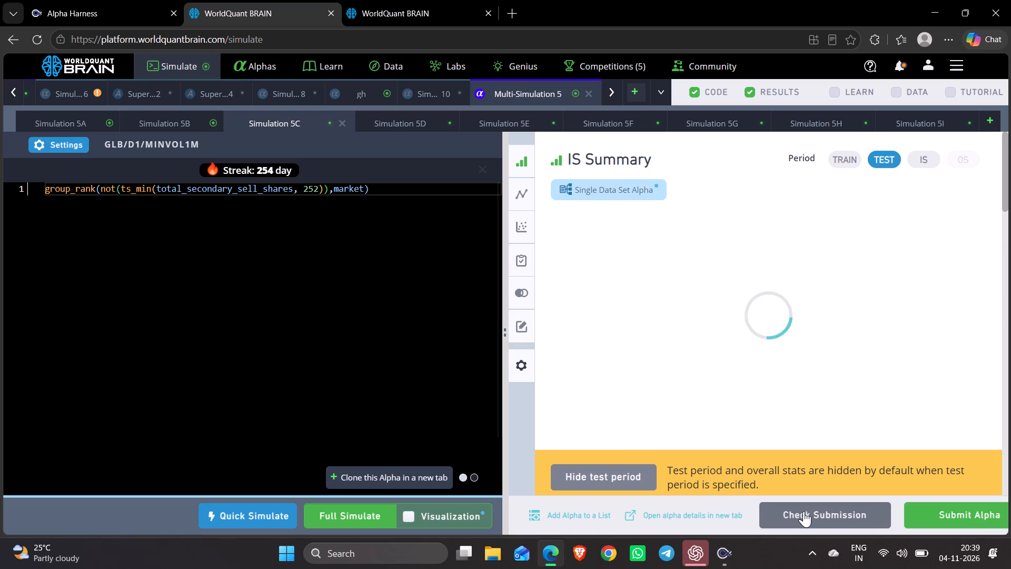
pyautogui.click(930, 158)
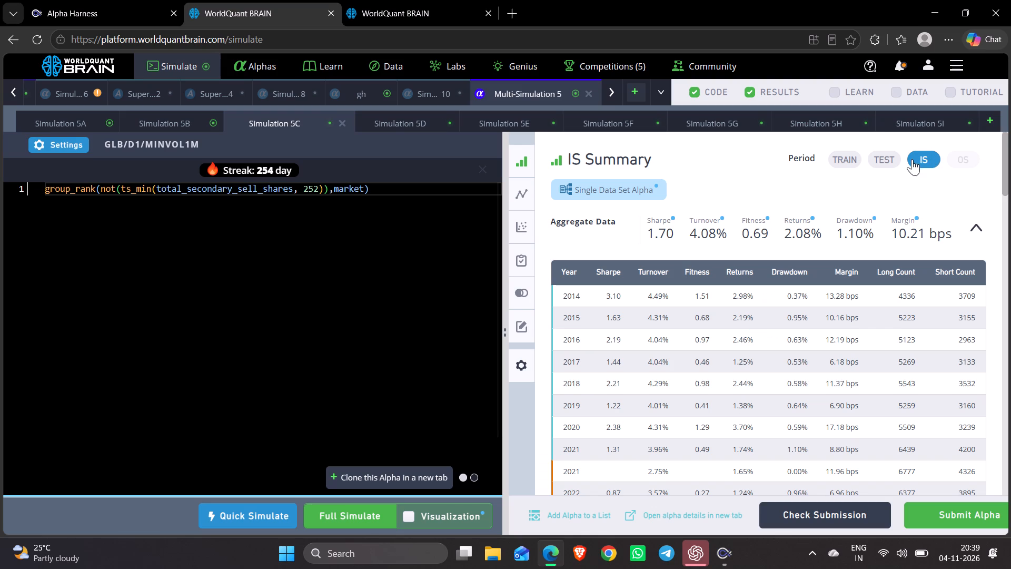
pyautogui.click(183, 122)
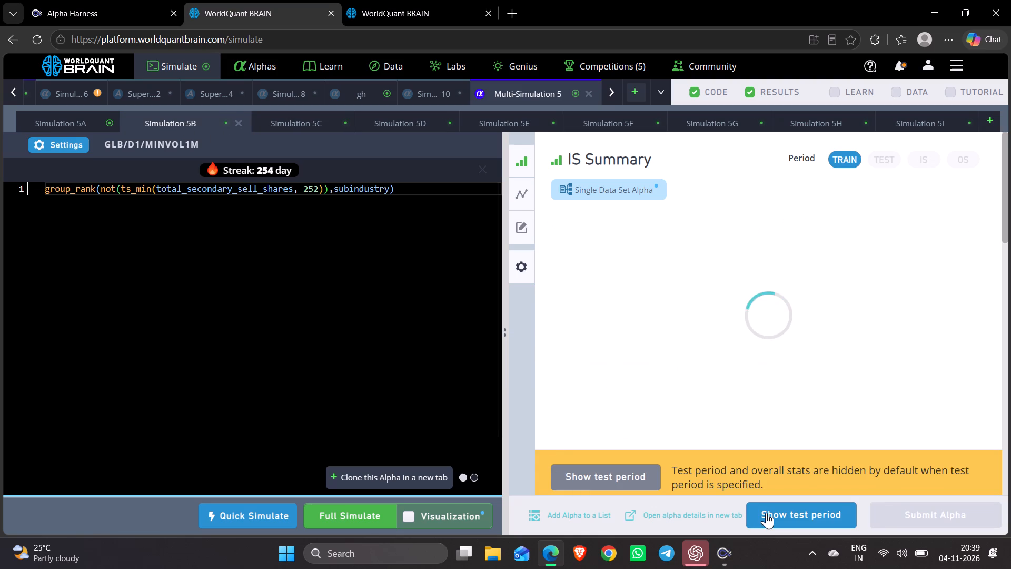
pyautogui.click(766, 513)
pyautogui.click(925, 151)
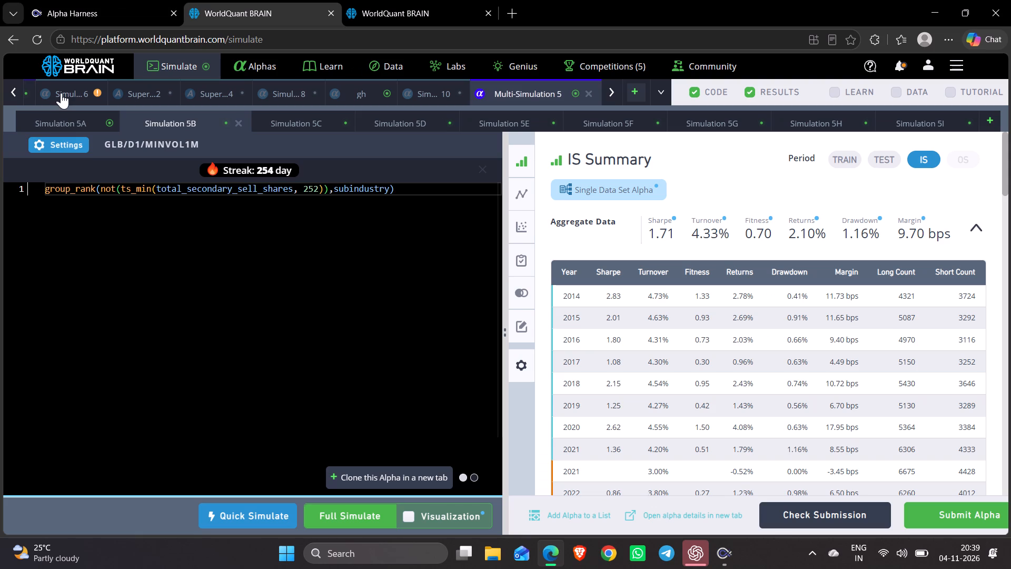
pyautogui.click(70, 112)
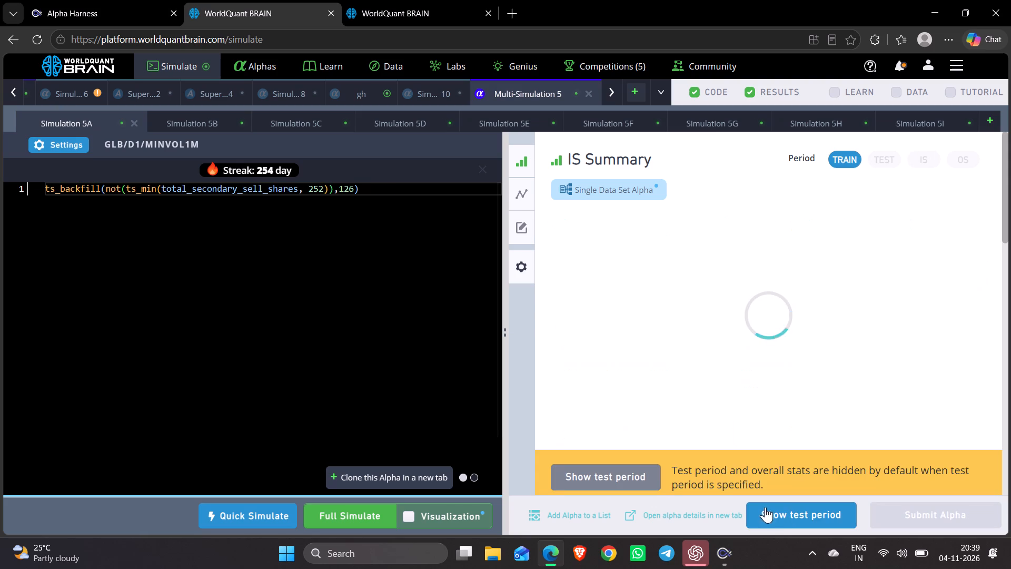
pyautogui.click(785, 515)
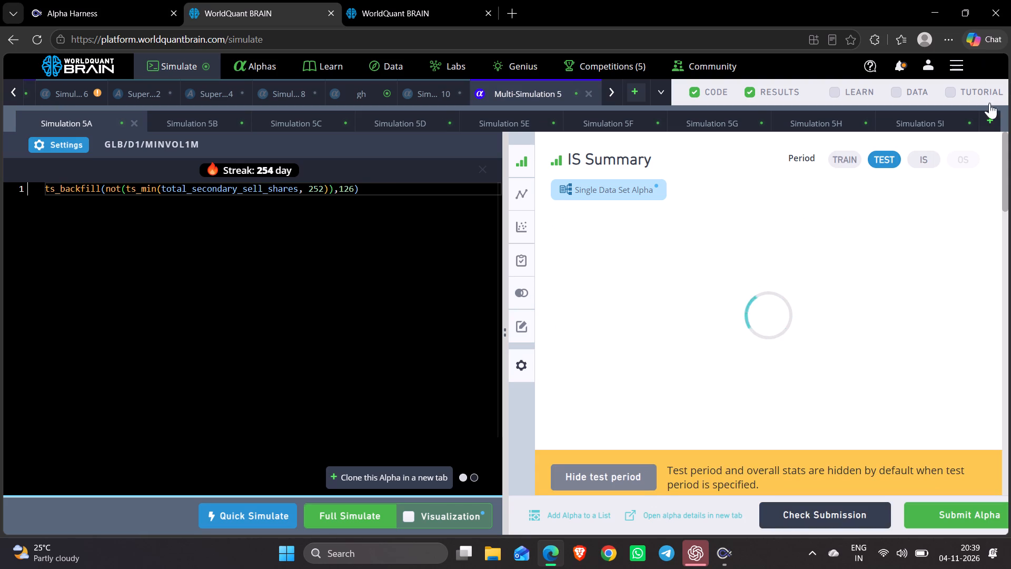
pyautogui.click(917, 150)
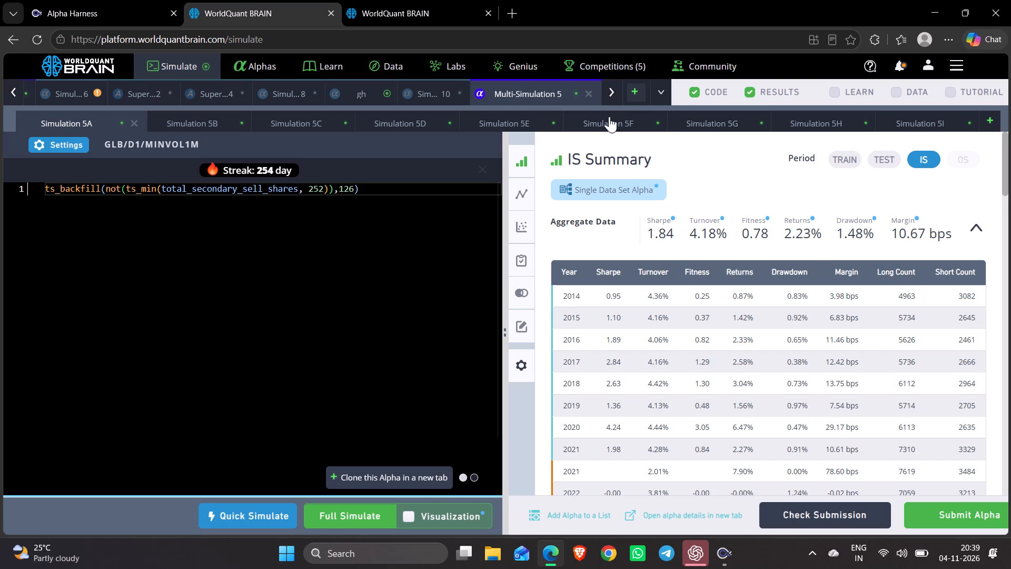
# Examine the IS period results of Simulations 5G and 5F, including the PnL chart of 5F.
pyautogui.click(720, 122)
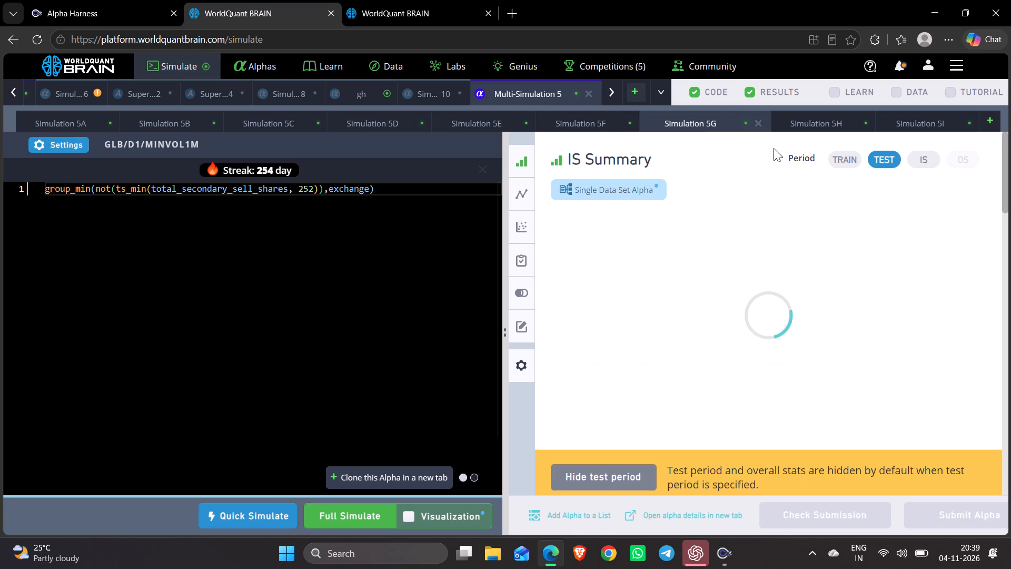
pyautogui.click(927, 156)
pyautogui.click(554, 124)
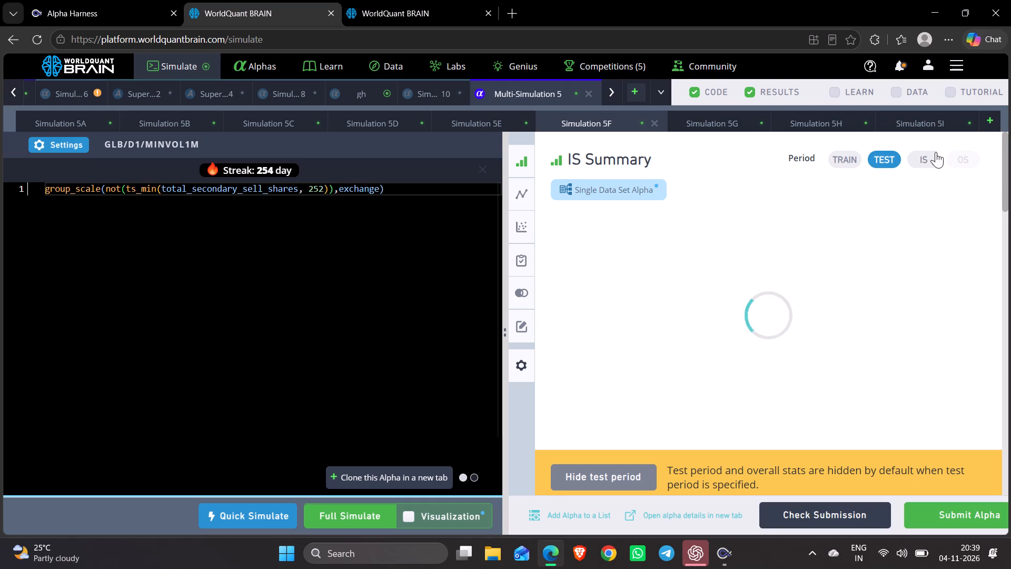
pyautogui.click(922, 164)
pyautogui.scroll(-8, 842, 227)
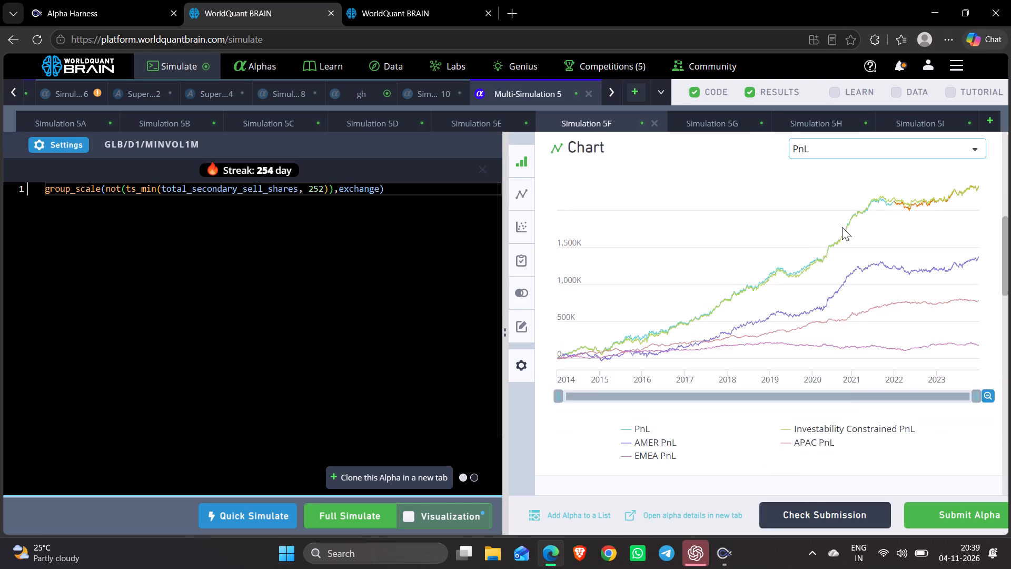
pyautogui.scroll(5, 842, 227)
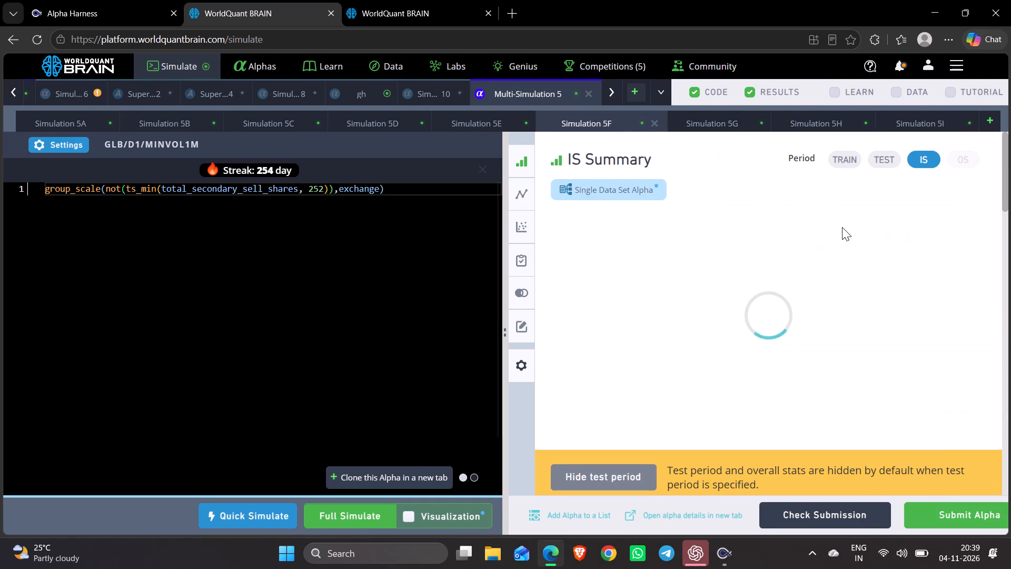
pyautogui.scroll(1, 842, 227)
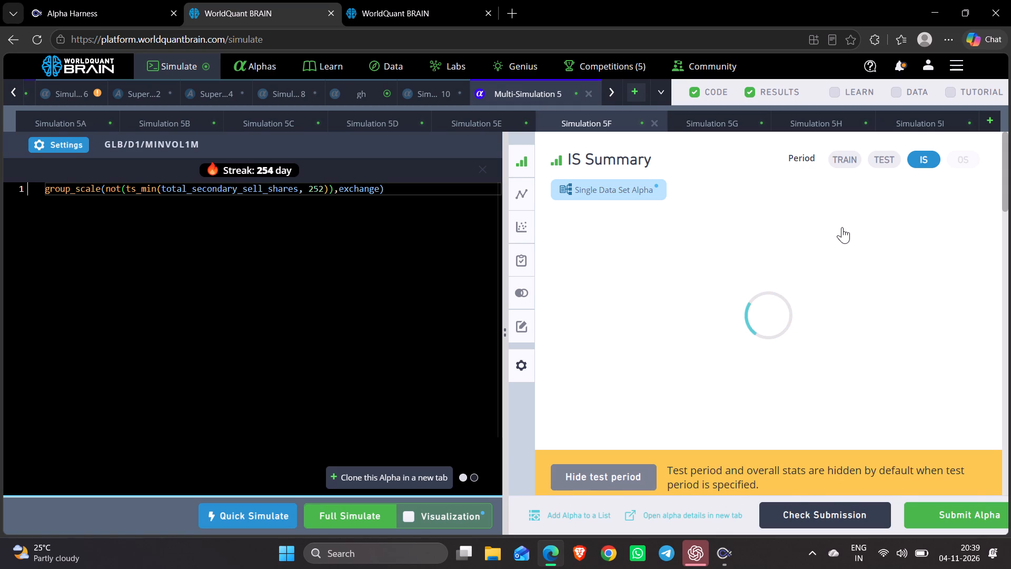
pyautogui.click(482, 123)
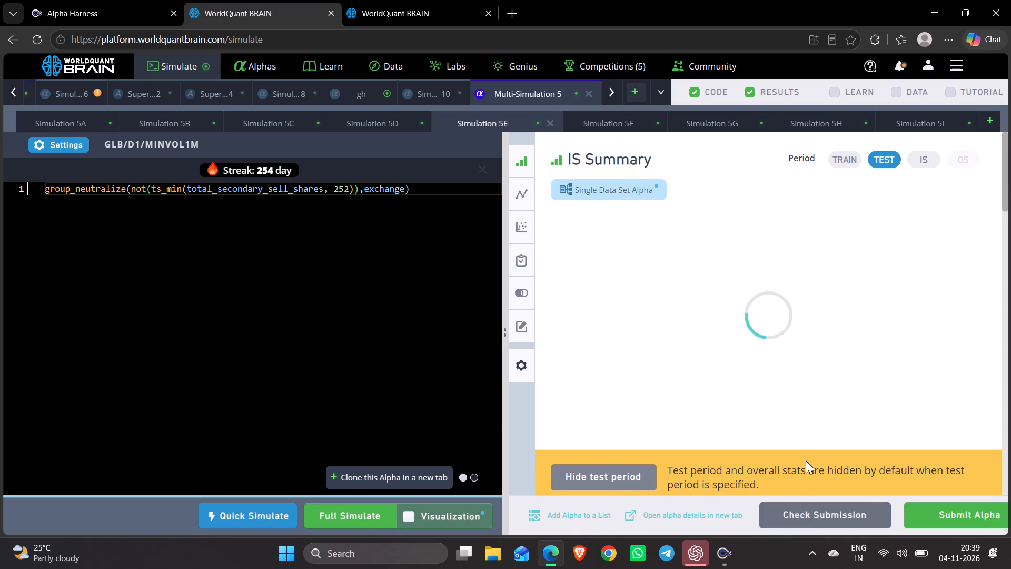
pyautogui.click(917, 161)
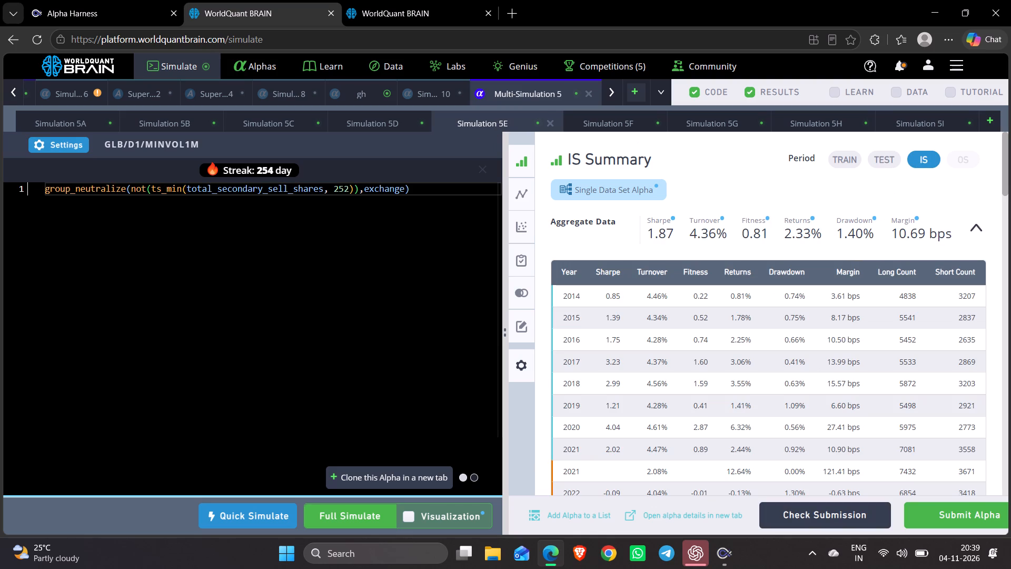
pyautogui.tripleClick(374, 248)
pyautogui.click(374, 248)
pyautogui.hotkey('ctrl', 'c')
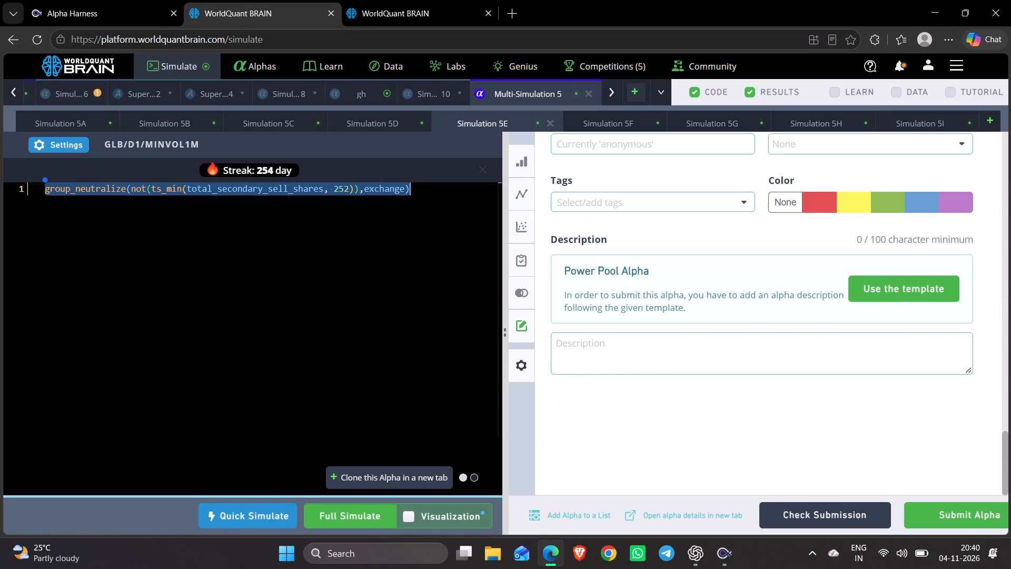
pyautogui.keyDown('ctrl'); pyautogui.click(576, 347); pyautogui.keyUp('ctrl')
pyautogui.hotkey('ctrl', 'v')
# Tag the Simulation 5E alpha as PowerPoolSelected and choose green as its colour.
pyautogui.click(596, 202)
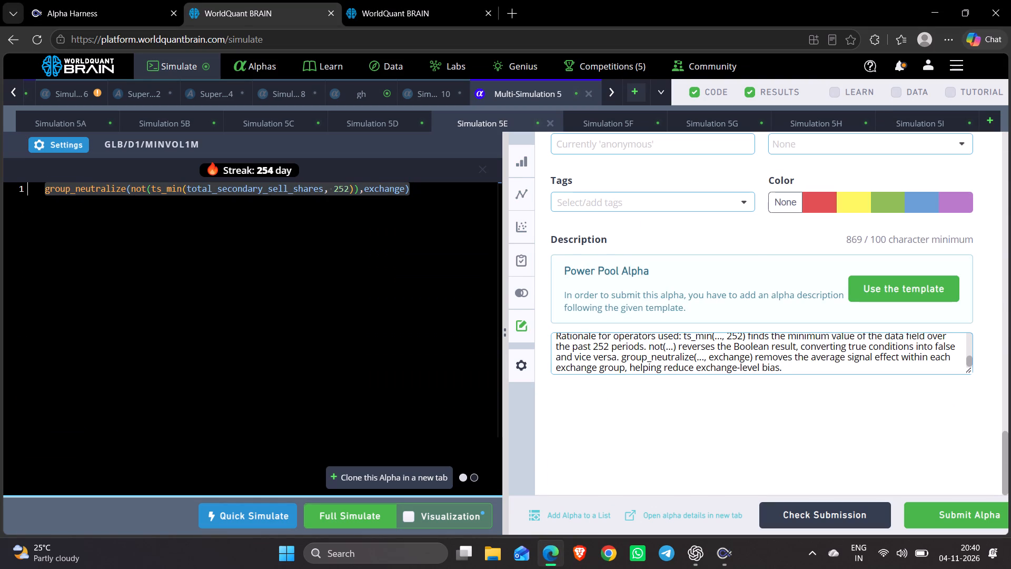
pyautogui.click(598, 250)
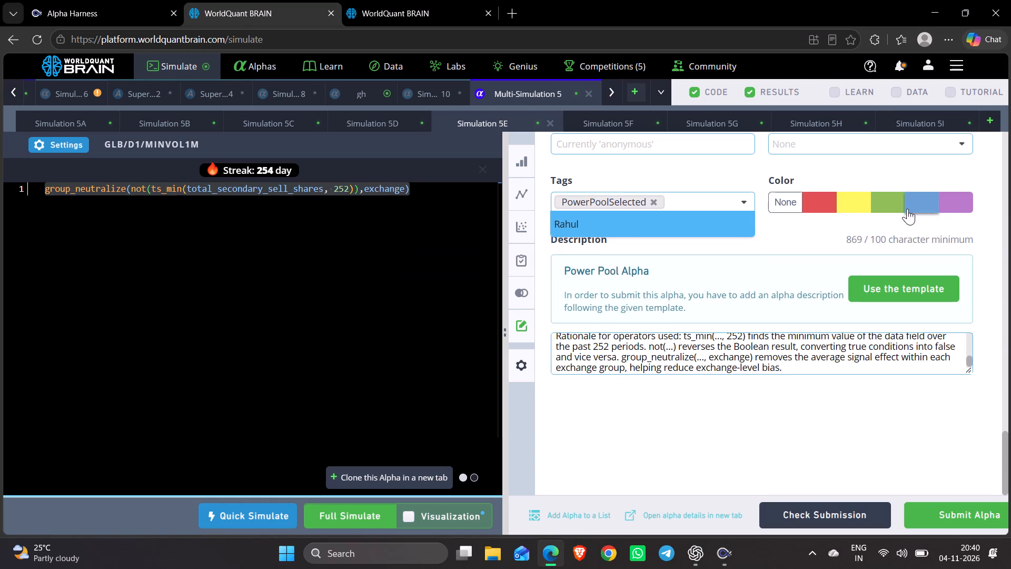
pyautogui.click(896, 211)
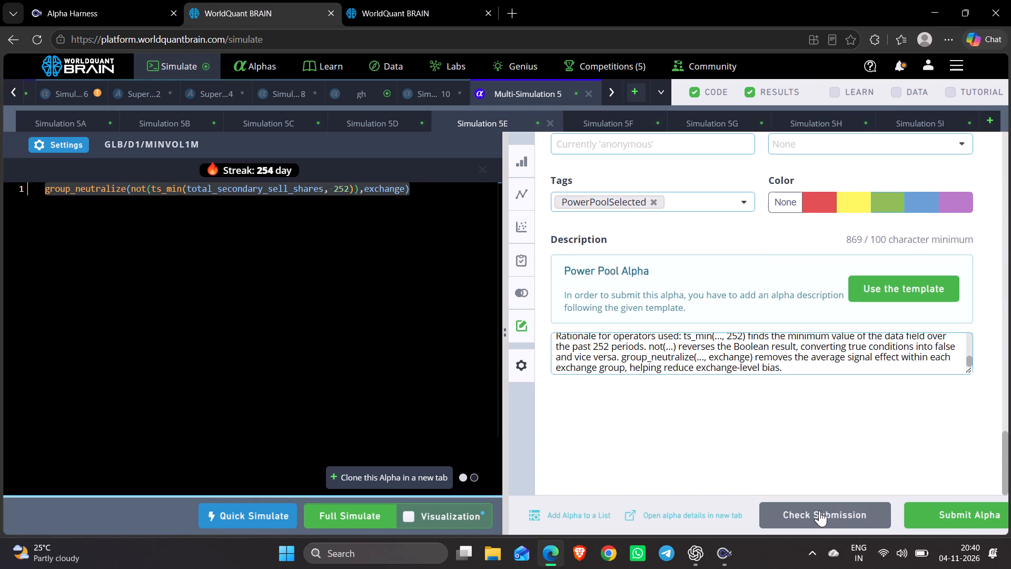
# Run the submission check on the Simulation 5E alpha and bring up its IS Testing Status.
pyautogui.click(819, 511)
pyautogui.scroll(-3, 819, 432)
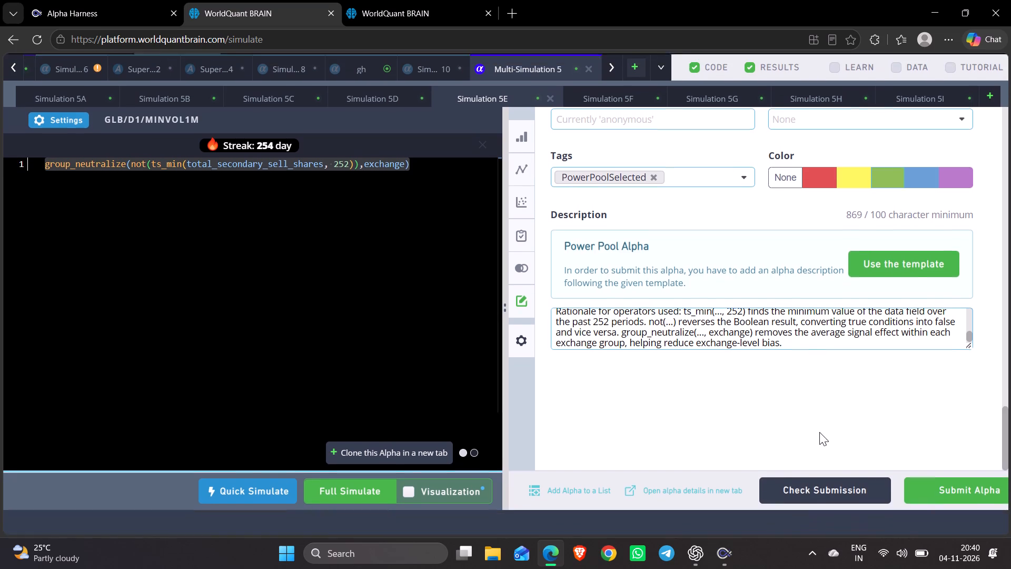
pyautogui.scroll(18, 819, 432)
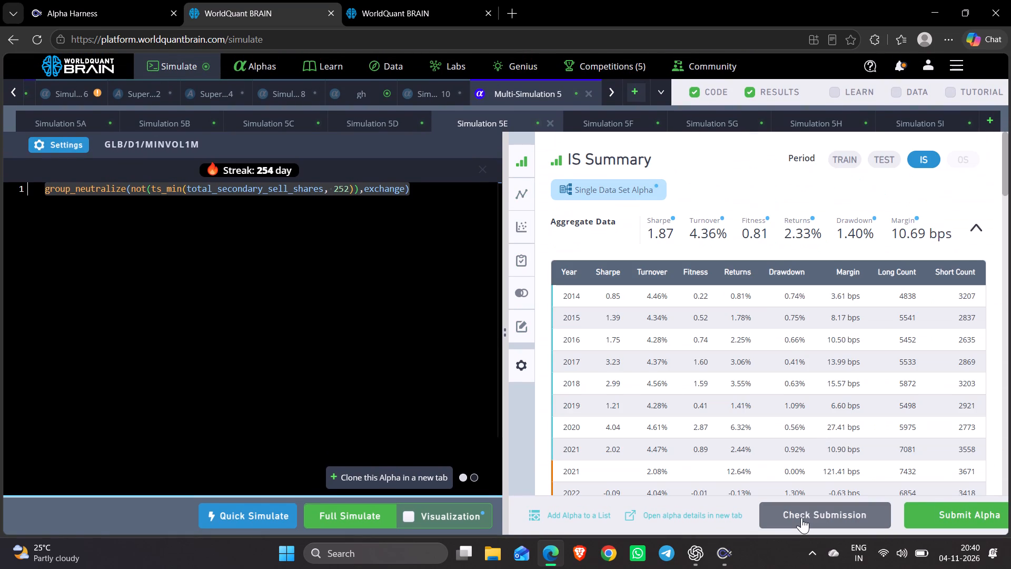
pyautogui.click(801, 517)
pyautogui.scroll(-10, 888, 415)
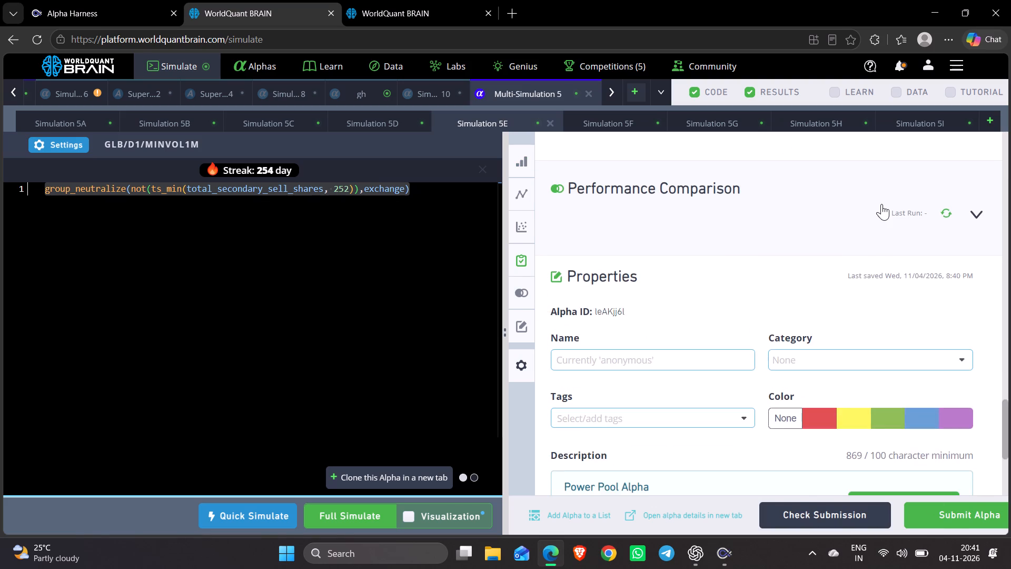
pyautogui.scroll(3, 881, 204)
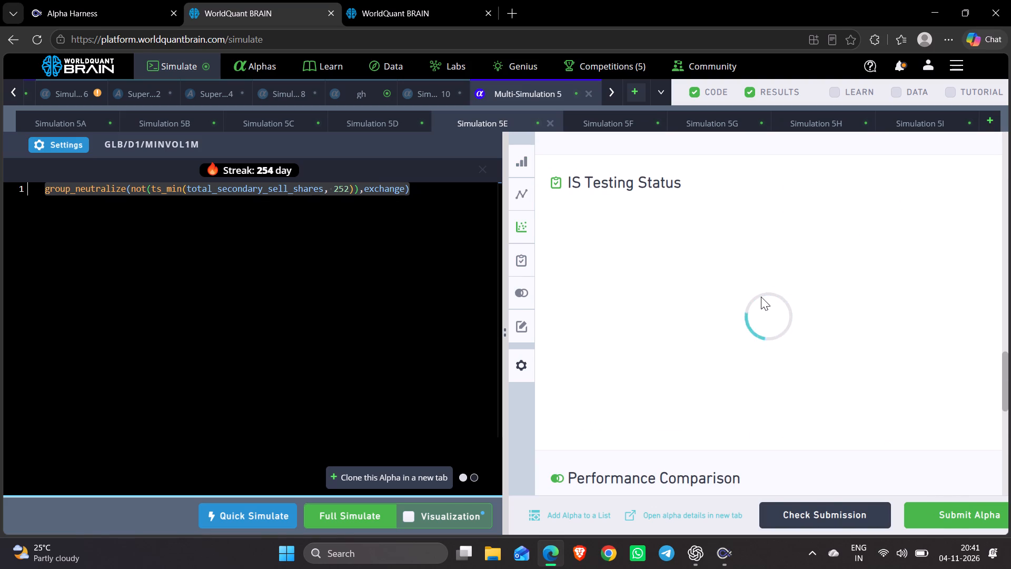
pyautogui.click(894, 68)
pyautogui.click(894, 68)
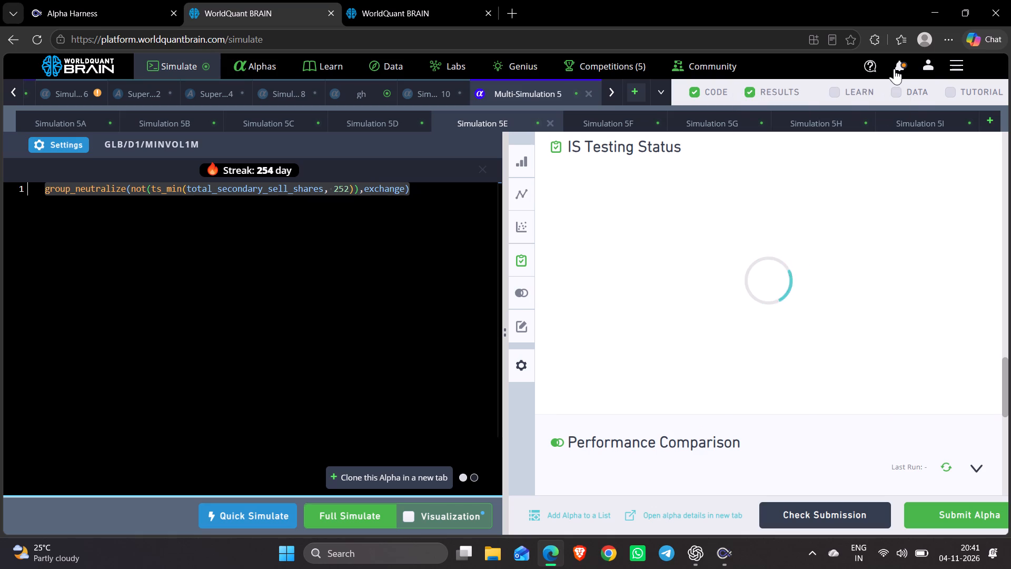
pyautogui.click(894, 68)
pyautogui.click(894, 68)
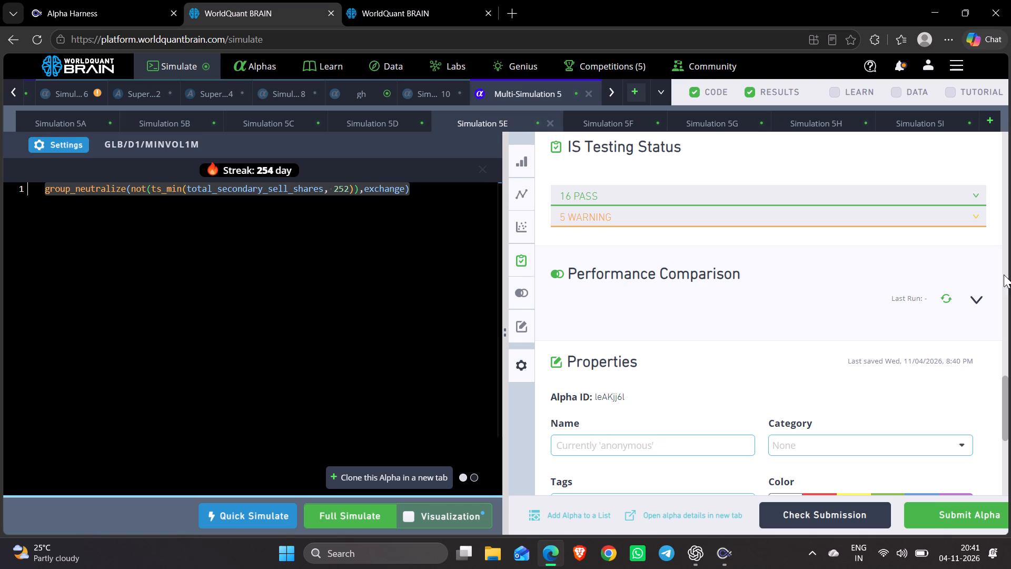
# Submit the Simulation 5E alpha.
pyautogui.click(960, 505)
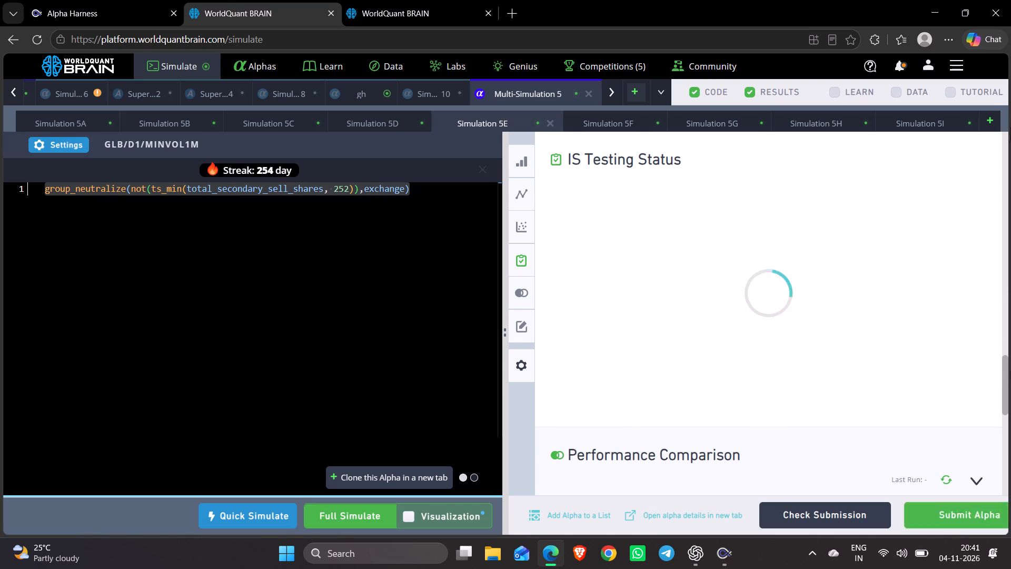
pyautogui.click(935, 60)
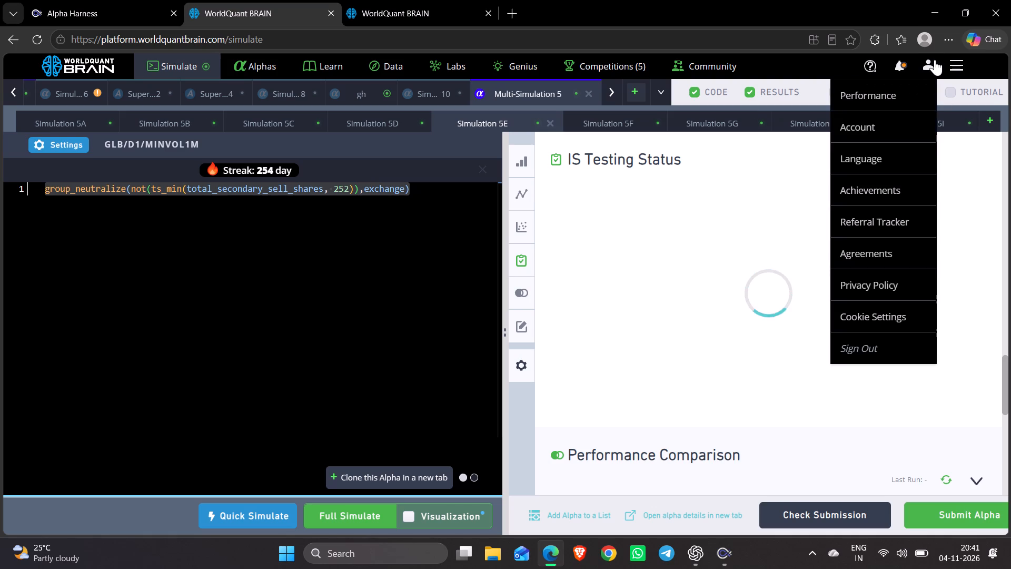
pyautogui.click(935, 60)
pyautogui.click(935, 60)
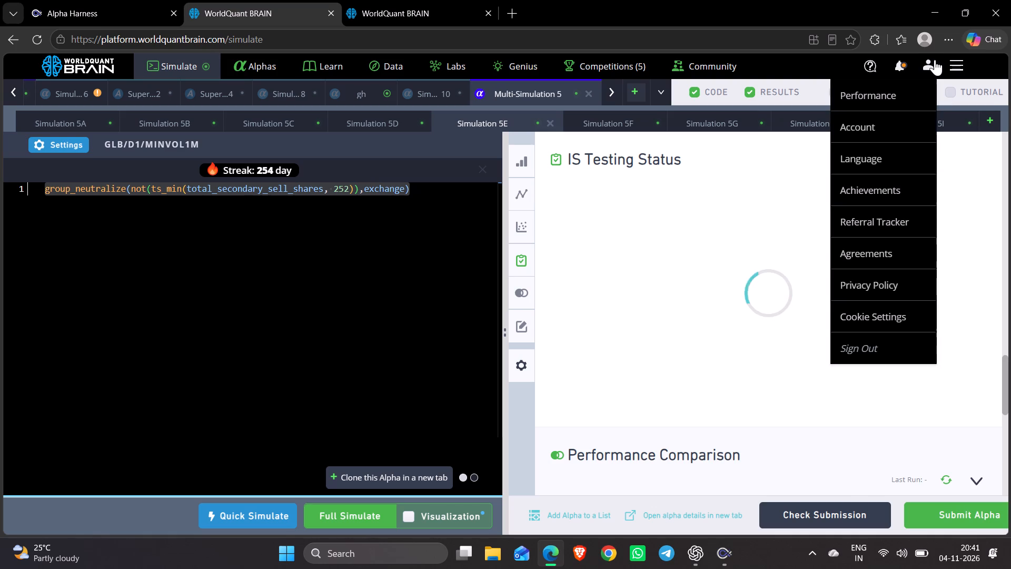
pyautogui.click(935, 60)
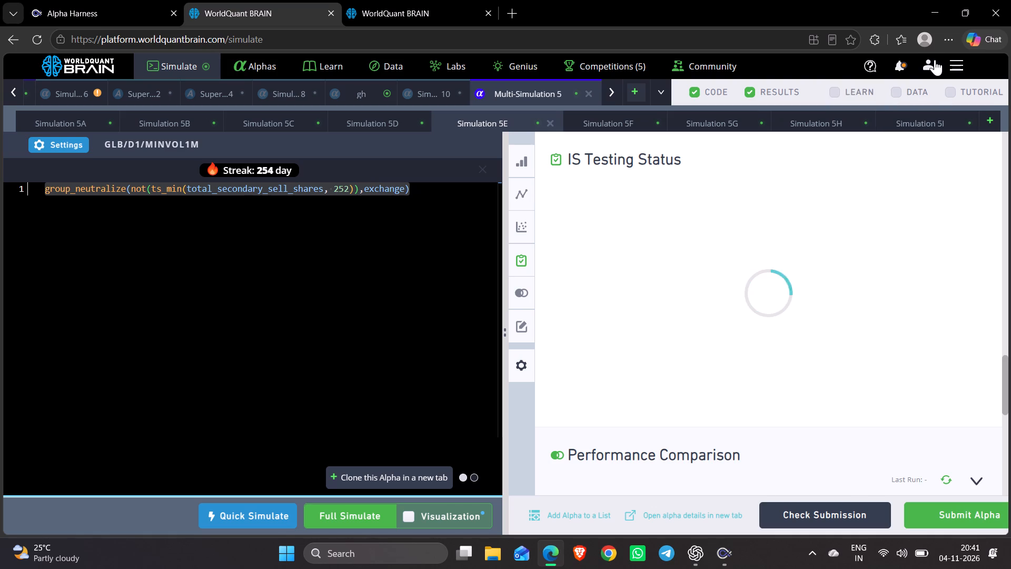
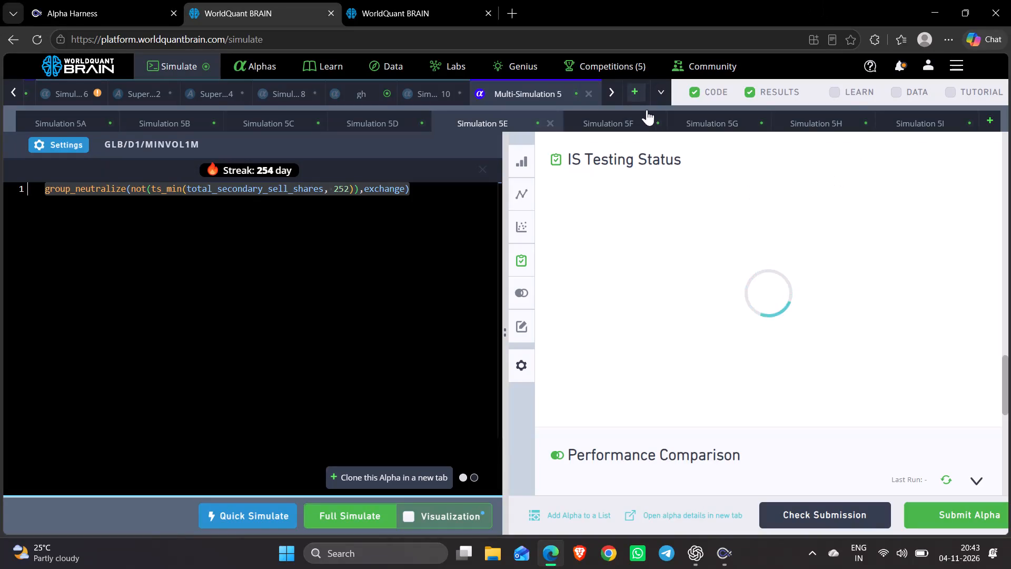
# Open the Consultant Leaderboard from the consultant-exclusive competitions.
pyautogui.click(600, 121)
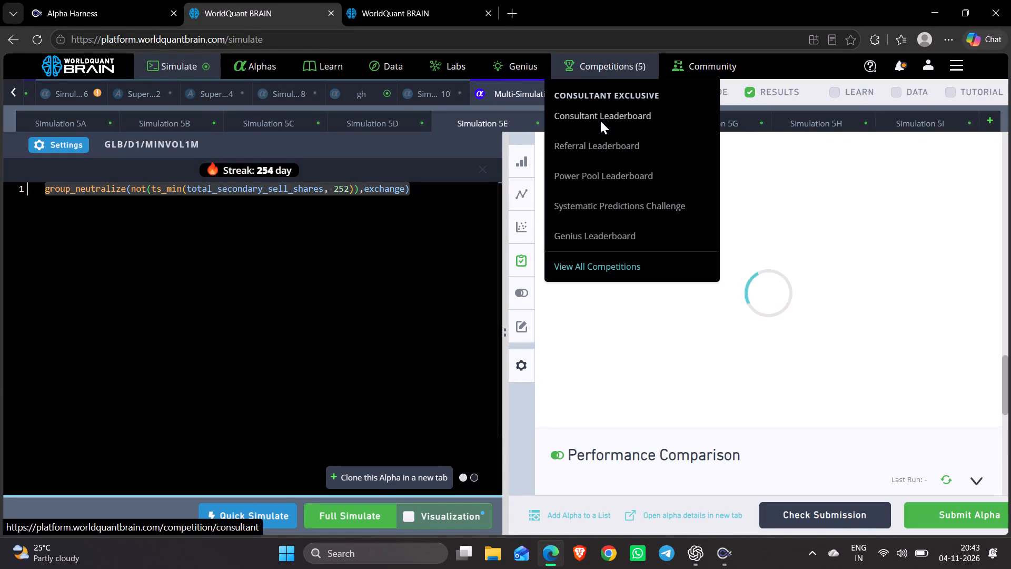
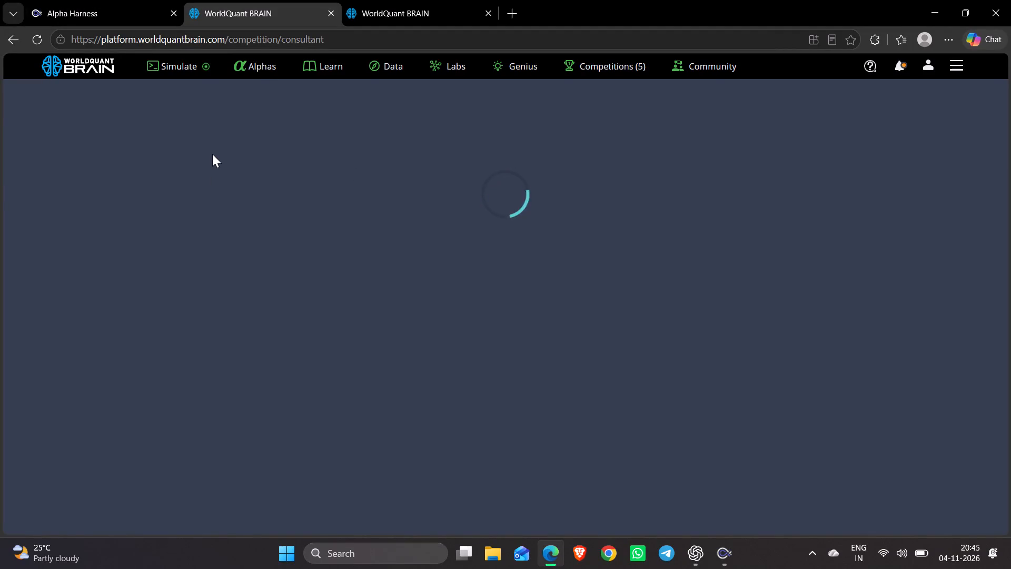
# Leave the Consultant Leaderboard page and return to the simulation workspace.
pyautogui.rightClick(445, 273)
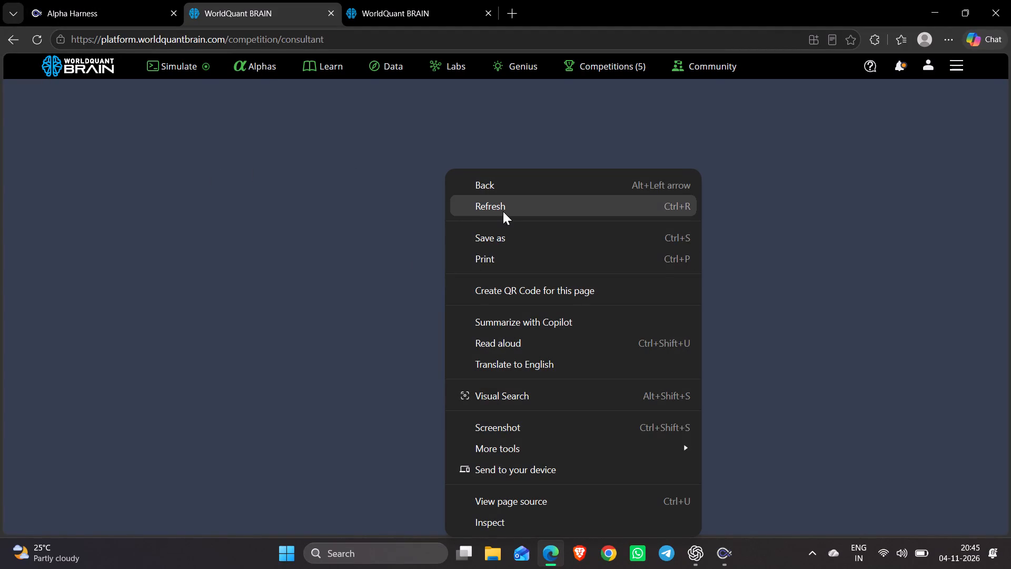
pyautogui.click(227, 115)
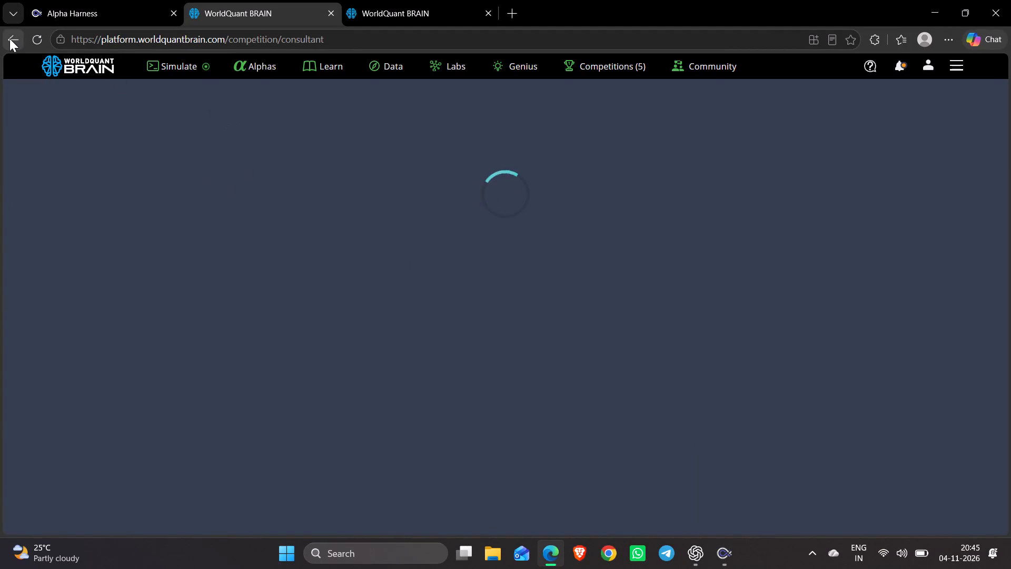
pyautogui.click(9, 38)
pyautogui.click(172, 69)
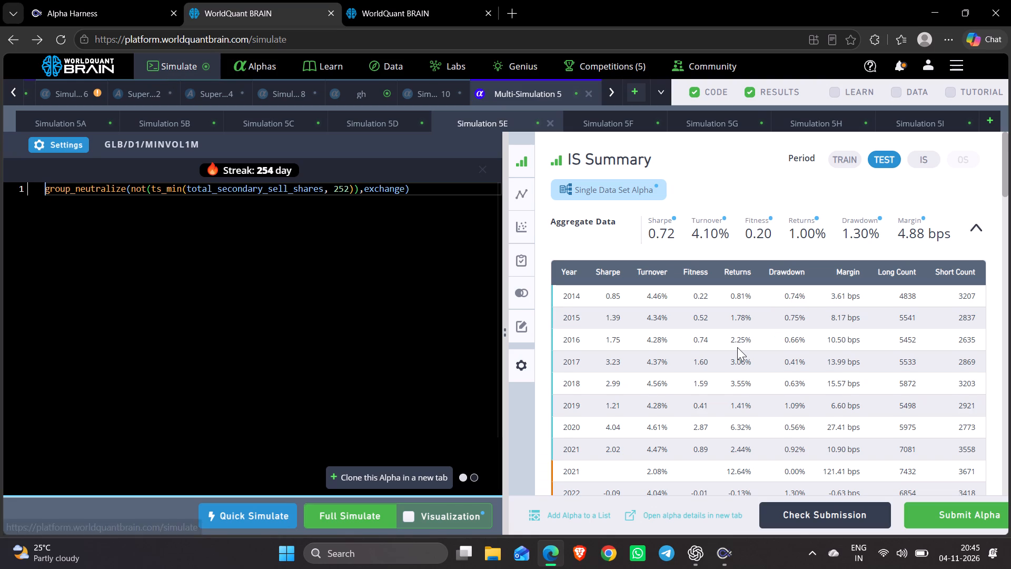
# Review Simulation 5E's results and properties, and switch its IS Summary to the IS period.
pyautogui.scroll(-16, 737, 347)
pyautogui.scroll(12, 737, 347)
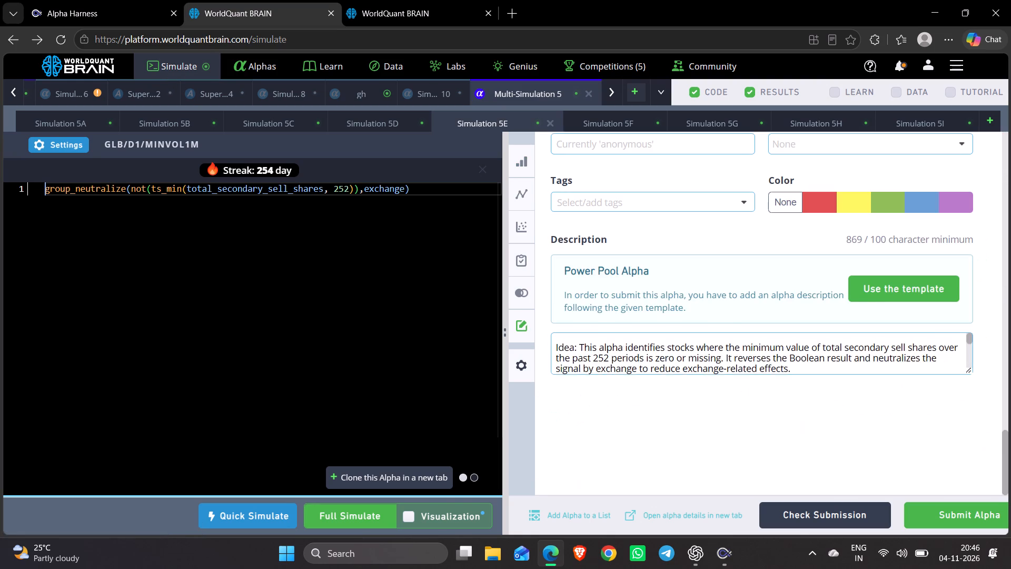
pyautogui.scroll(13, 737, 347)
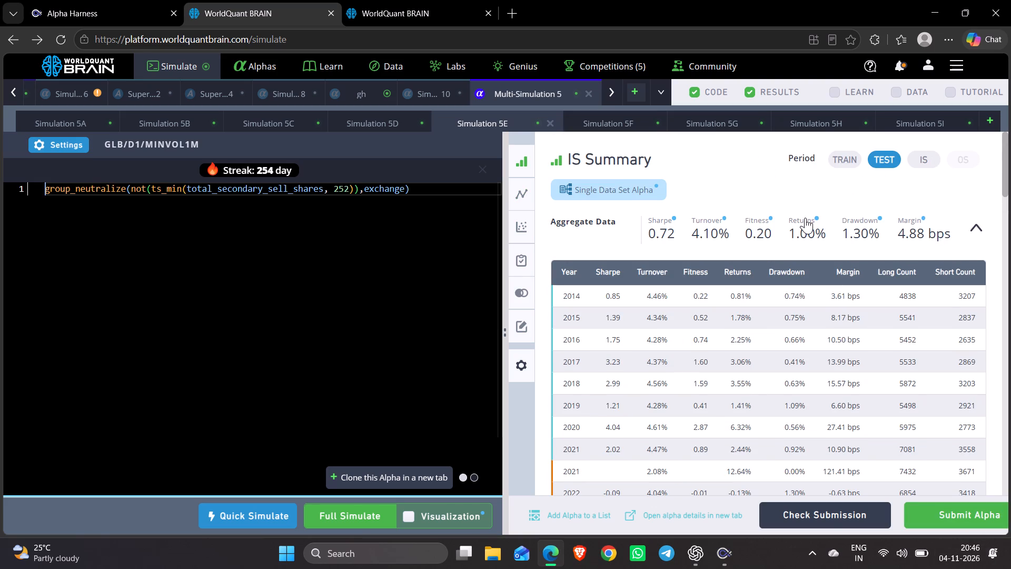
pyautogui.click(929, 159)
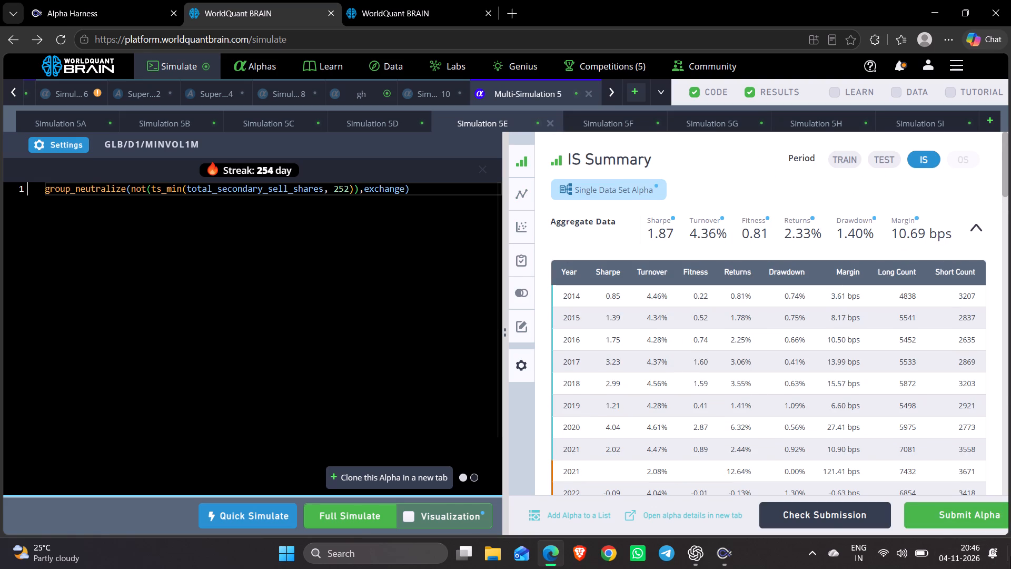
# Try to submit the Simulation 5E alpha and expand the test details under IS Testing Status.
pyautogui.click(962, 502)
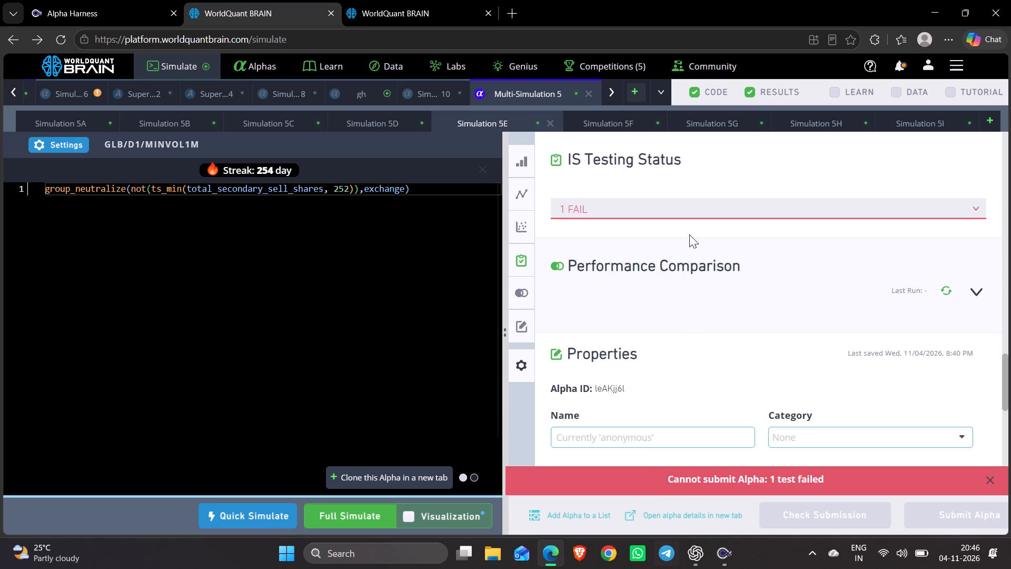
pyautogui.click(689, 213)
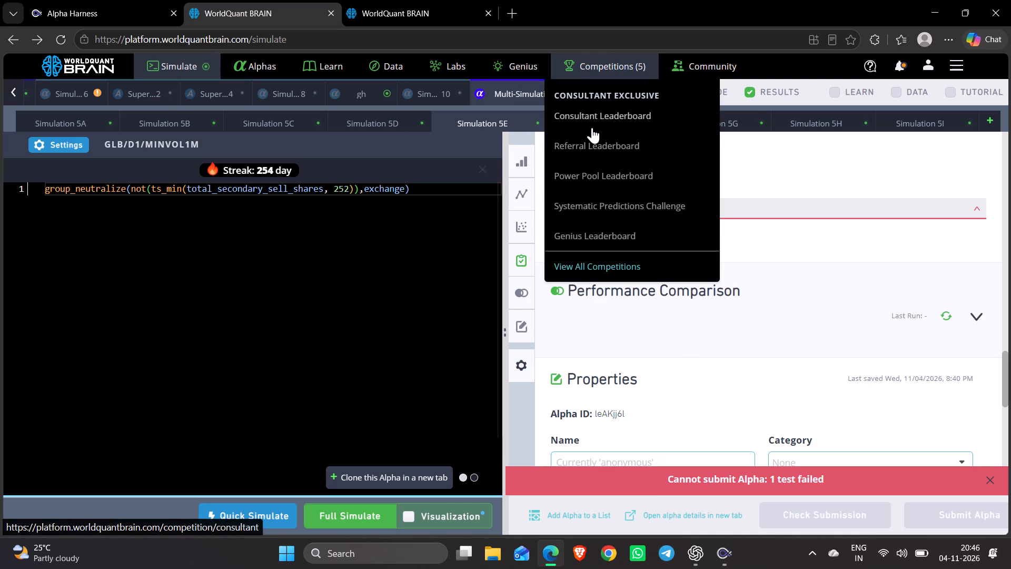
# Open the Consultant Leaderboard from the consultant-exclusive competitions again.
pyautogui.click(592, 127)
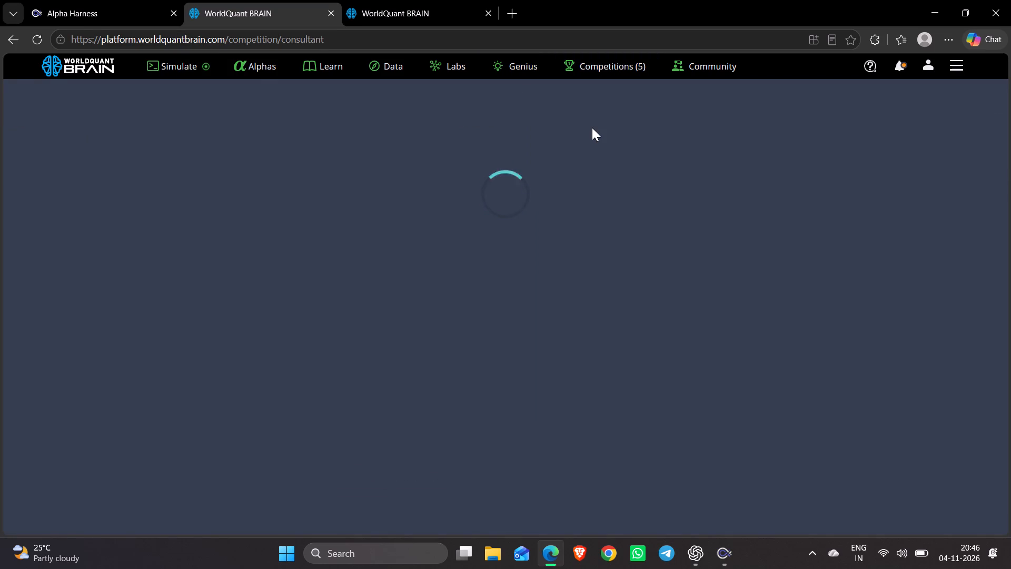
pyautogui.click(491, 0)
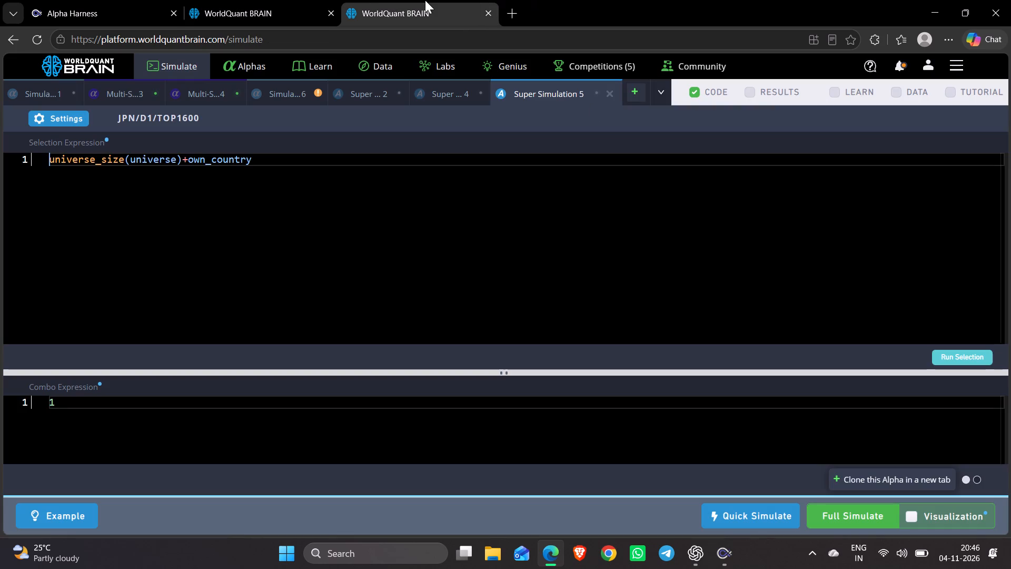
pyautogui.click(267, 0)
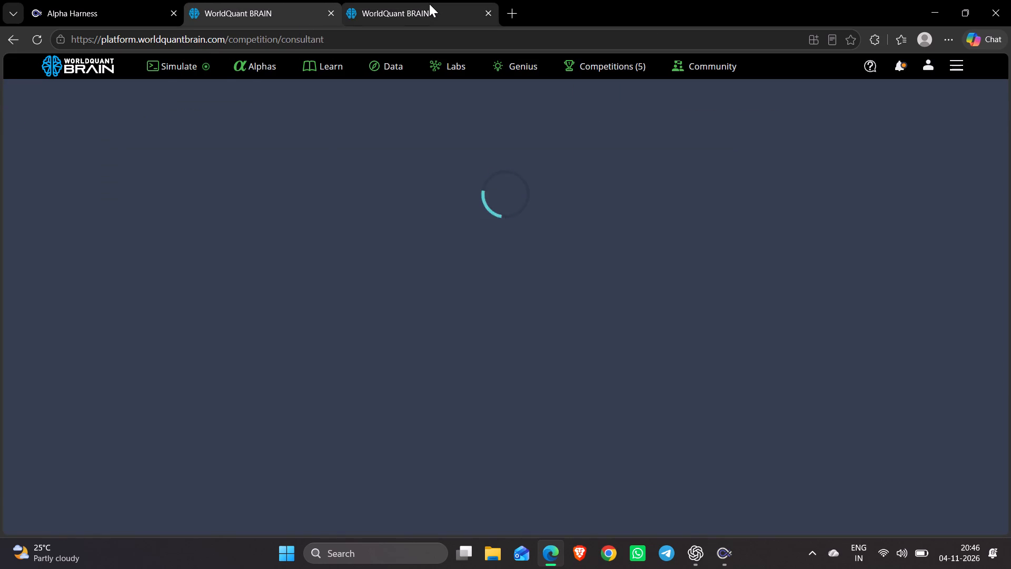
# Open the Genius page in the other BRAIN tab and examine the Eligibility Criteria for the quarter.
pyautogui.click(429, 4)
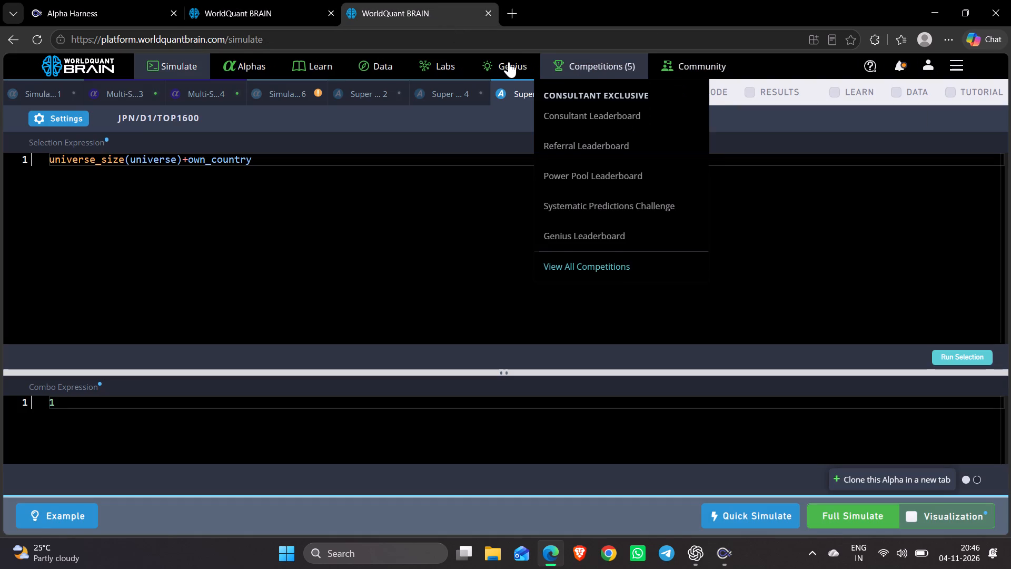
pyautogui.click(509, 62)
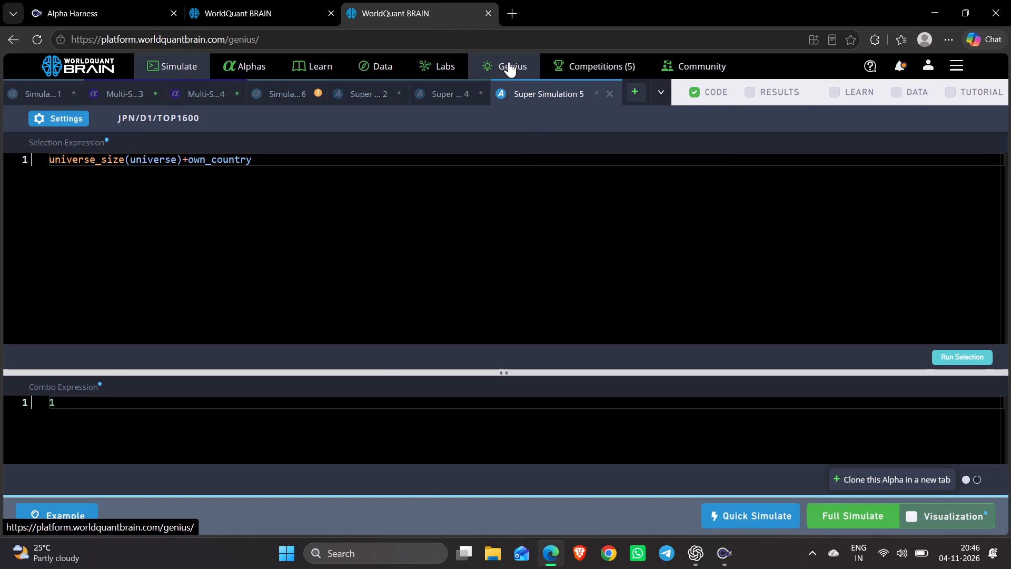
pyautogui.scroll(-3, 646, 232)
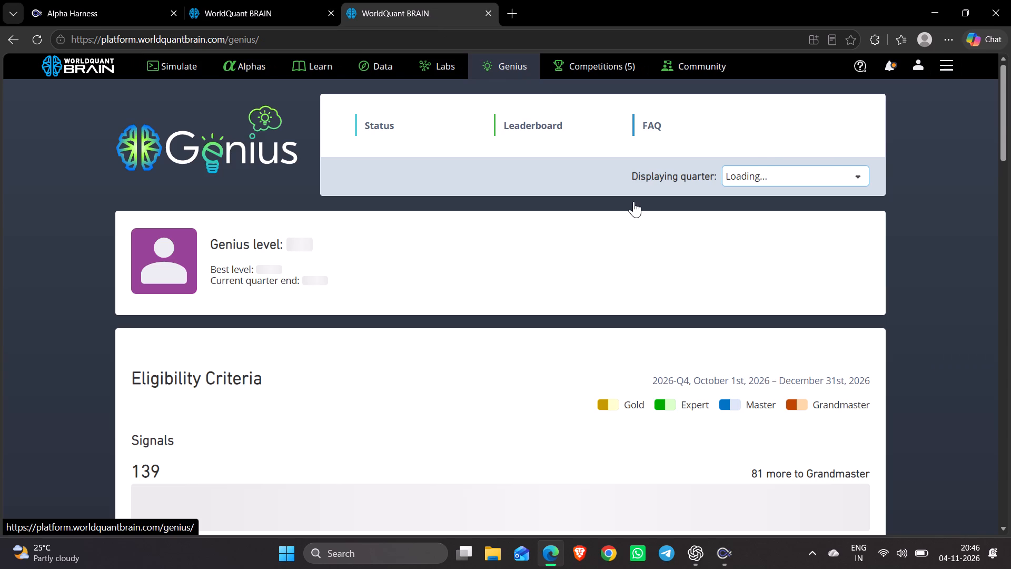
pyautogui.scroll(-1, 633, 201)
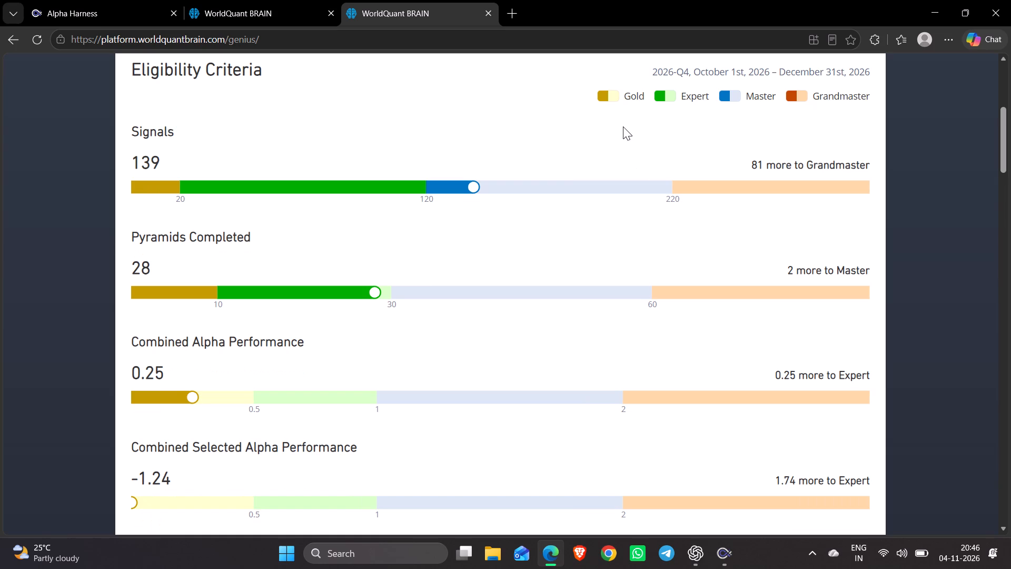
pyautogui.scroll(-2, 663, 298)
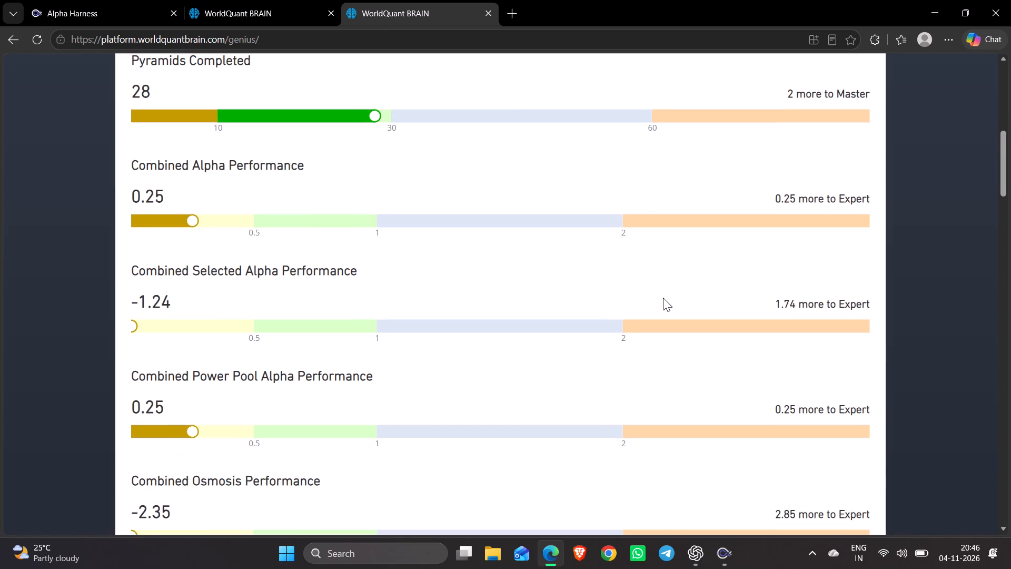
pyautogui.scroll(-3, 663, 298)
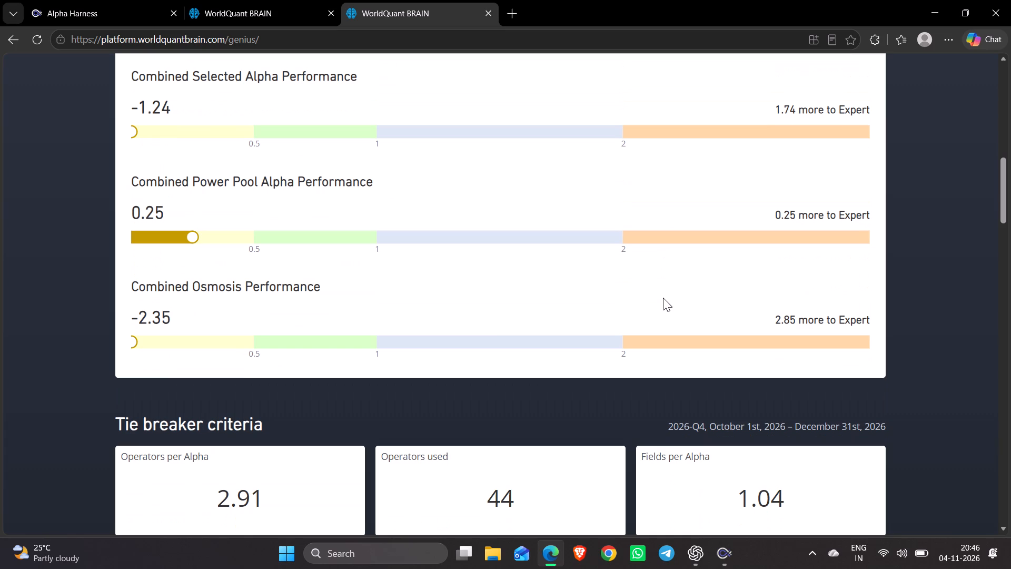
# Examine the Tie breaker criteria, including fields used, and the simulation and submission activity calendars.
pyautogui.scroll(-4, 498, 91)
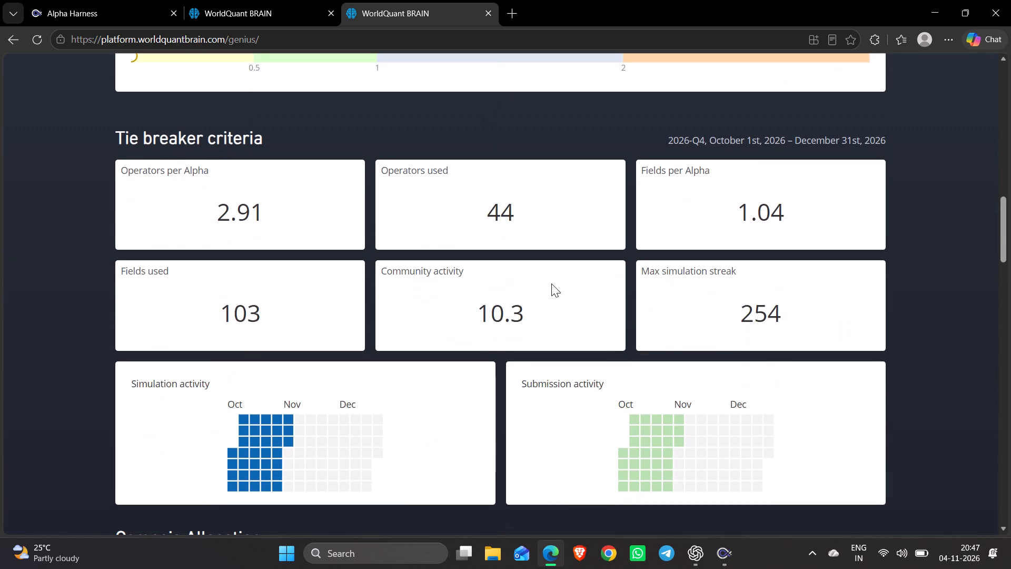
pyautogui.tripleClick(243, 322)
pyautogui.doubleClick(243, 322)
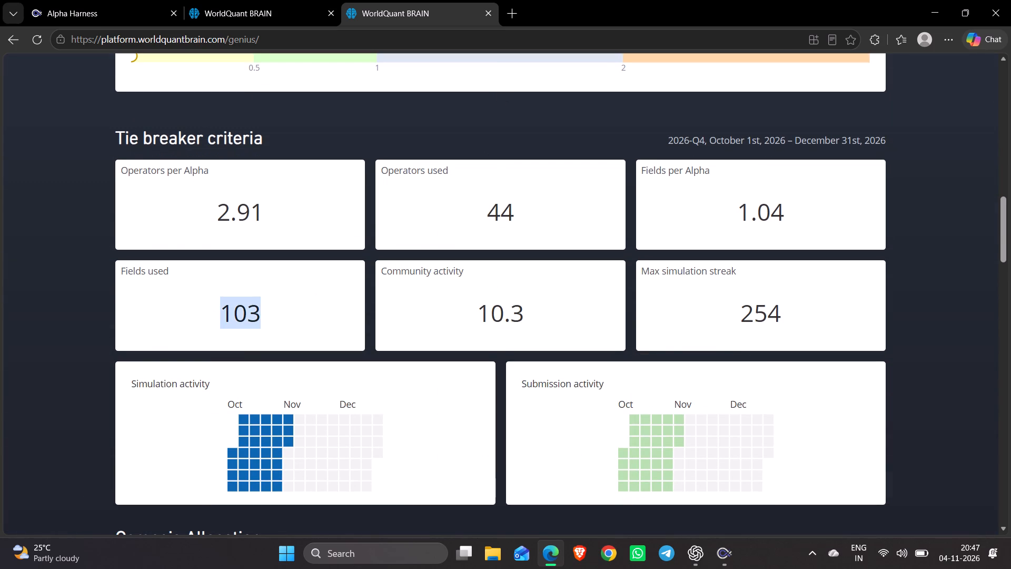
pyautogui.click(402, 338)
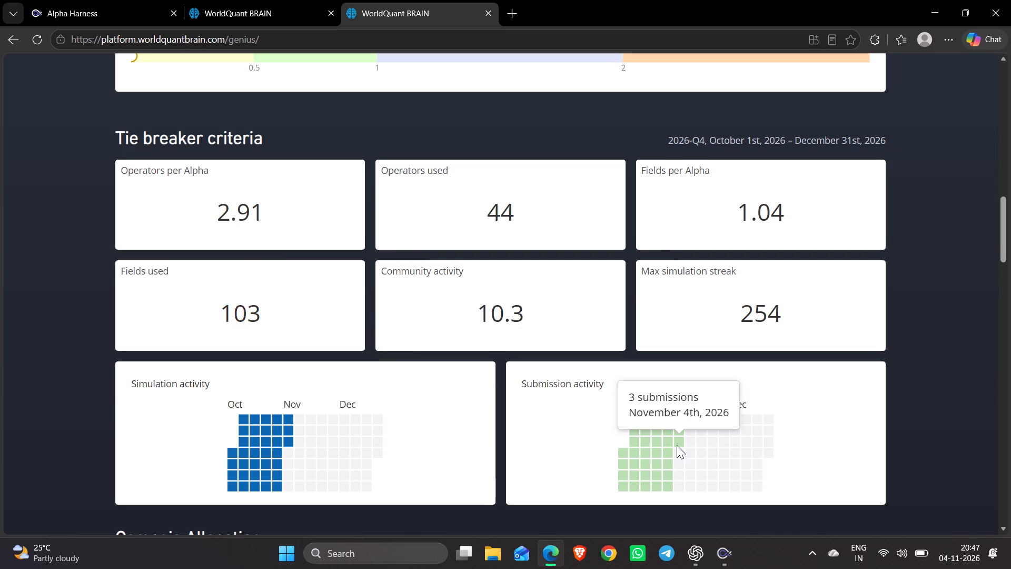
pyautogui.scroll(-4, 650, 380)
pyautogui.scroll(9, 650, 380)
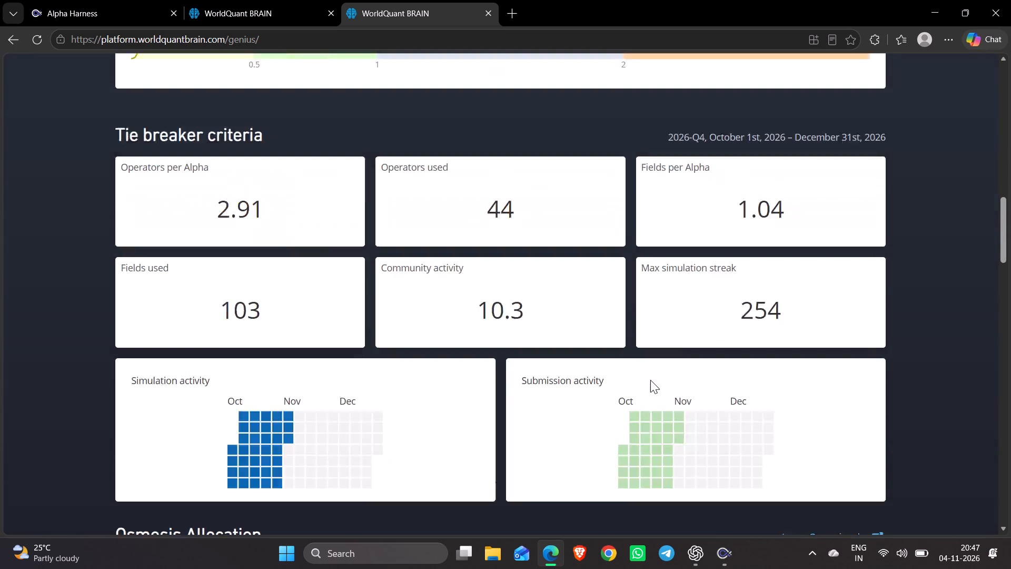
pyautogui.scroll(4, 650, 380)
pyautogui.scroll(-9, 650, 380)
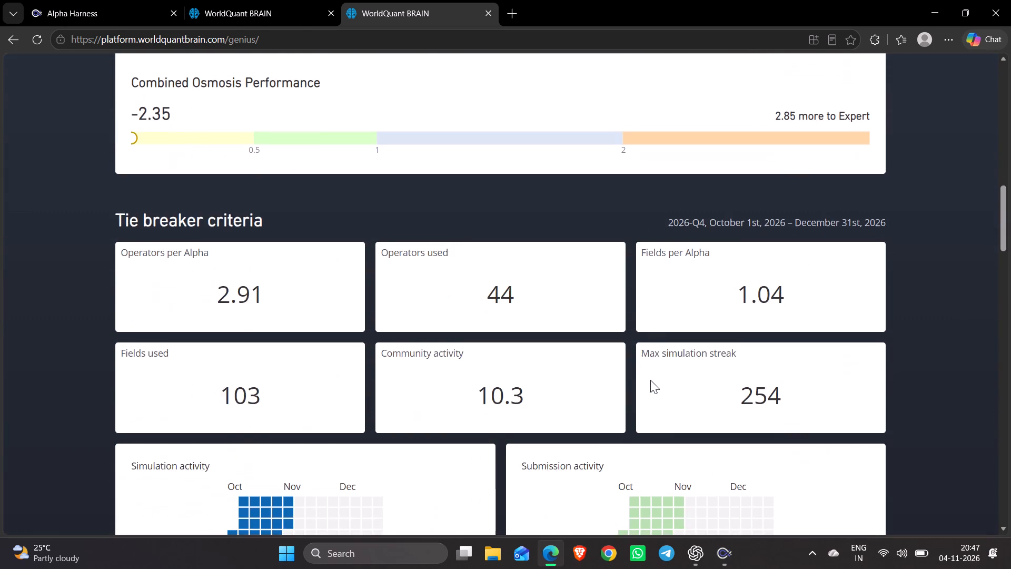
# Examine the Pyramid alpha distribution by category and region, focusing on the GLB D1 submissions.
pyautogui.scroll(-12, 650, 380)
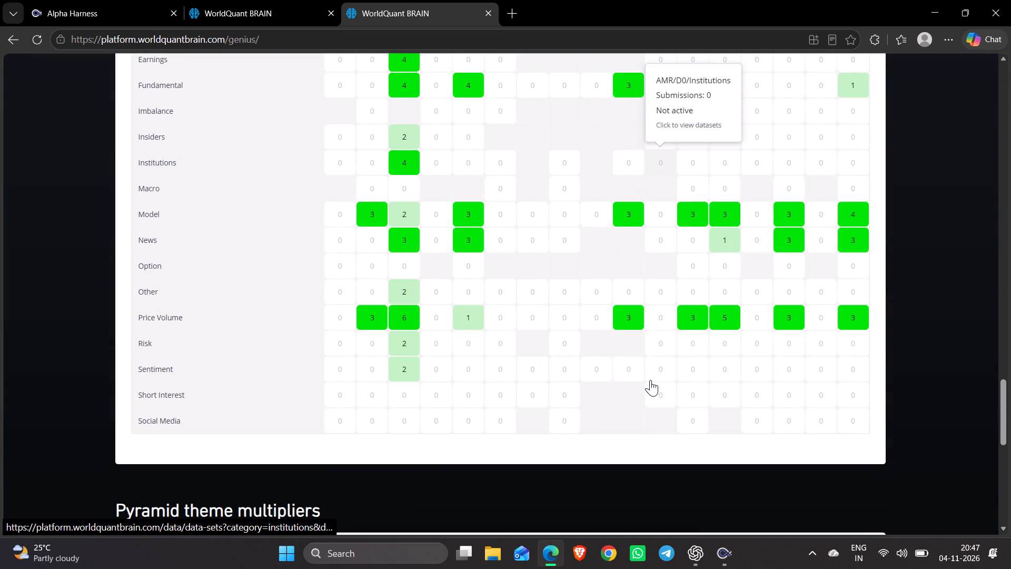
pyautogui.scroll(-1, 650, 380)
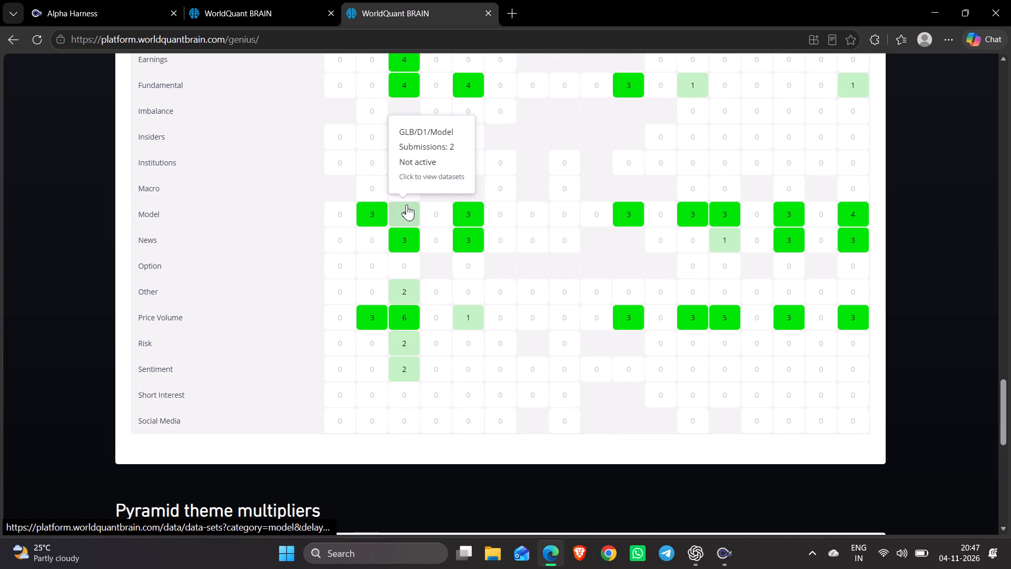
pyautogui.scroll(3, 500, 421)
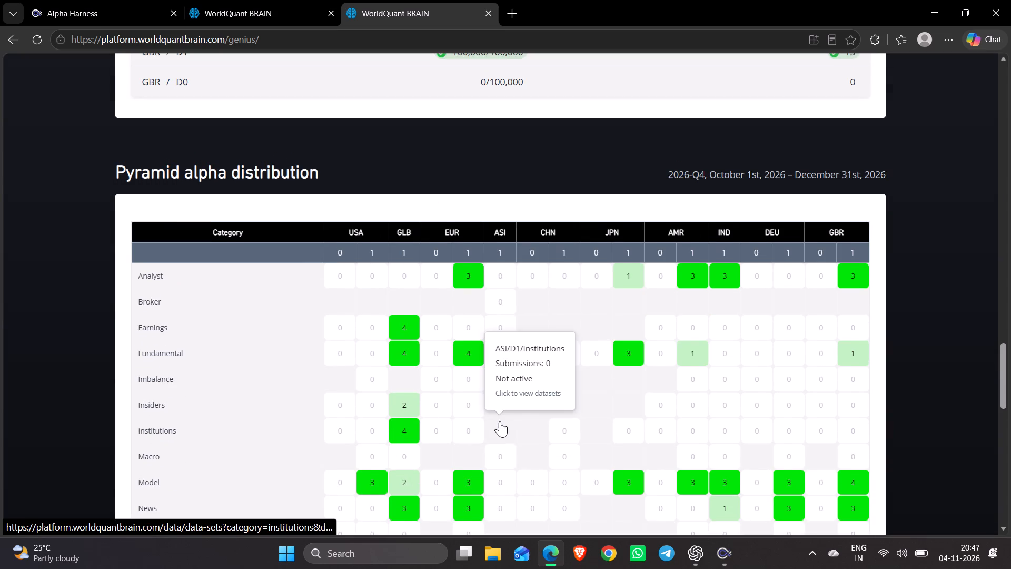
pyautogui.scroll(-4, 500, 421)
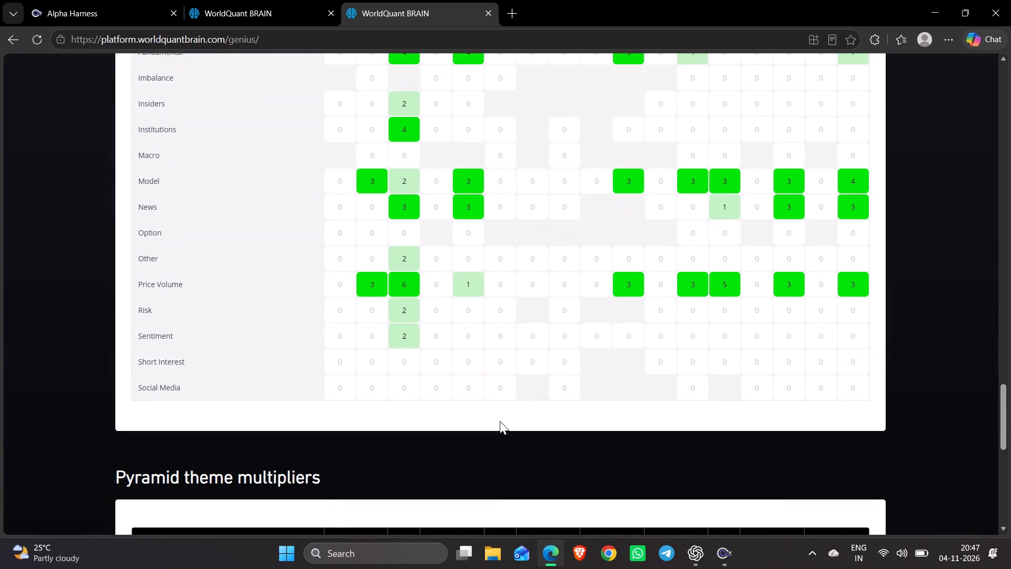
pyautogui.scroll(1, 500, 421)
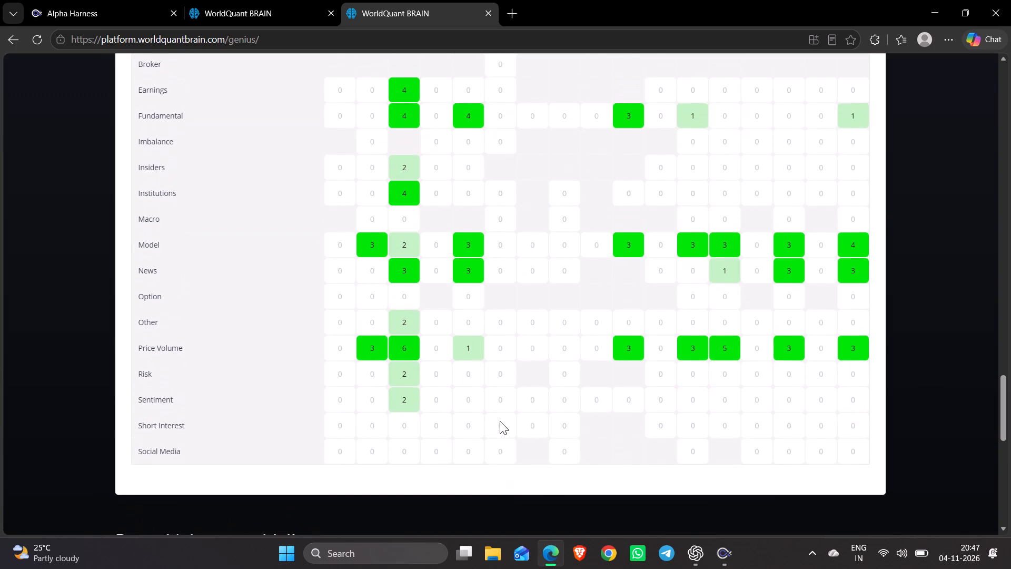
pyautogui.scroll(2, 500, 421)
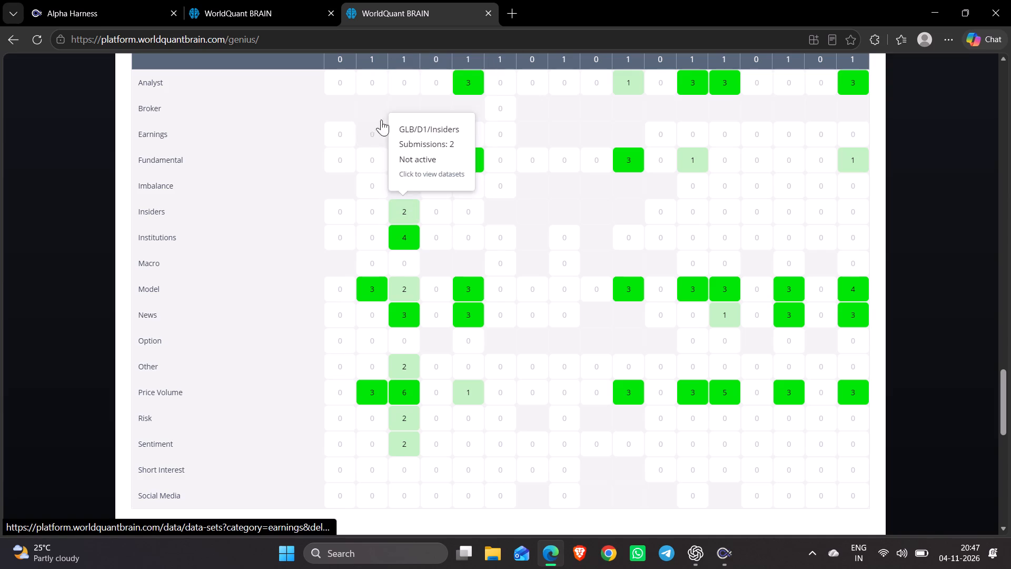
pyautogui.scroll(-2, 448, 330)
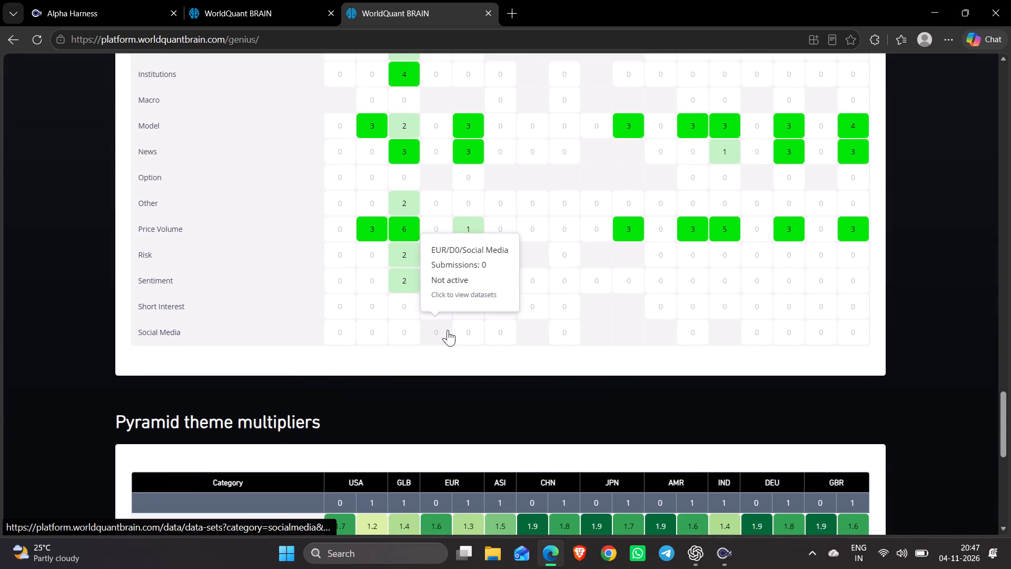
pyautogui.scroll(3, 448, 330)
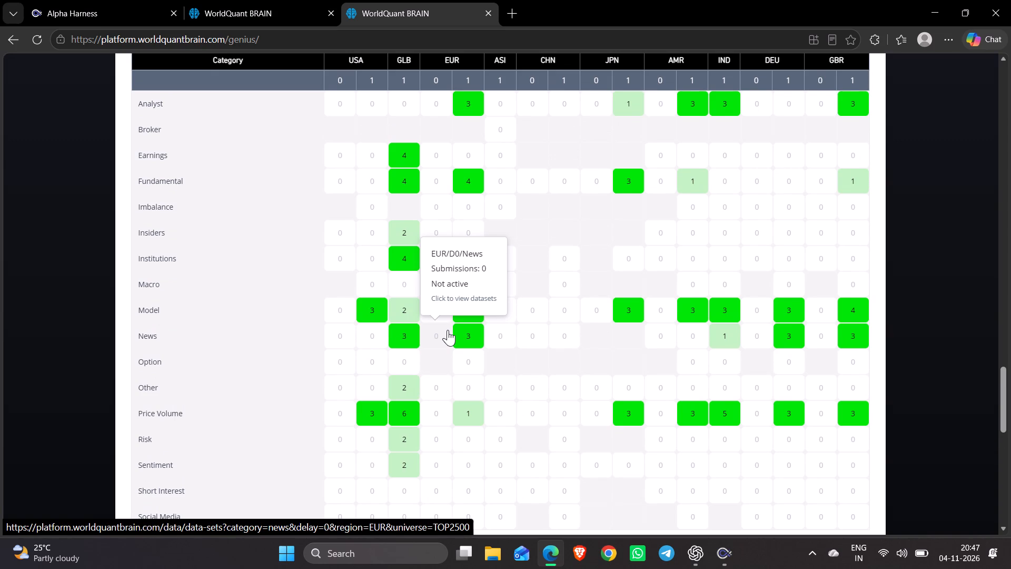
# Recheck the Eligibility Criteria on the Genius page, from Signals and Pyramids Completed to the combined performance metrics.
pyautogui.scroll(11, 660, 290)
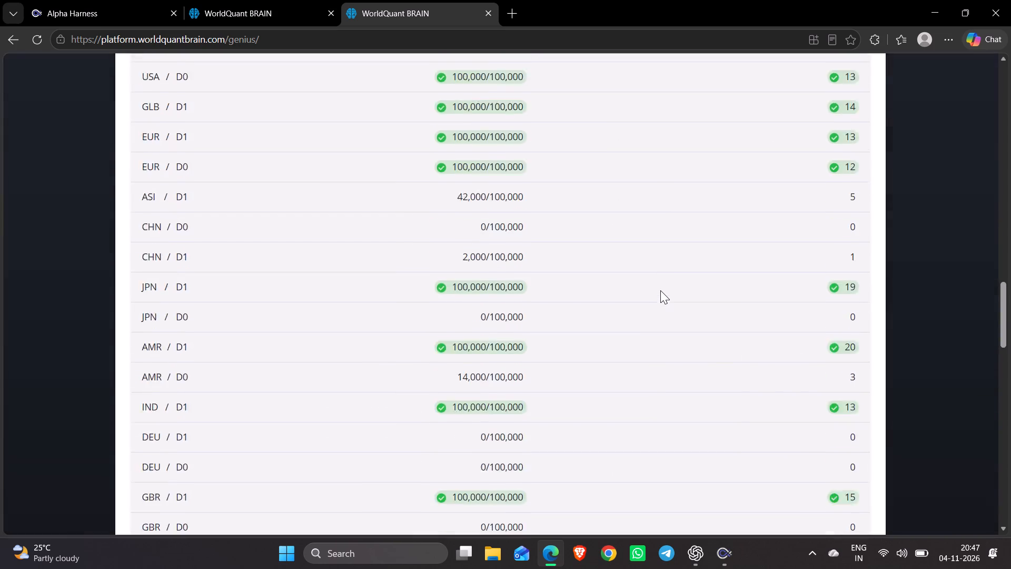
pyautogui.scroll(10, 660, 290)
pyautogui.scroll(-1, 660, 290)
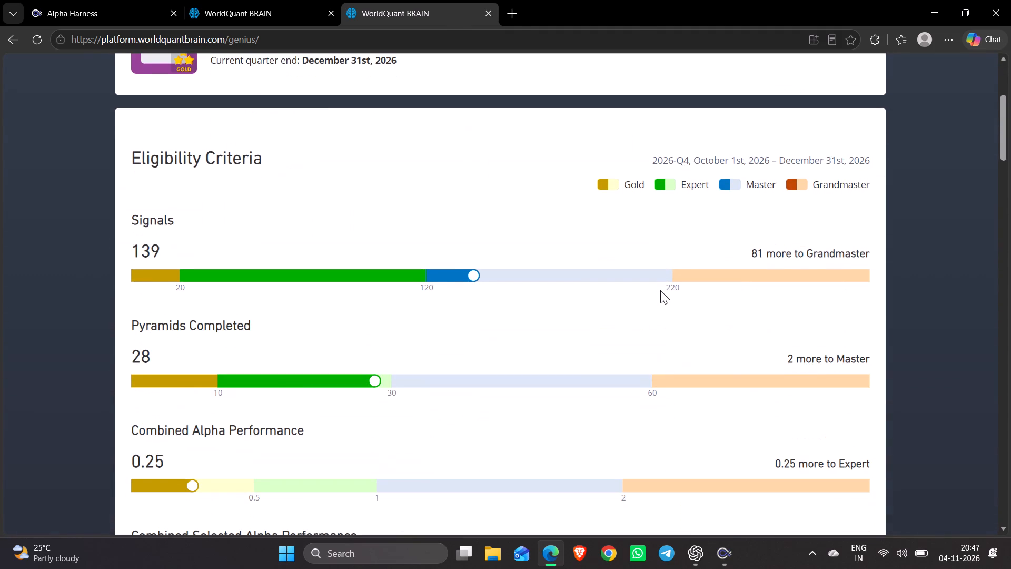
pyautogui.scroll(-1, 660, 290)
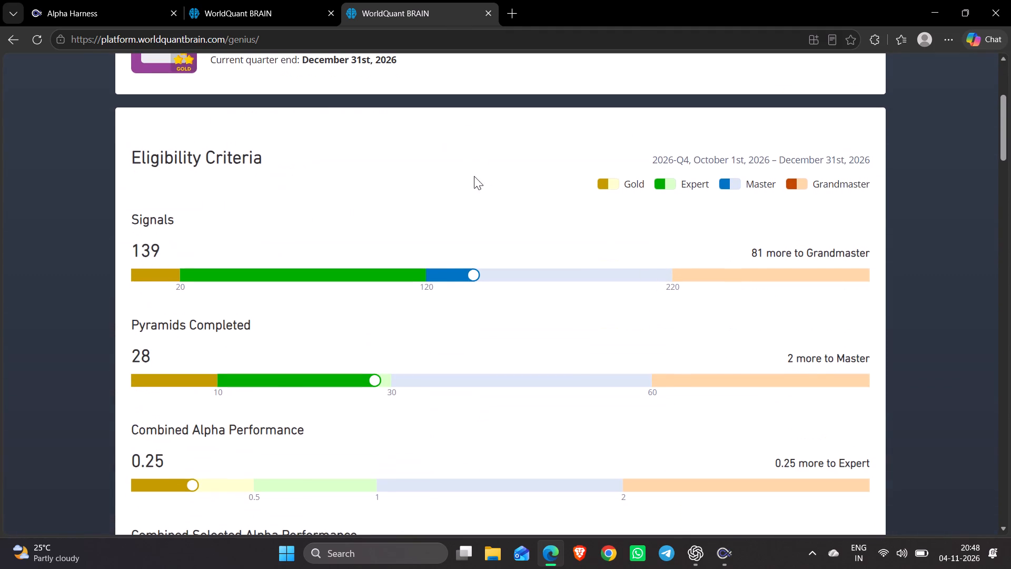
pyautogui.doubleClick(739, 393)
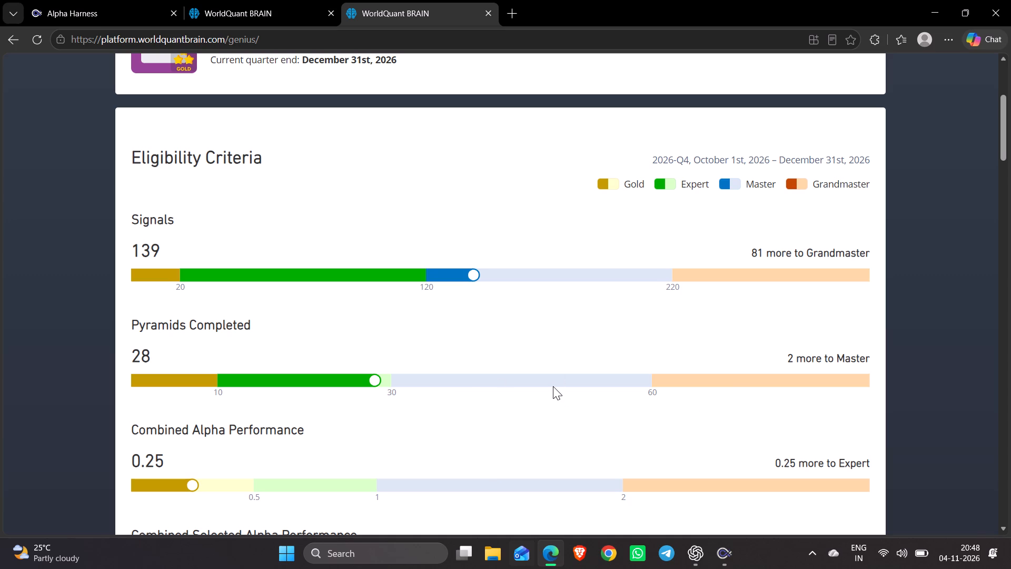
pyautogui.scroll(-4, 553, 386)
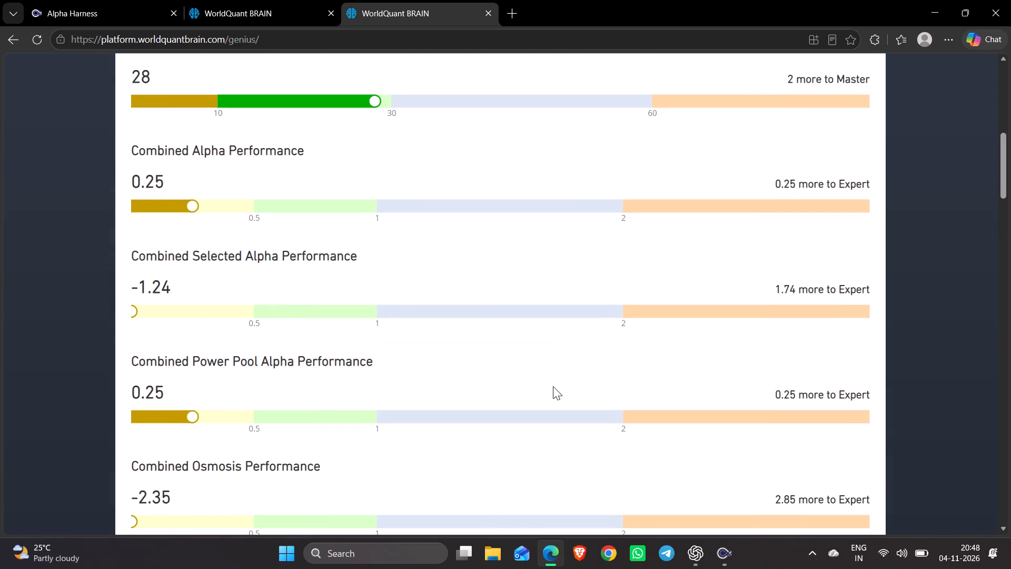
# Review the remaining Combined performance metrics and the Tie breaker criteria on the Genius page.
pyautogui.scroll(-1, 506, 516)
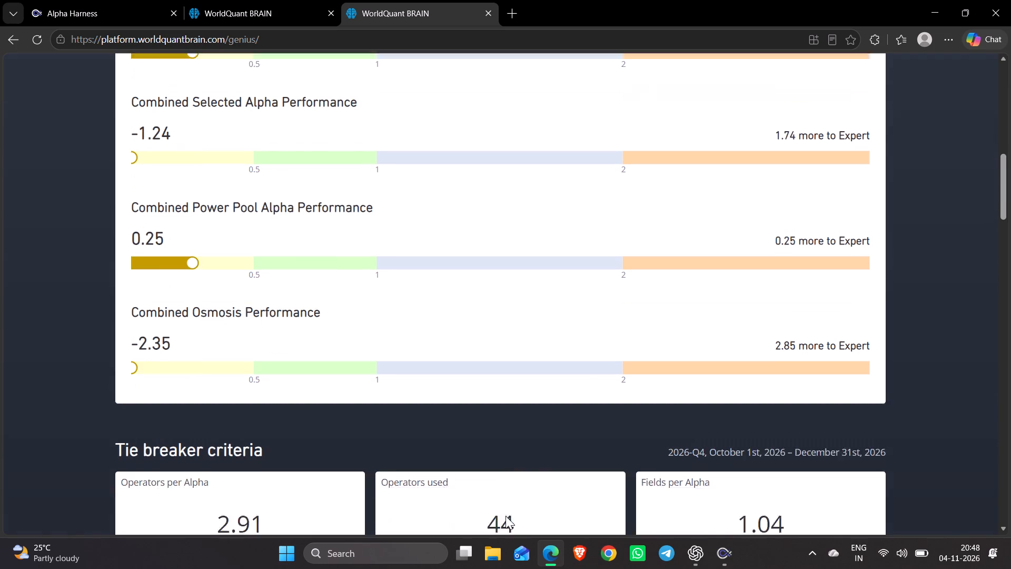
pyautogui.scroll(-3, 506, 516)
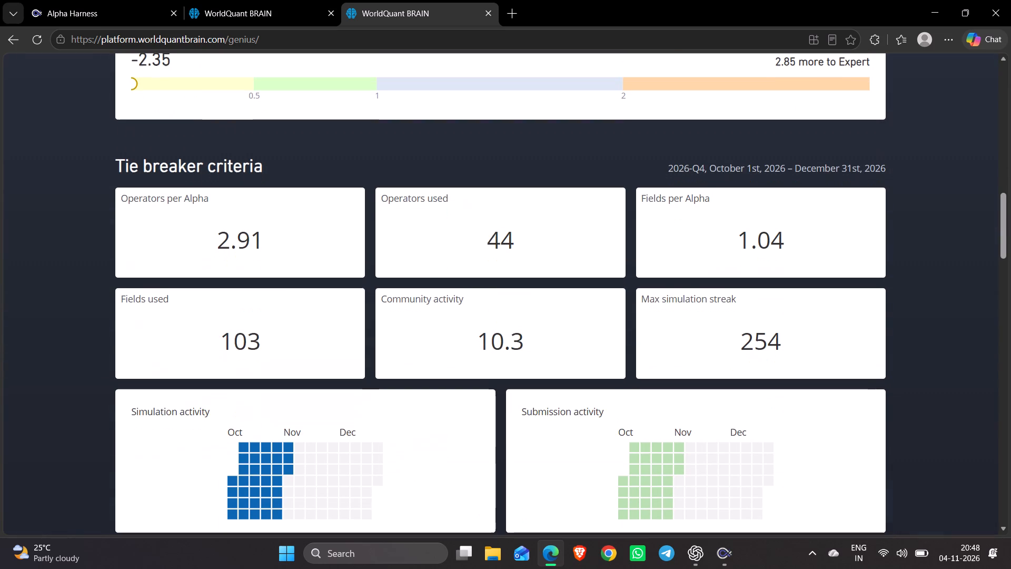
pyautogui.scroll(-1, 506, 516)
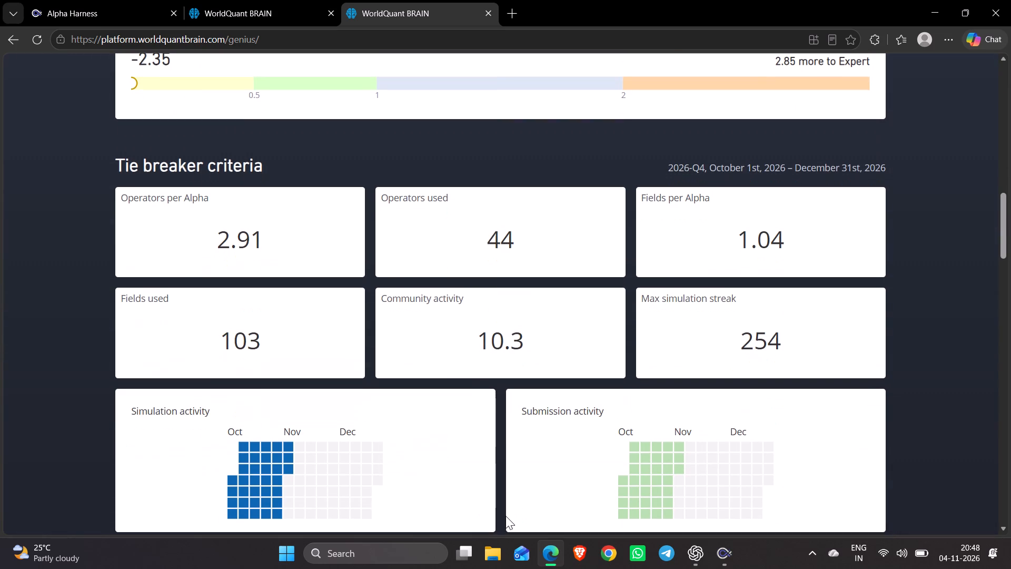
pyautogui.scroll(16, 388, 496)
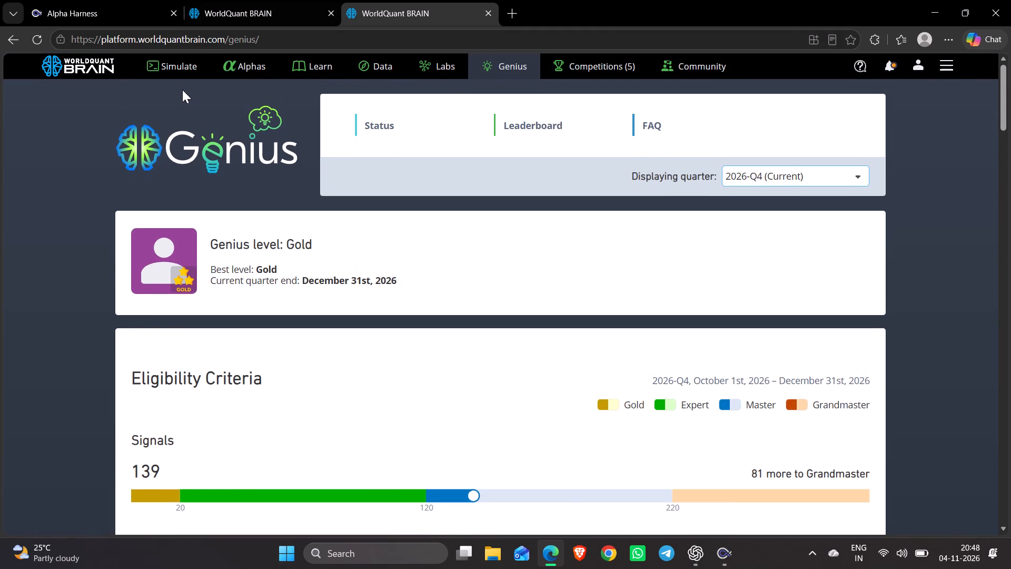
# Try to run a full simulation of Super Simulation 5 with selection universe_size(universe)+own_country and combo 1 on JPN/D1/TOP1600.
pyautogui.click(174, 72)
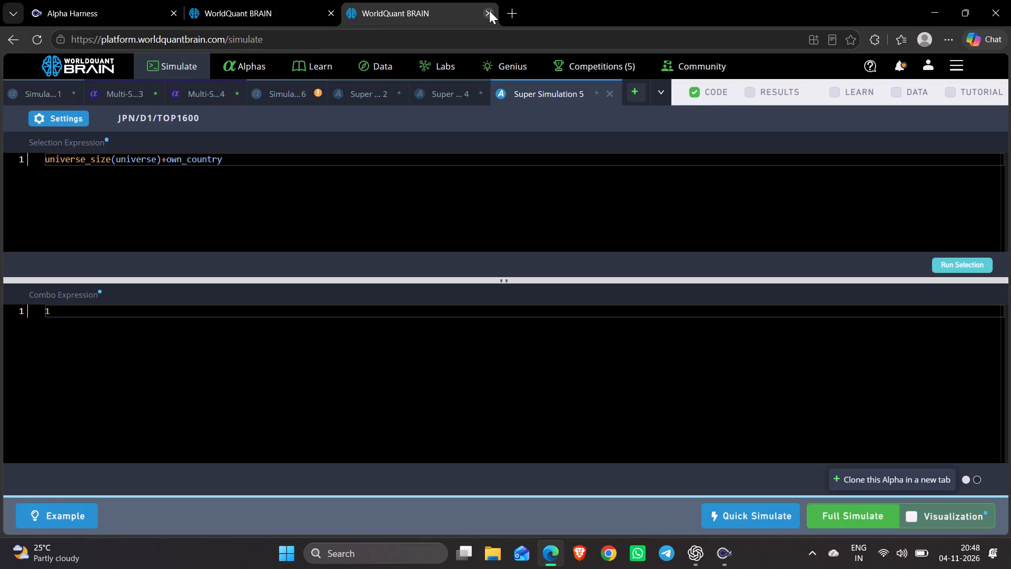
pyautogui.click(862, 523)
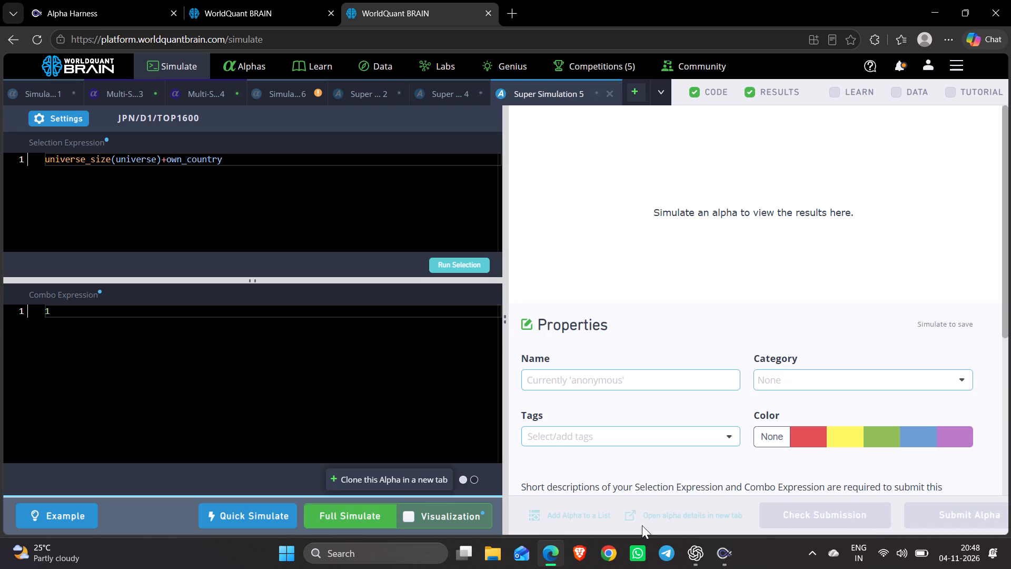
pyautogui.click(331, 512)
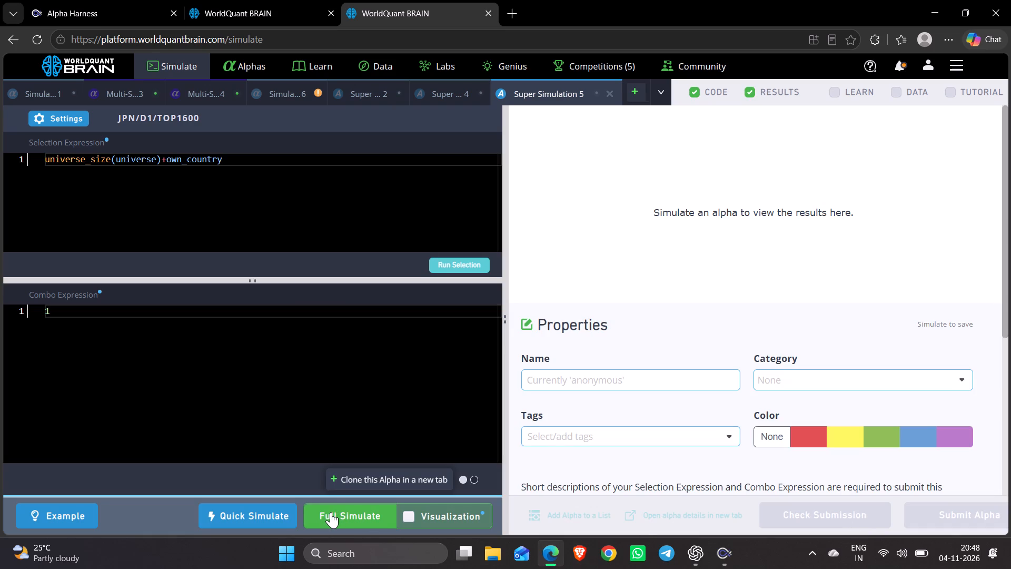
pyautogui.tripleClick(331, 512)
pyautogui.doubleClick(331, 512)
# Open Chrome with the Person 1 profile and minimise its new window.
pyautogui.click(597, 555)
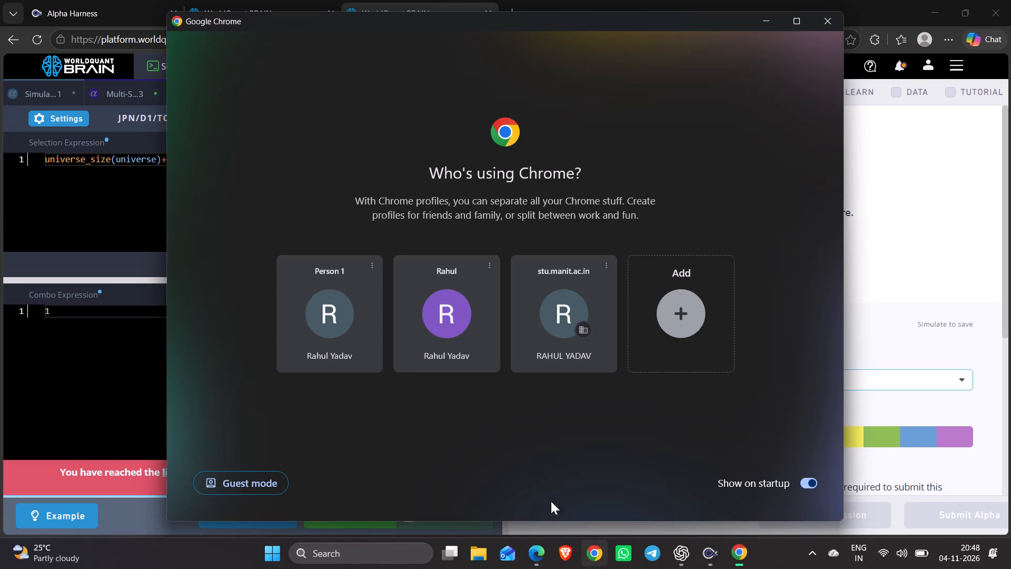
pyautogui.doubleClick(321, 339)
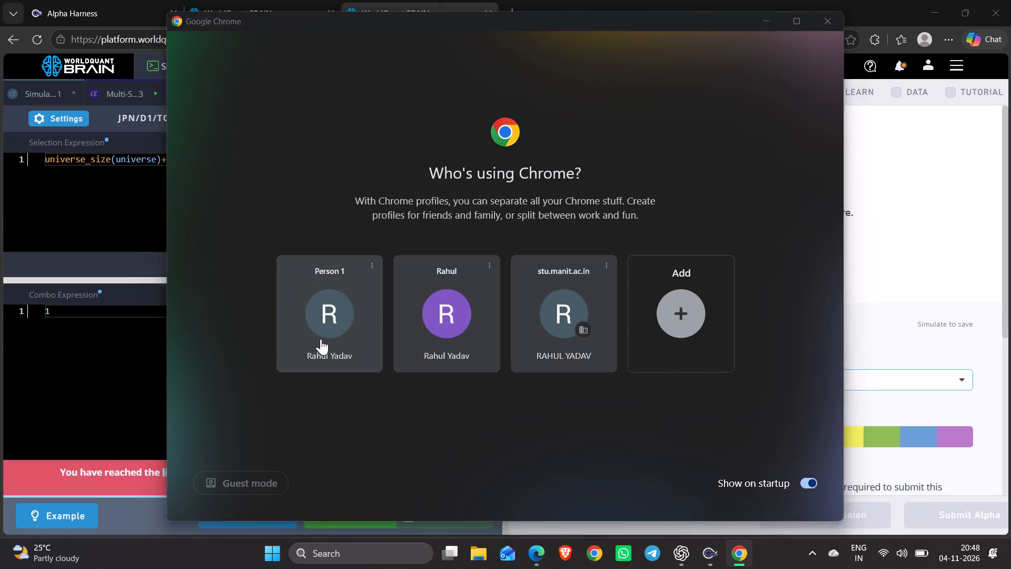
pyautogui.click(376, 71)
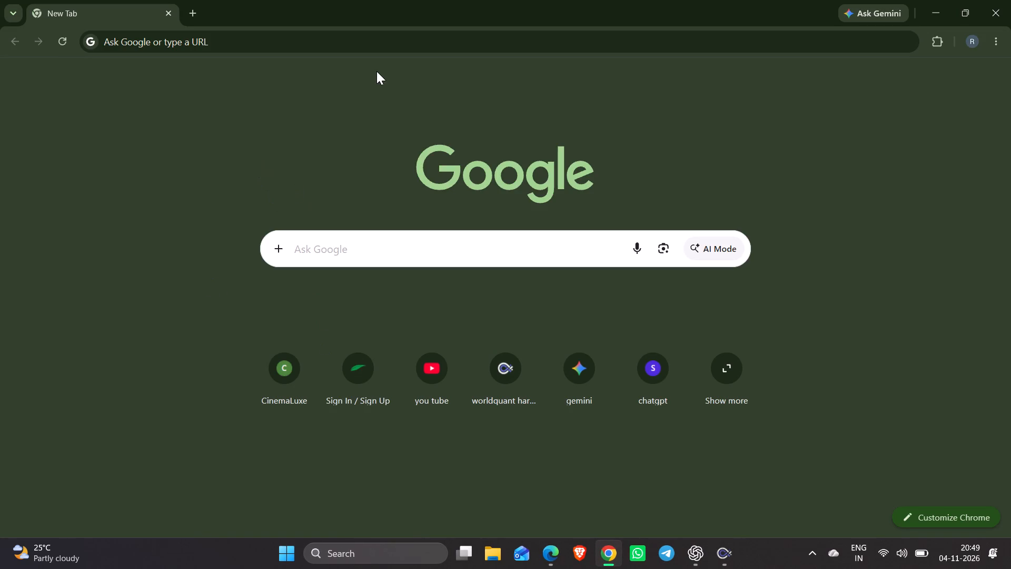
pyautogui.click(937, 13)
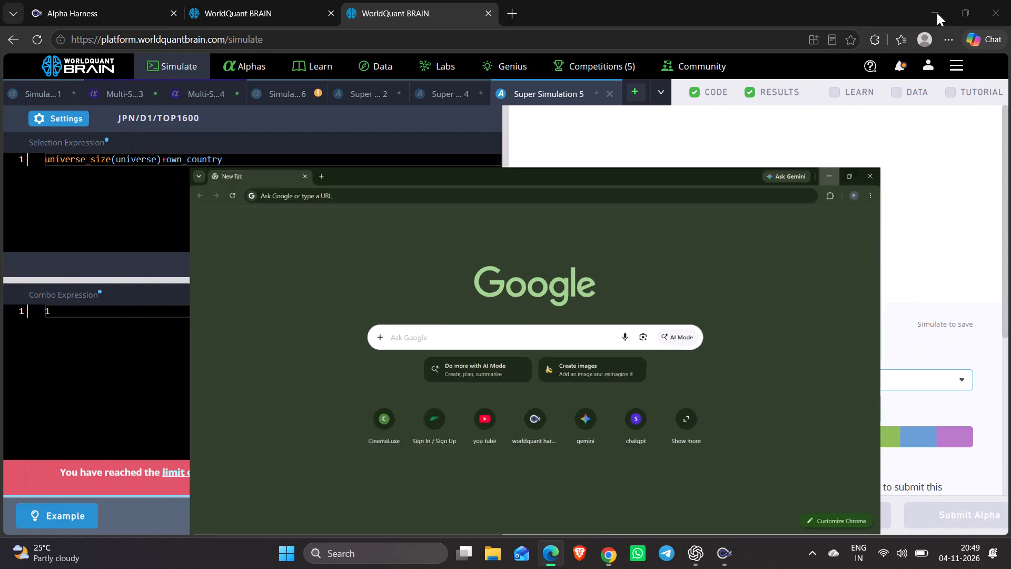
# Open the list of unsubmitted alphas in BRAIN.
pyautogui.click(246, 71)
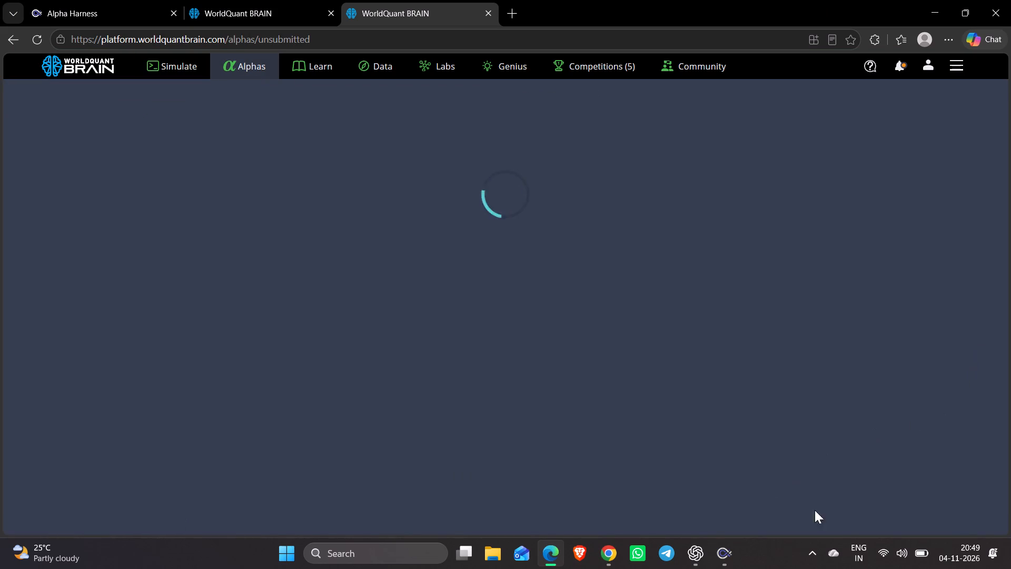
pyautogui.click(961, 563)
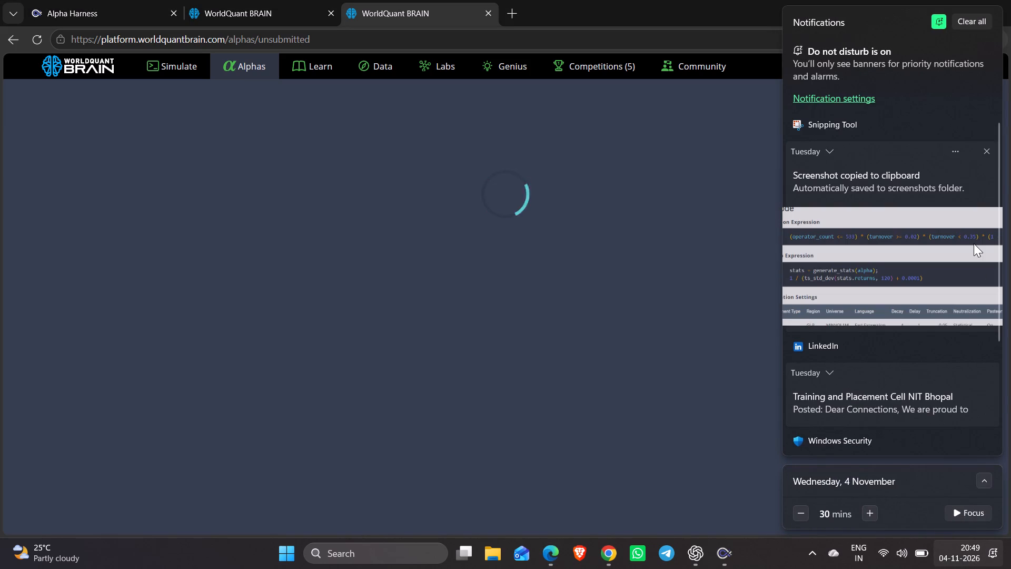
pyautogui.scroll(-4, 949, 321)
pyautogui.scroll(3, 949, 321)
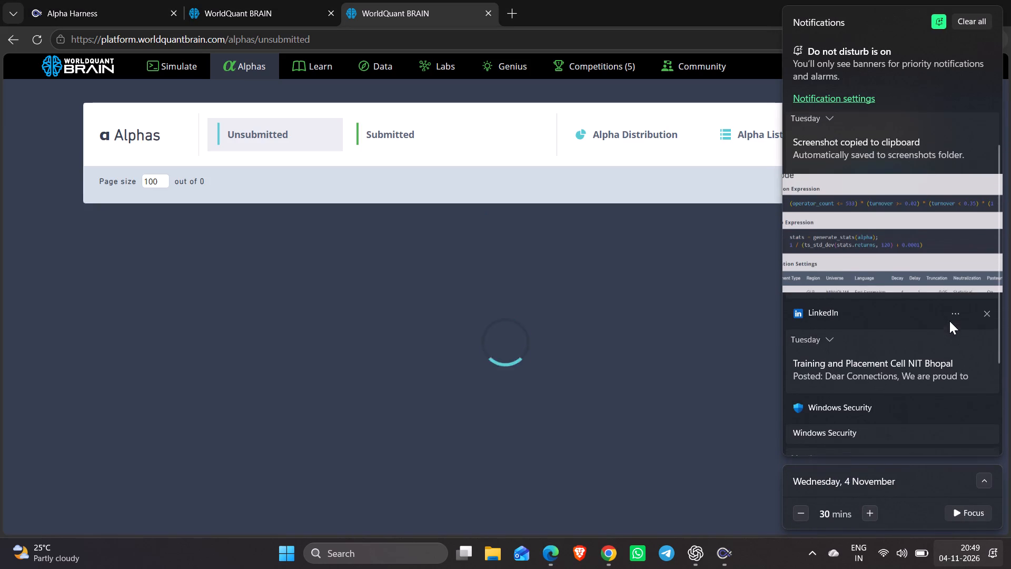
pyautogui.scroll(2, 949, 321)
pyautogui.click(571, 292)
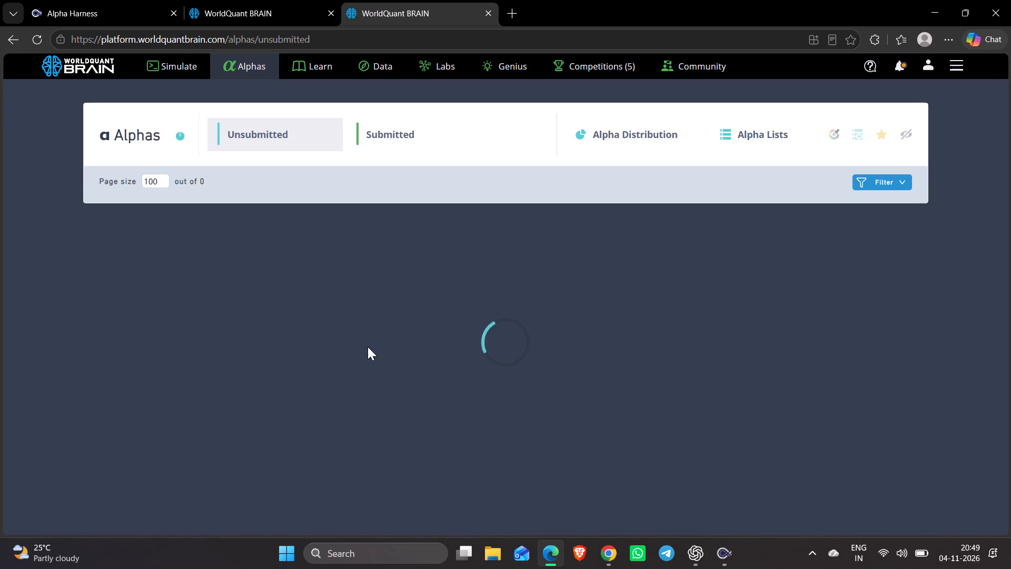
# Examine the Sharpe, Returns and Turnover of the GLB alphas on the first page of unsubmitted alphas.
pyautogui.scroll(-6, 368, 347)
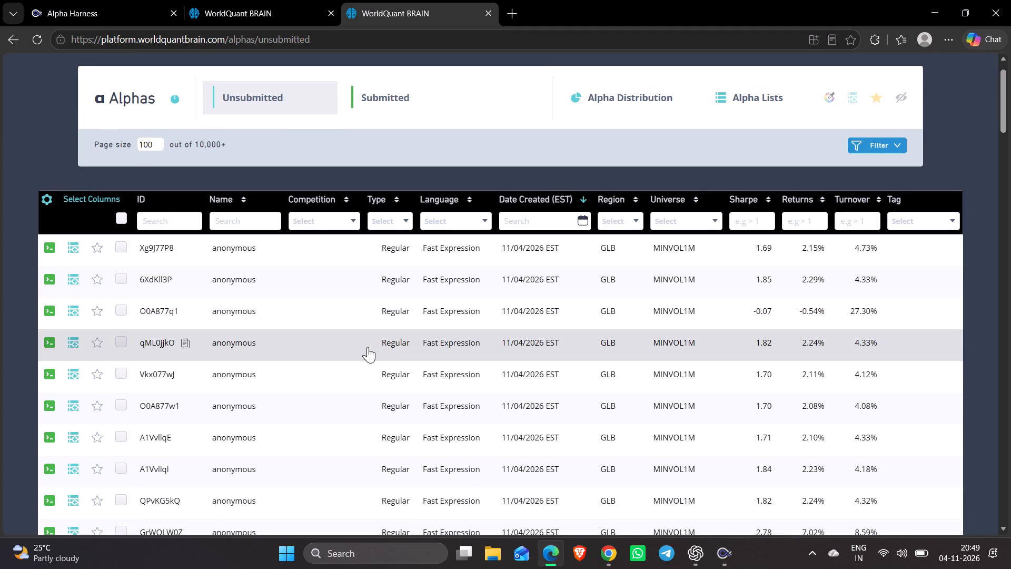
pyautogui.scroll(-2, 377, 365)
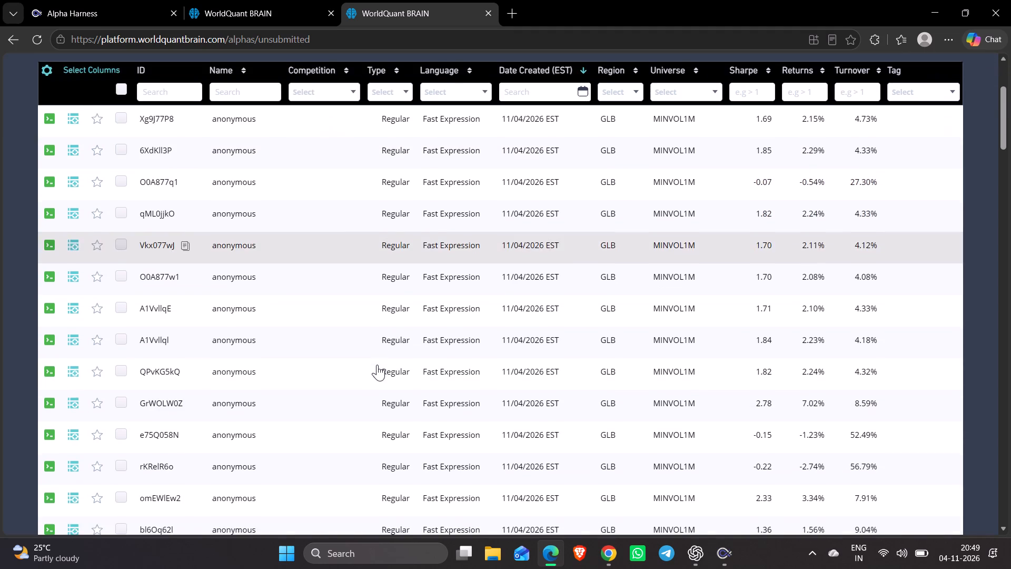
pyautogui.scroll(-8, 377, 365)
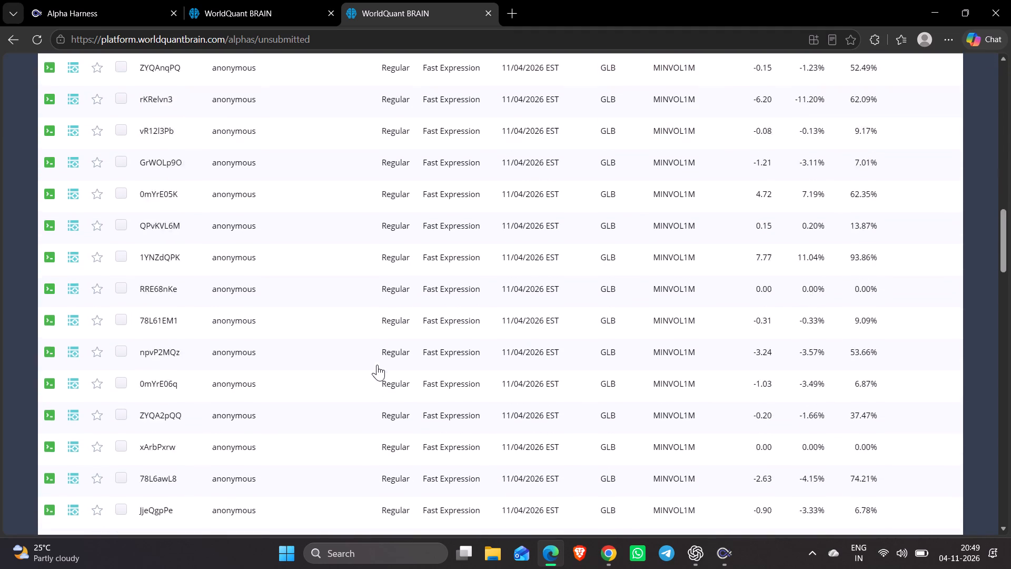
pyautogui.scroll(-11, 377, 365)
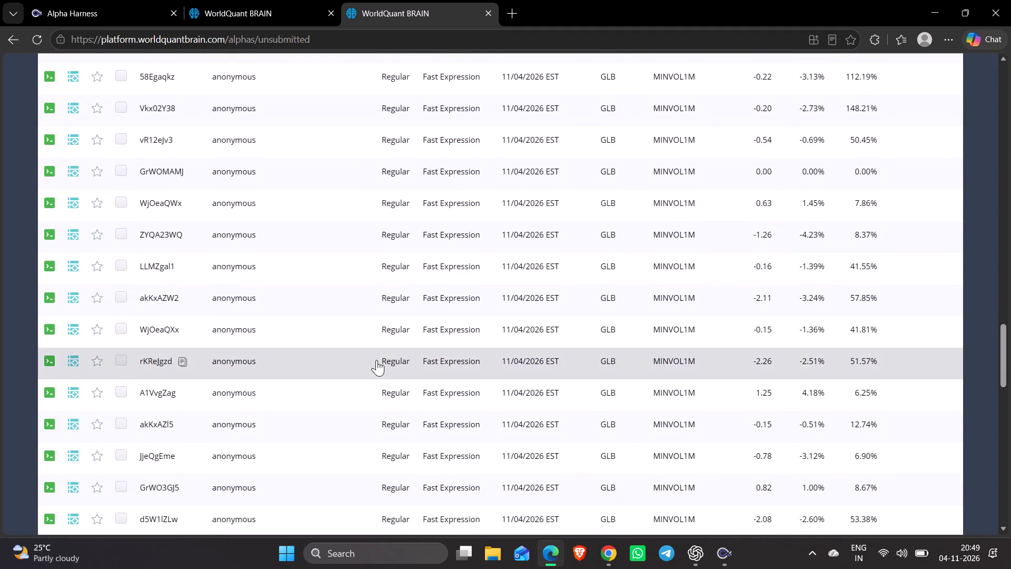
pyautogui.scroll(-7, 376, 360)
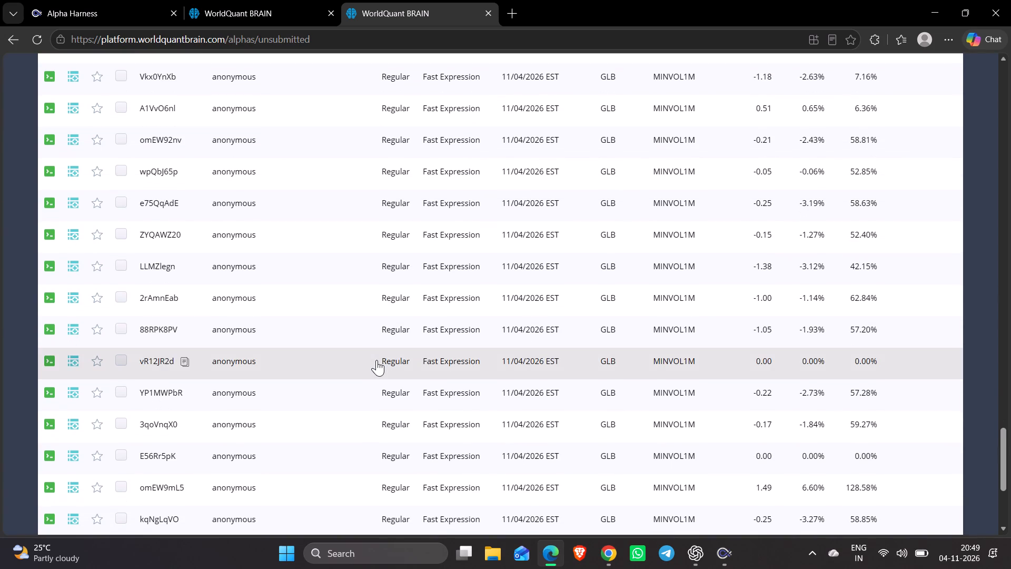
pyautogui.scroll(-2, 376, 360)
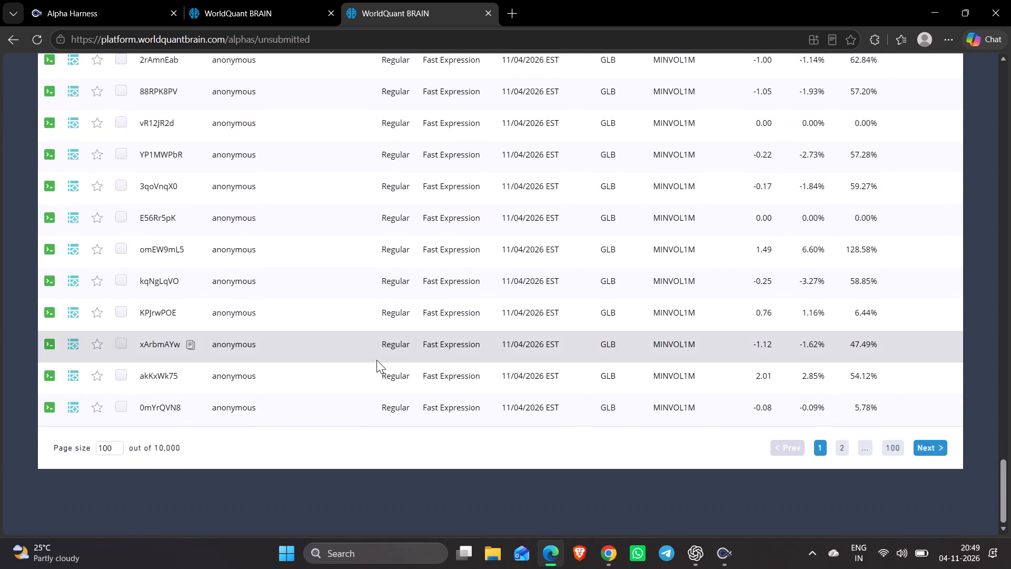
# Open page 2 of the unsubmitted alphas and examine their Sharpe, Returns and Turnover.
pyautogui.click(839, 445)
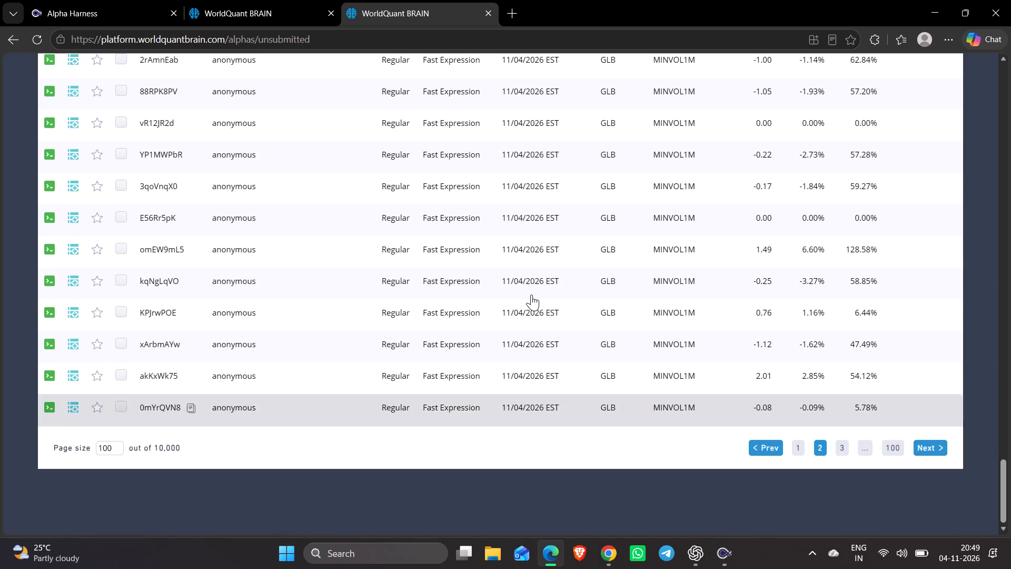
pyautogui.hscroll(-1, 531, 293)
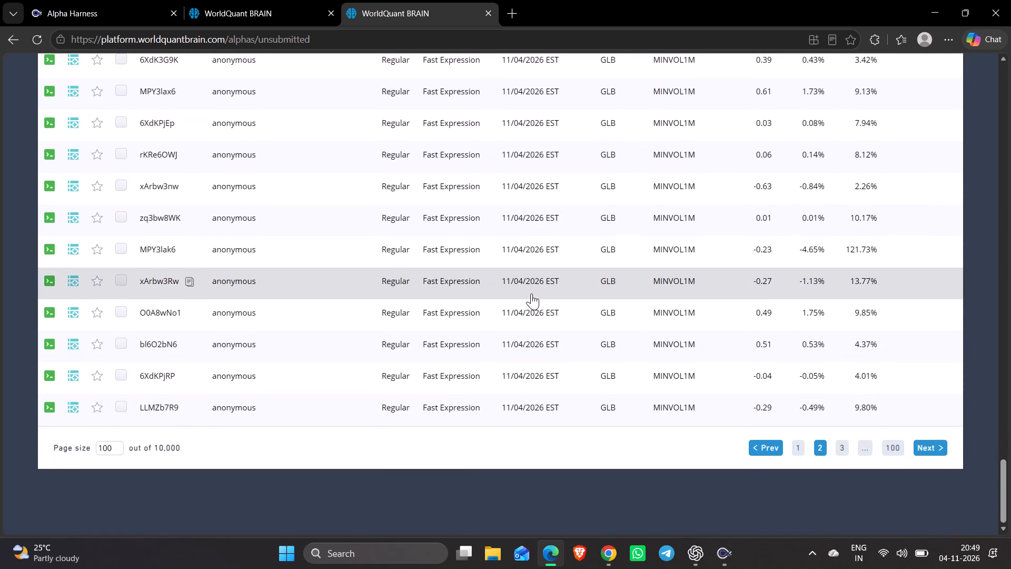
pyautogui.scroll(3, 531, 293)
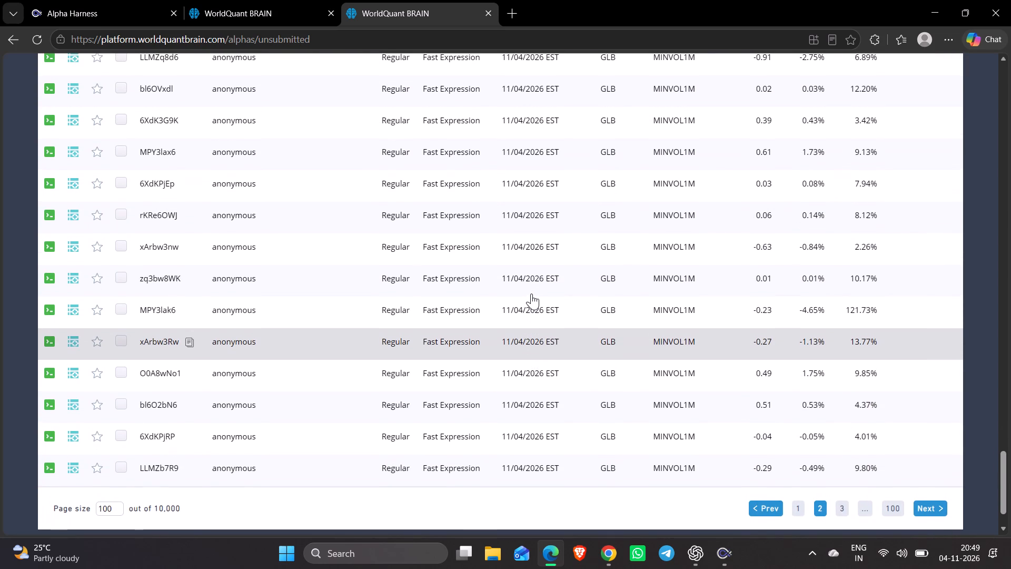
pyautogui.scroll(11, 531, 293)
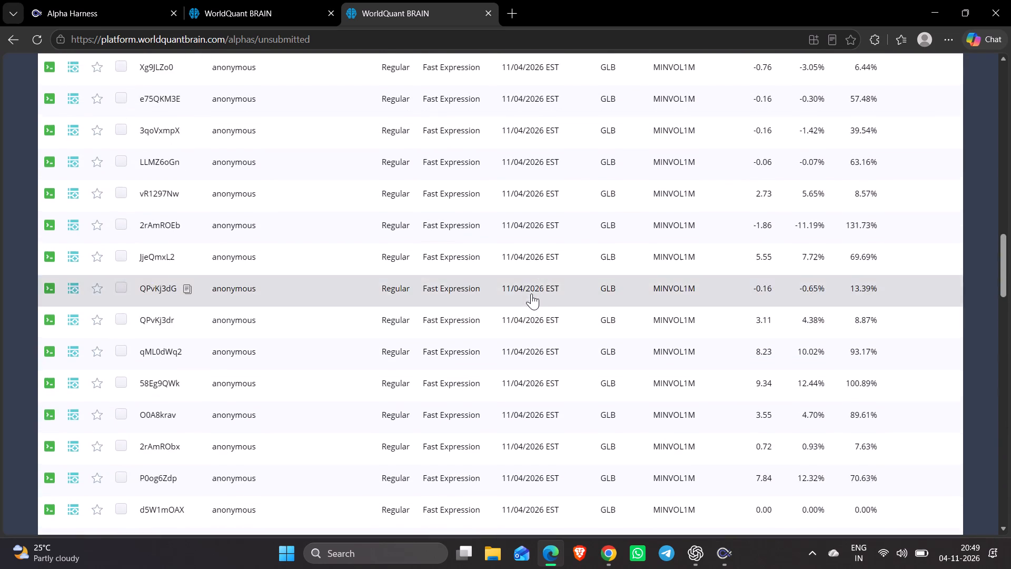
pyautogui.scroll(7, 531, 293)
pyautogui.scroll(-6, 531, 293)
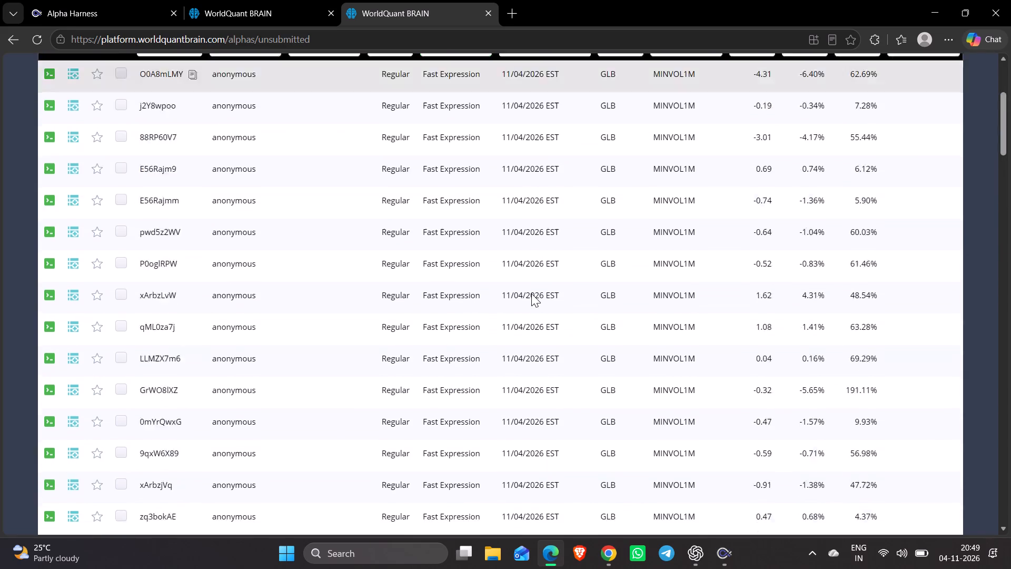
pyautogui.scroll(-17, 531, 293)
pyautogui.scroll(-8, 588, 481)
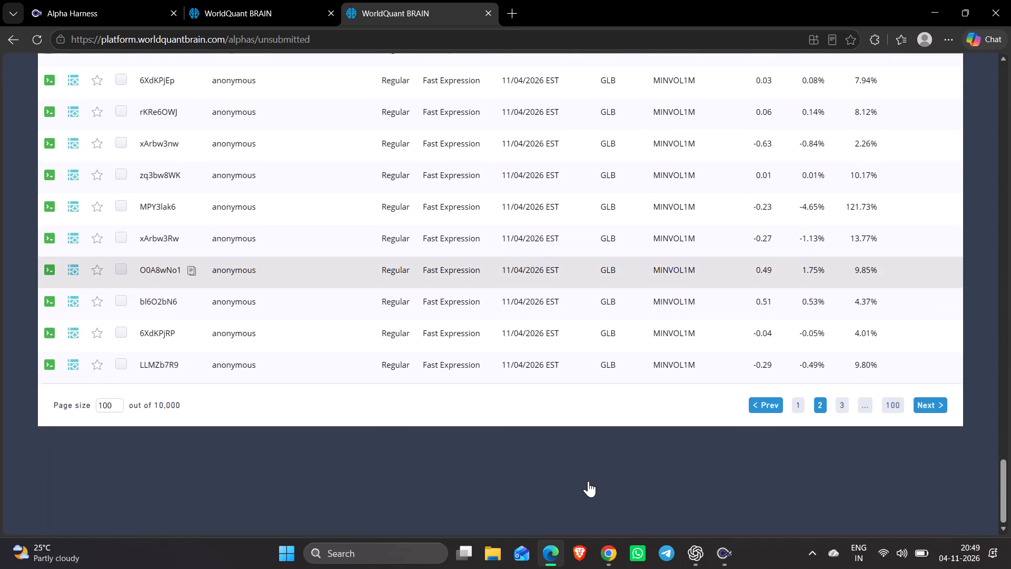
pyautogui.scroll(-1, 588, 481)
# Open page 3 of the unsubmitted alphas and examine their Sharpe, Returns and Turnover.
pyautogui.click(841, 450)
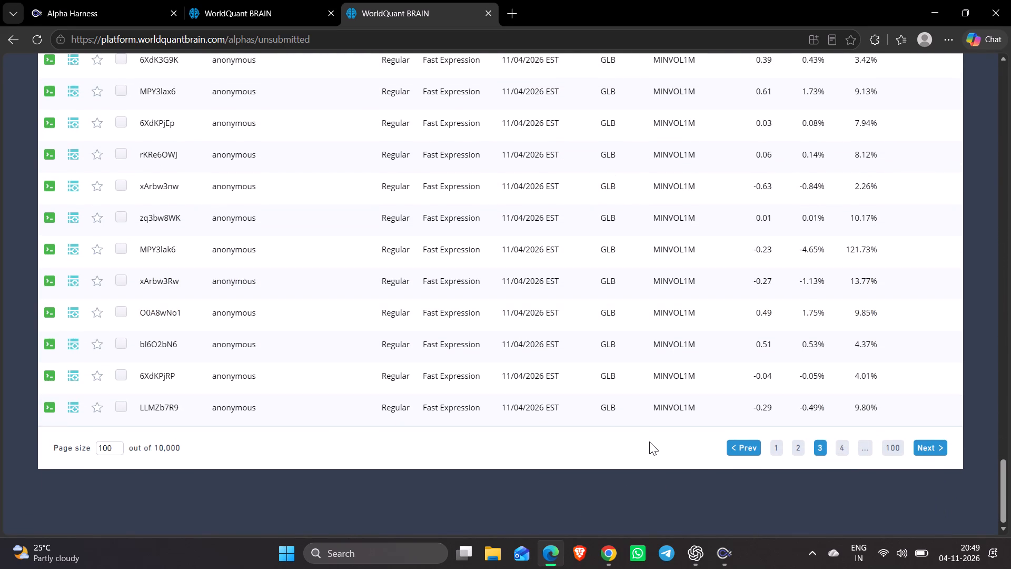
pyautogui.scroll(4, 631, 376)
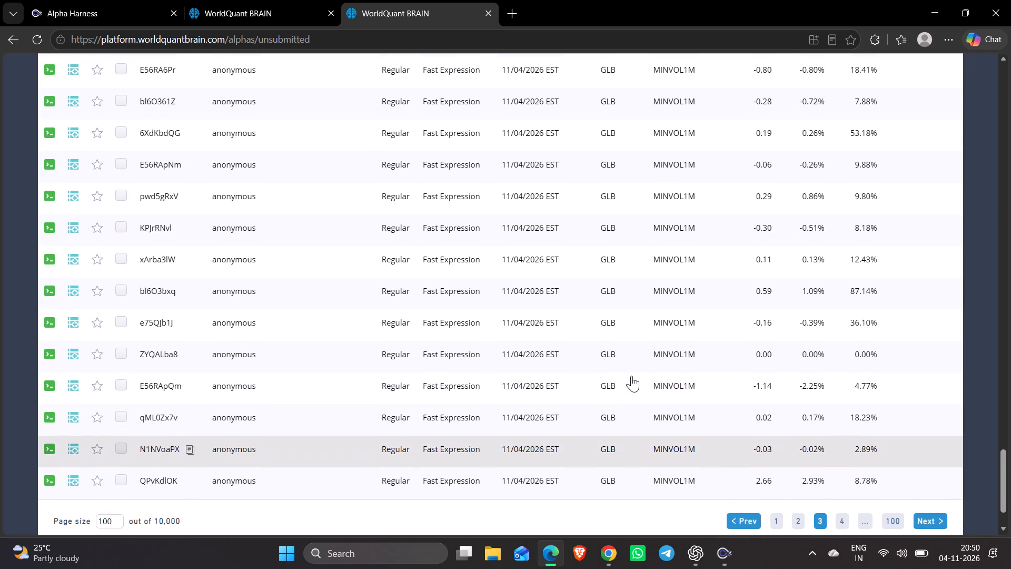
pyautogui.scroll(11, 631, 376)
pyautogui.scroll(11, 631, 376)
pyautogui.scroll(-1, 631, 376)
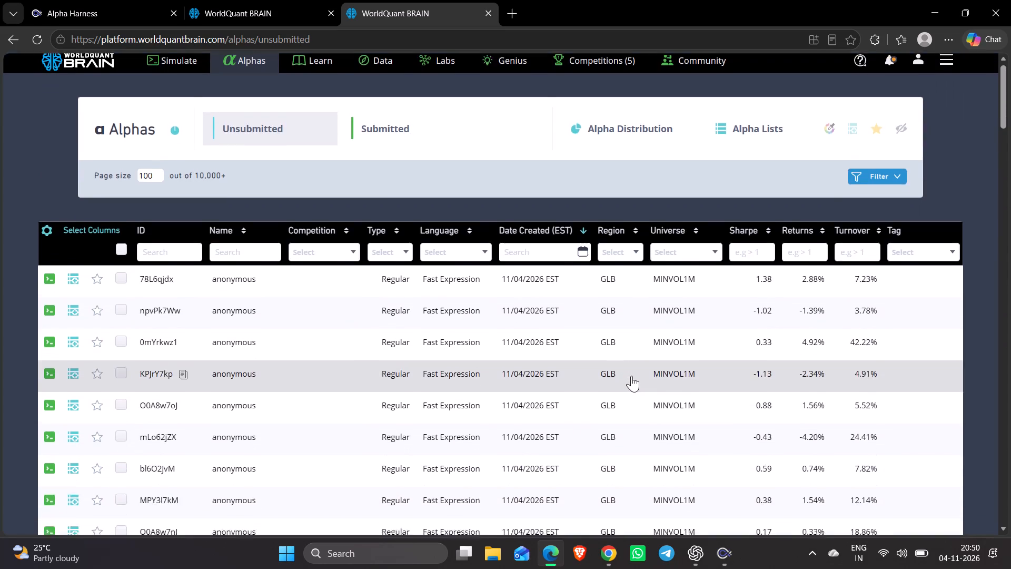
pyautogui.scroll(-11, 631, 376)
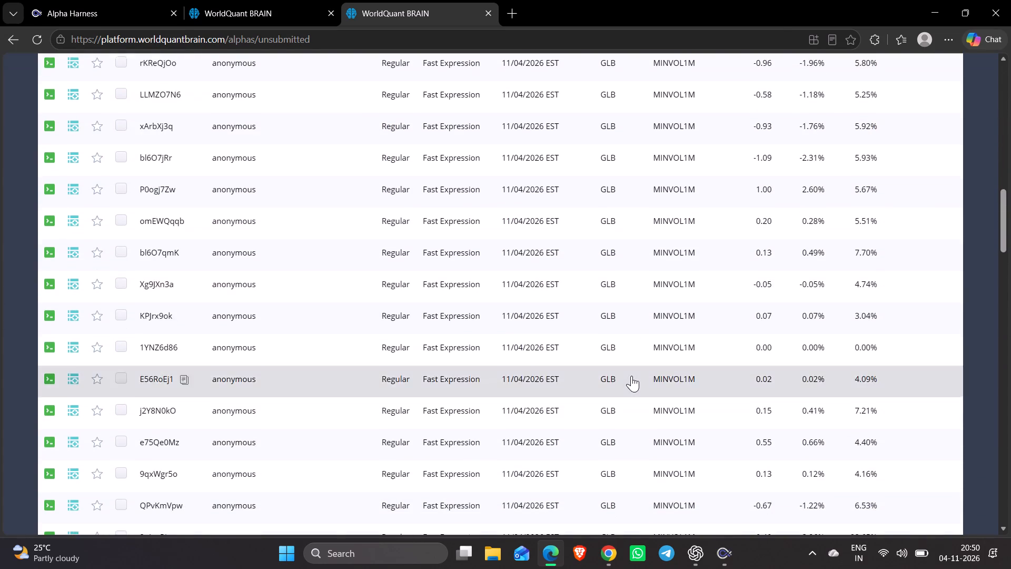
pyautogui.scroll(-11, 631, 376)
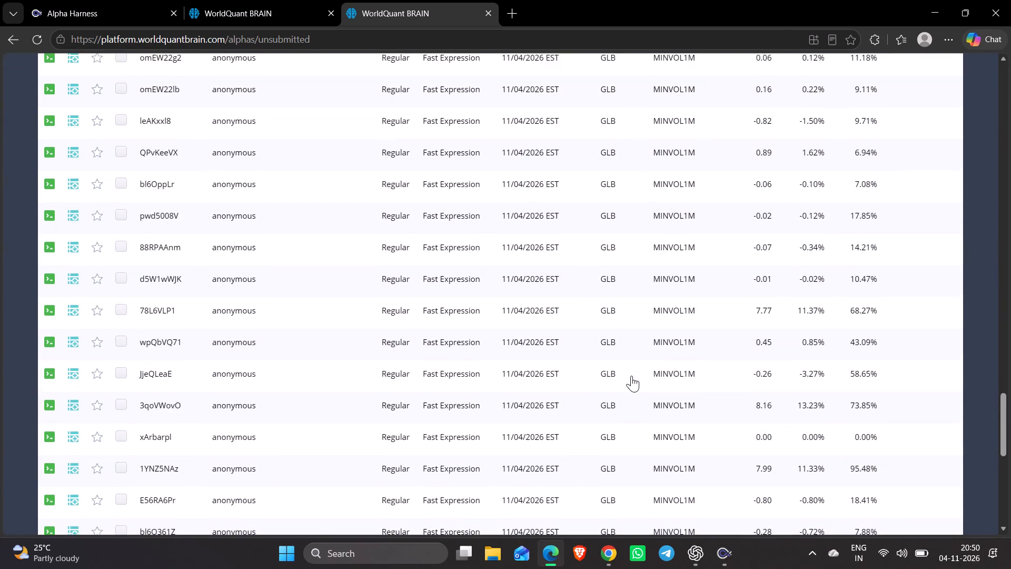
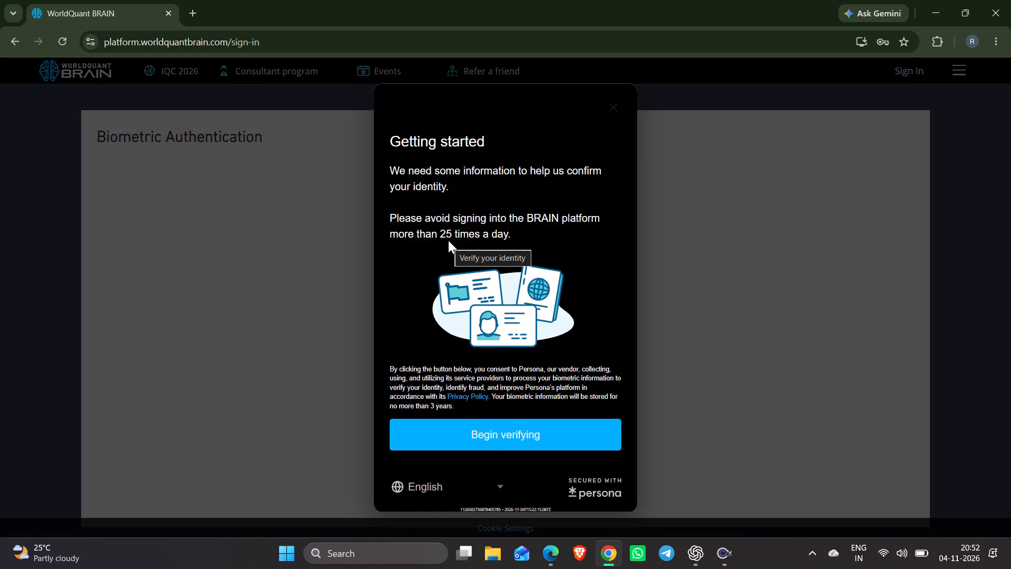
# Begin the Persona identity verification for the BRAIN sign-in.
pyautogui.click(513, 442)
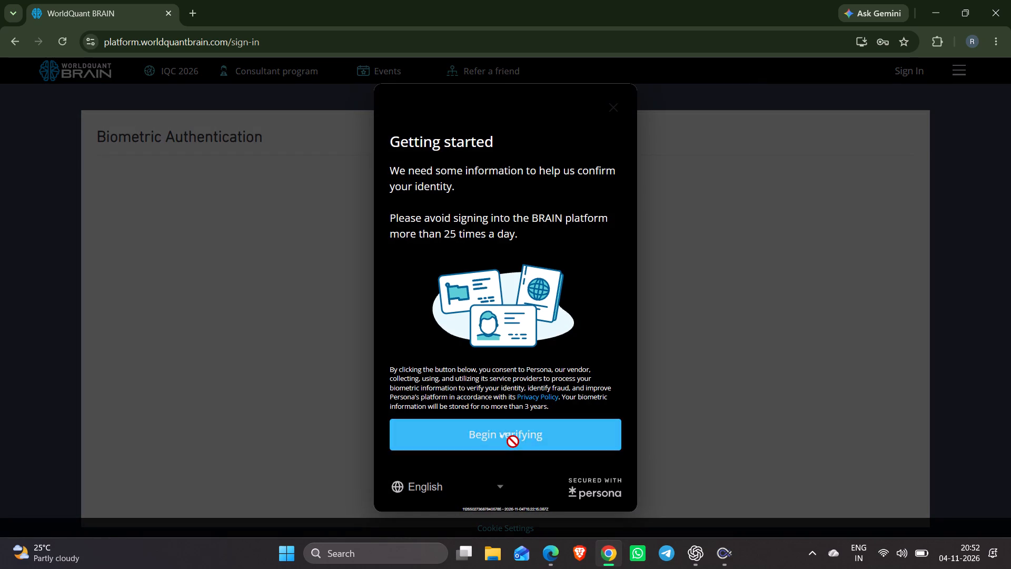
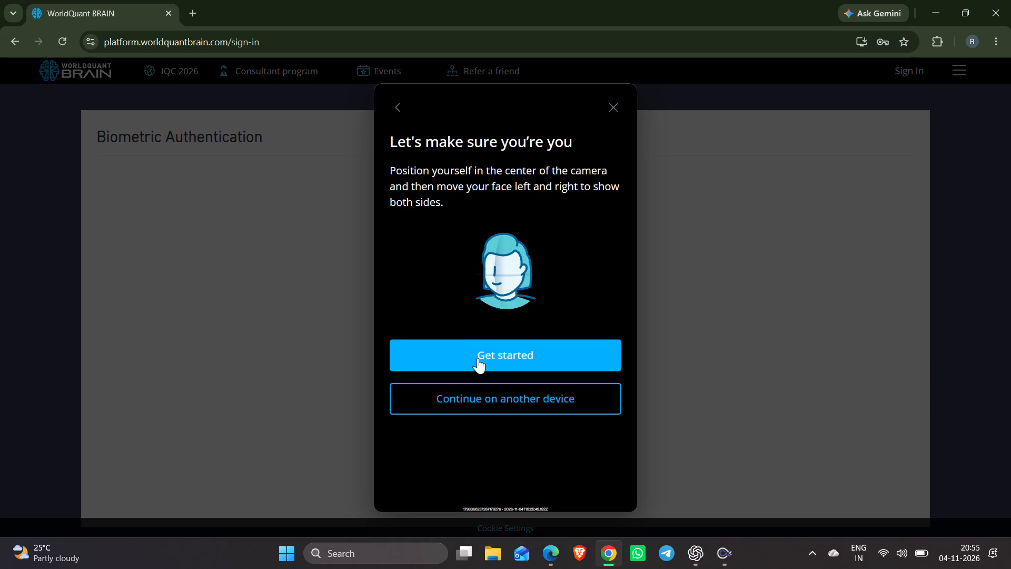
# Start the camera face capture on this device for the biometric authentication.
pyautogui.click(478, 358)
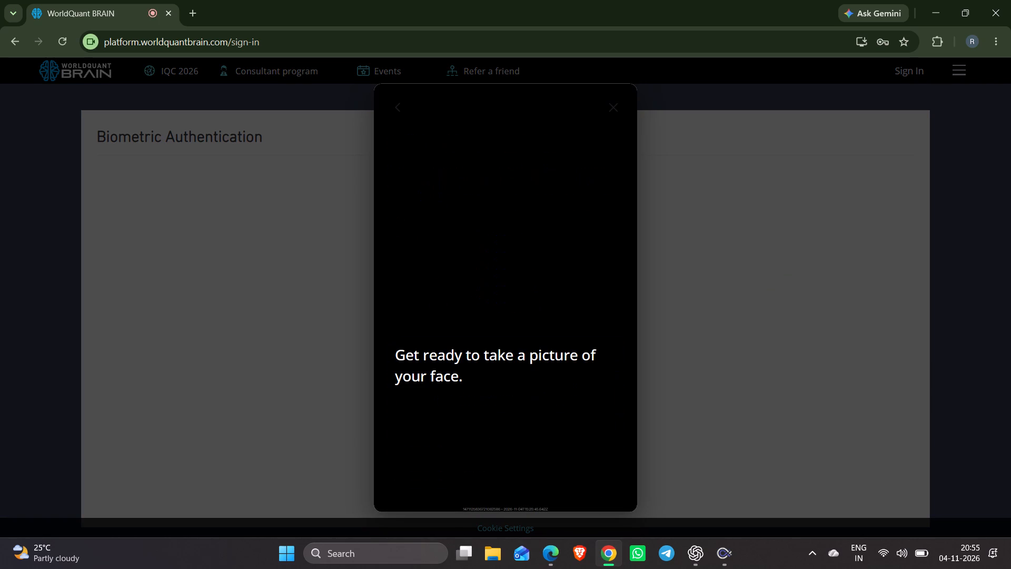
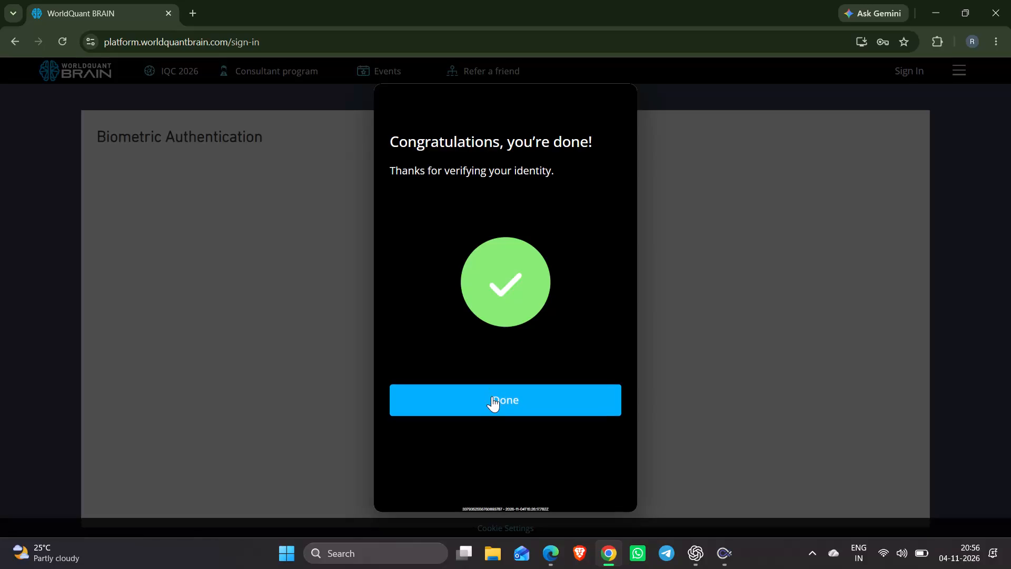
# Finish the completed identity verification to enter the platform.
pyautogui.click(492, 396)
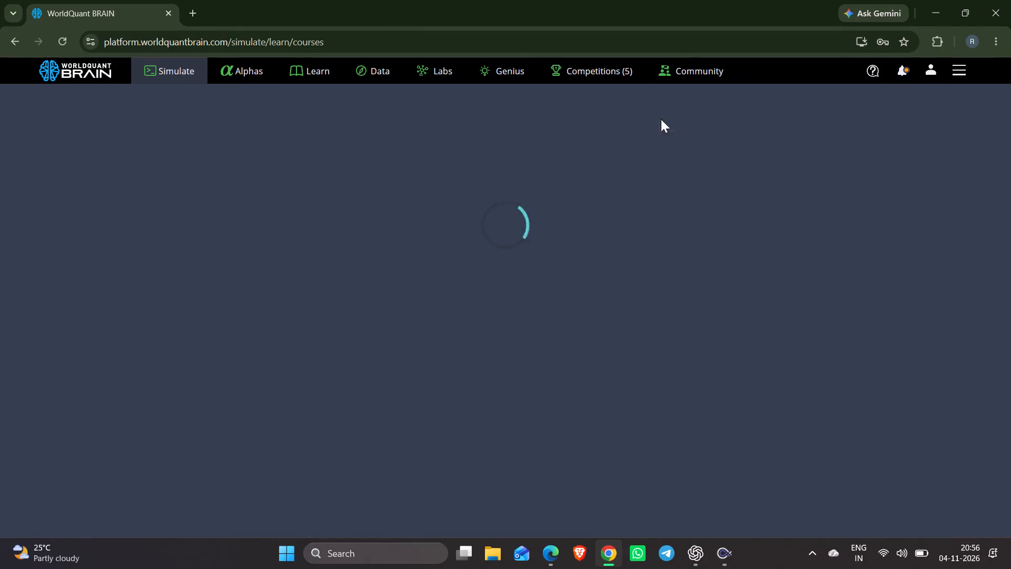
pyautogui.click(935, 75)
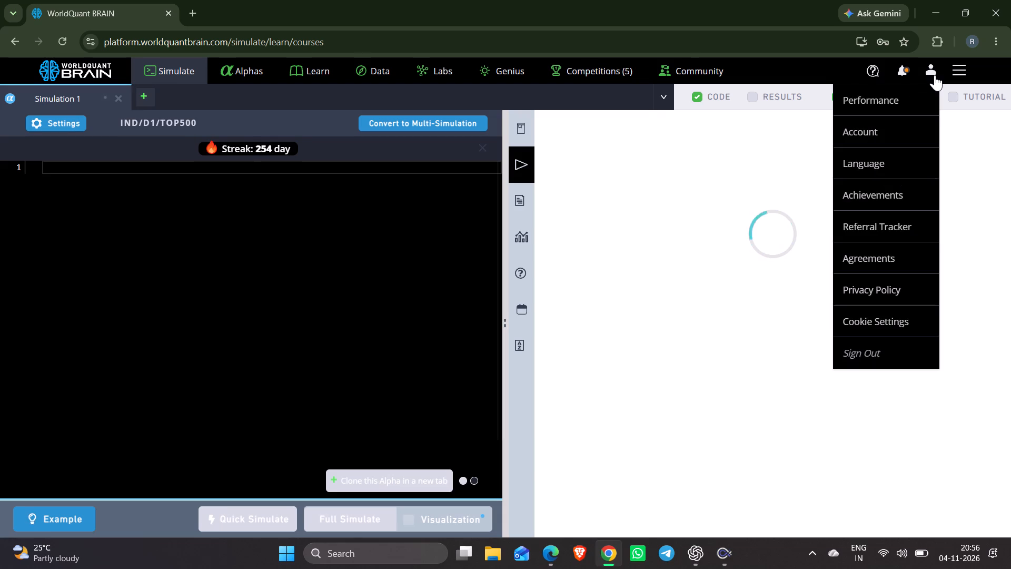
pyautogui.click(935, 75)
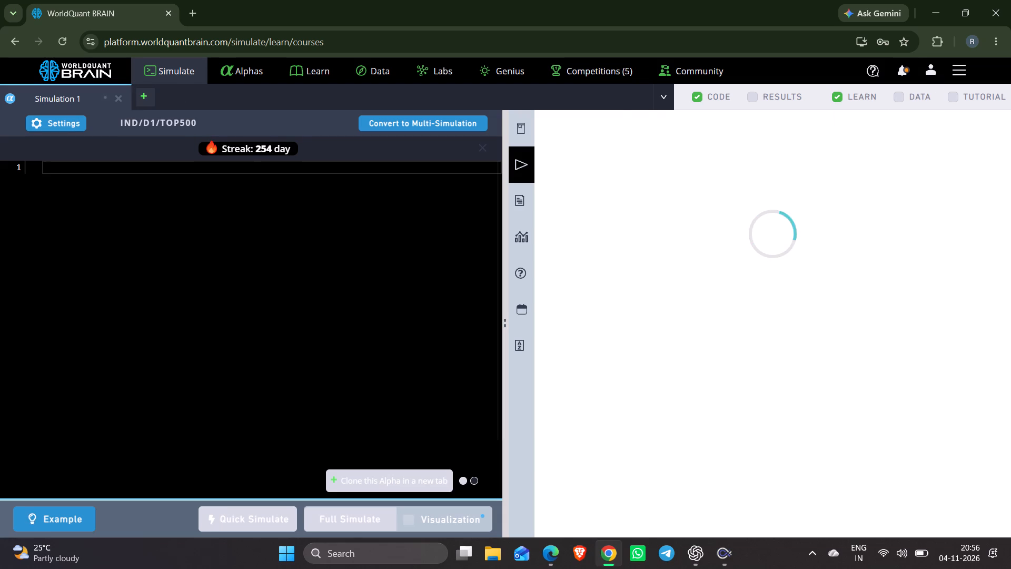
# Create a new Super Simulation.
pyautogui.click(144, 94)
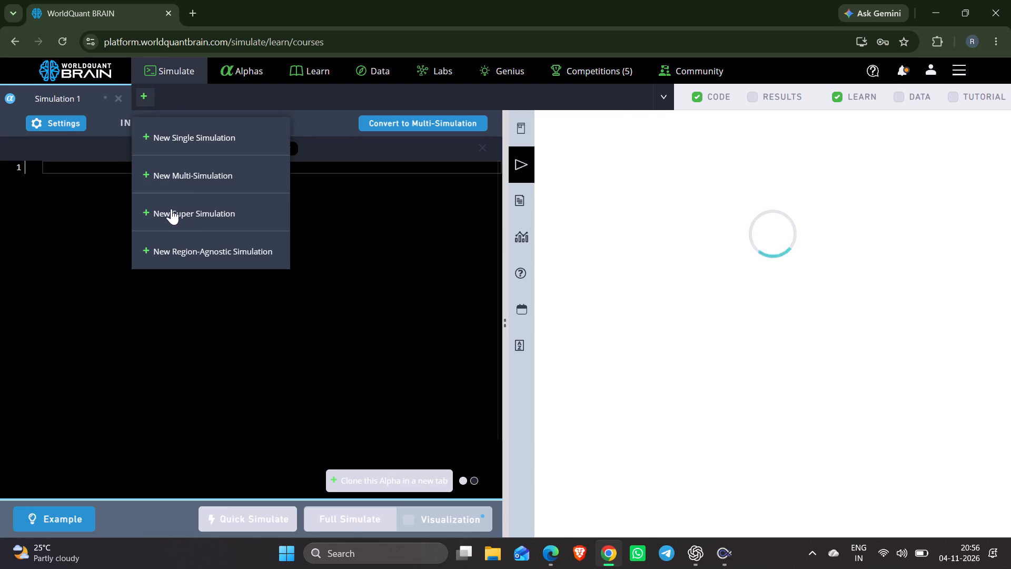
pyautogui.click(170, 206)
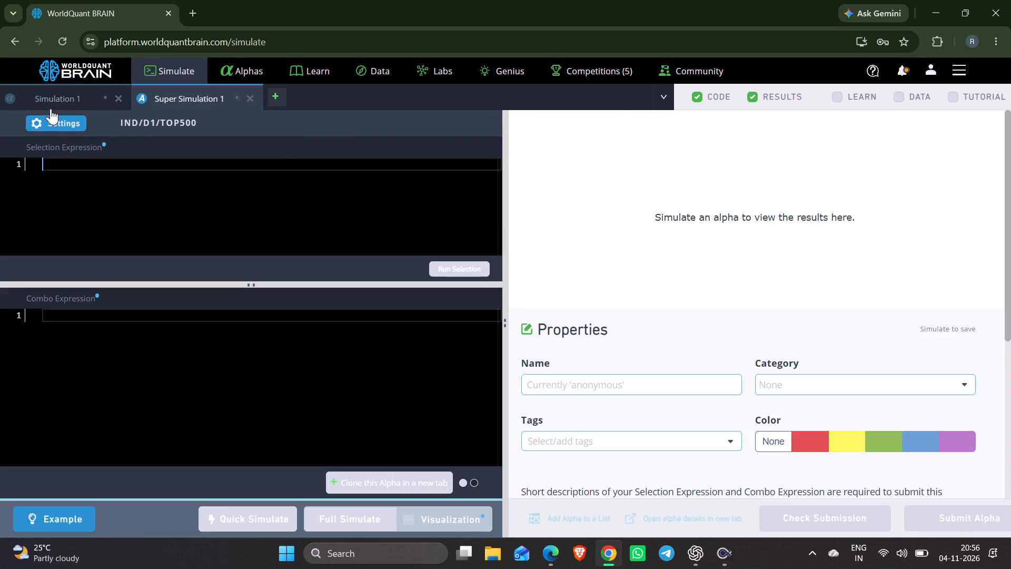
# In the Super Simulation settings, set the selection limit to 19 and selection handling to Non-Zero.
pyautogui.click(52, 116)
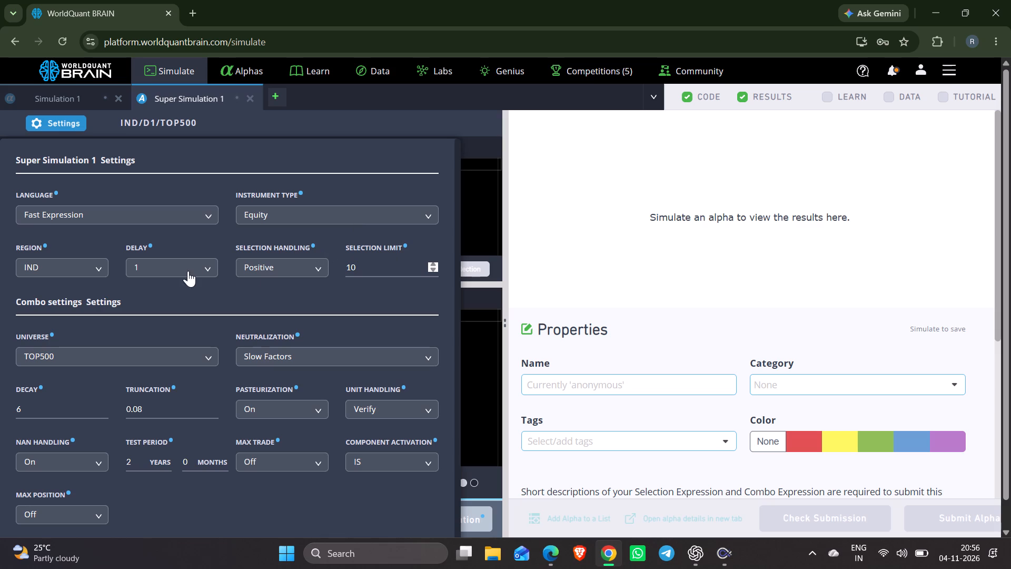
pyautogui.click(371, 275)
pyautogui.scroll(-3, 371, 275)
pyautogui.scroll(3, 371, 275)
pyautogui.click(283, 264)
pyautogui.click(283, 305)
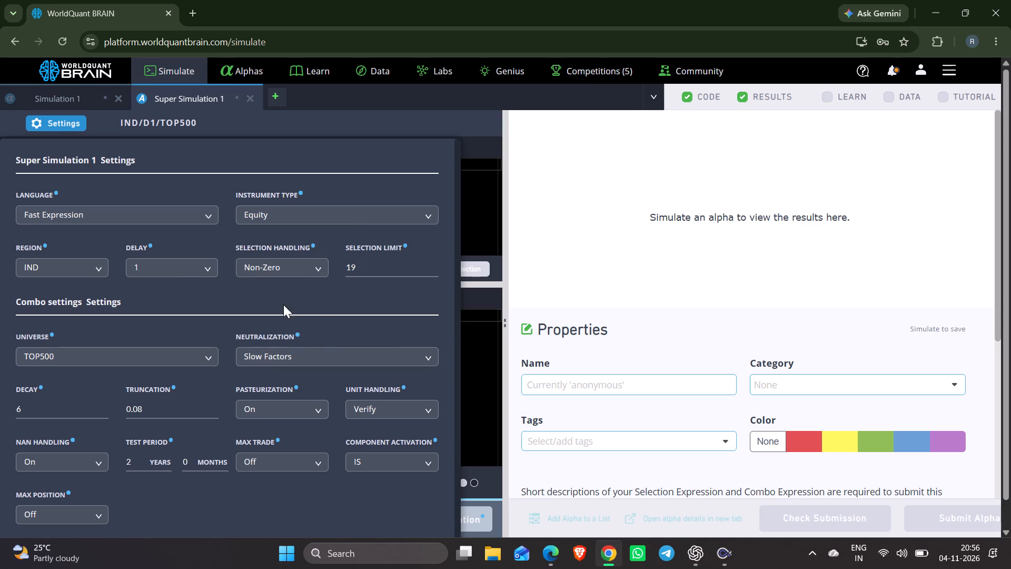
# Set the region to JPN, decay to 0 and neutralization to Statistical, and apply the simulation settings.
pyautogui.click(95, 274)
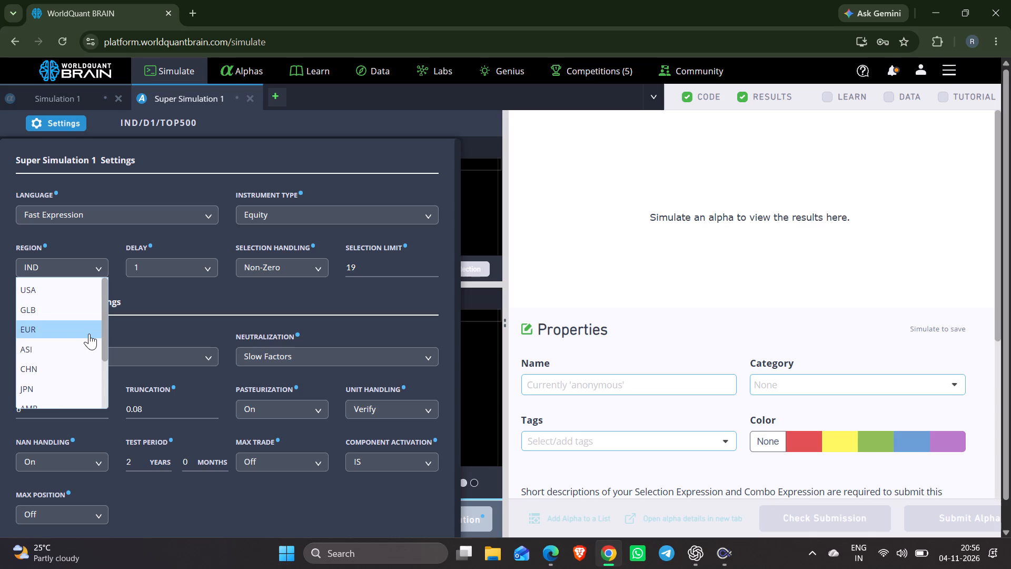
pyautogui.click(56, 387)
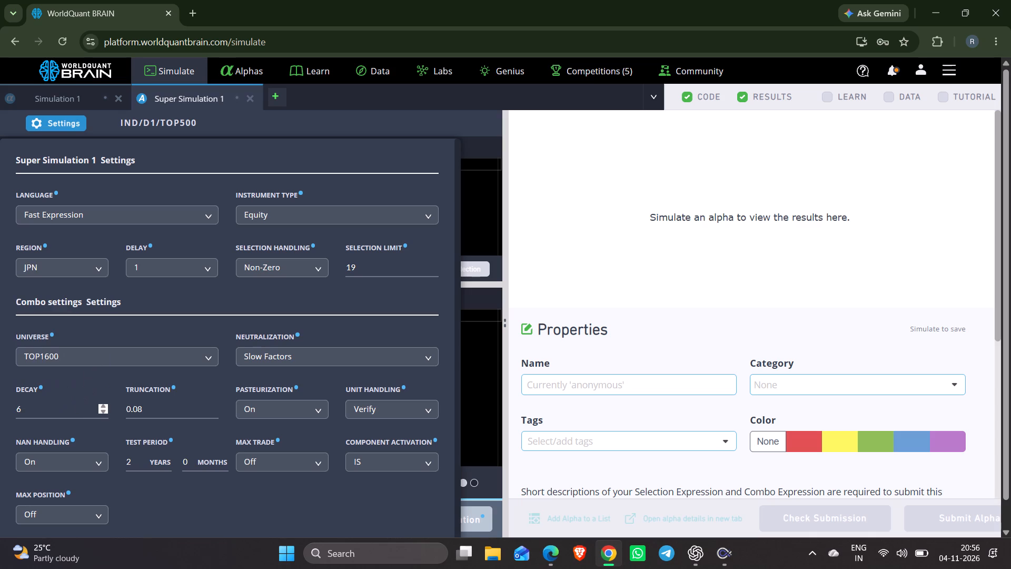
pyautogui.click(60, 410)
pyautogui.scroll(-6, 60, 410)
pyautogui.click(258, 352)
pyautogui.click(276, 422)
pyautogui.scroll(-4, 276, 422)
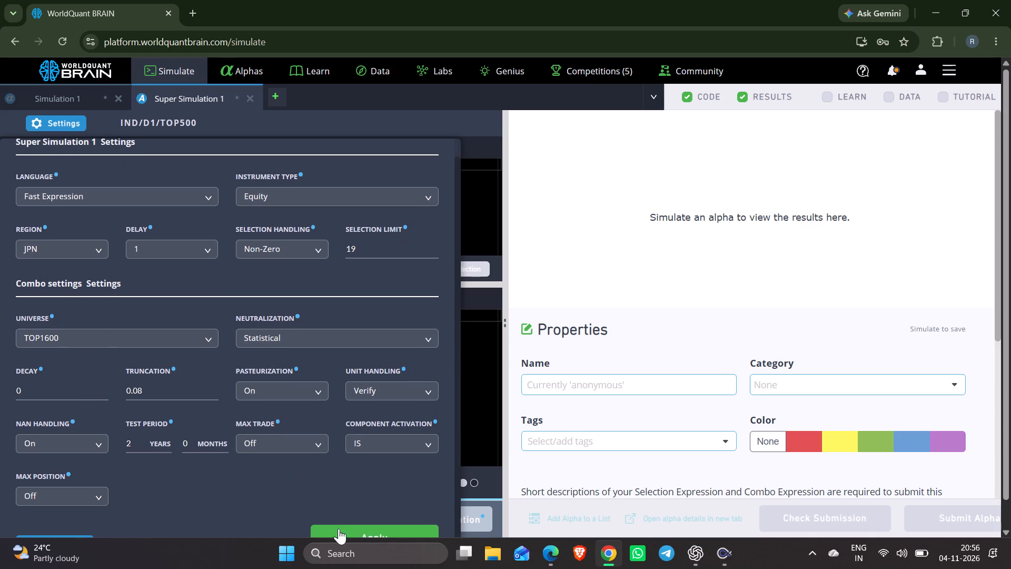
pyautogui.click(346, 526)
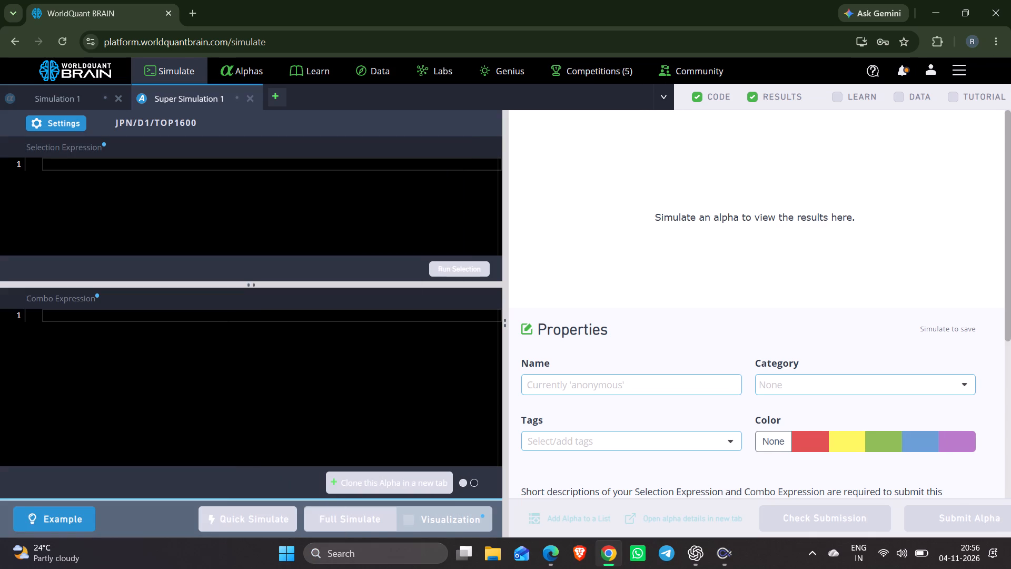
# Enter universe_size(universe) as the Selection Expression.
pyautogui.click(256, 219)
pyautogui.write('ub')
pyautogui.press('BackSpace')
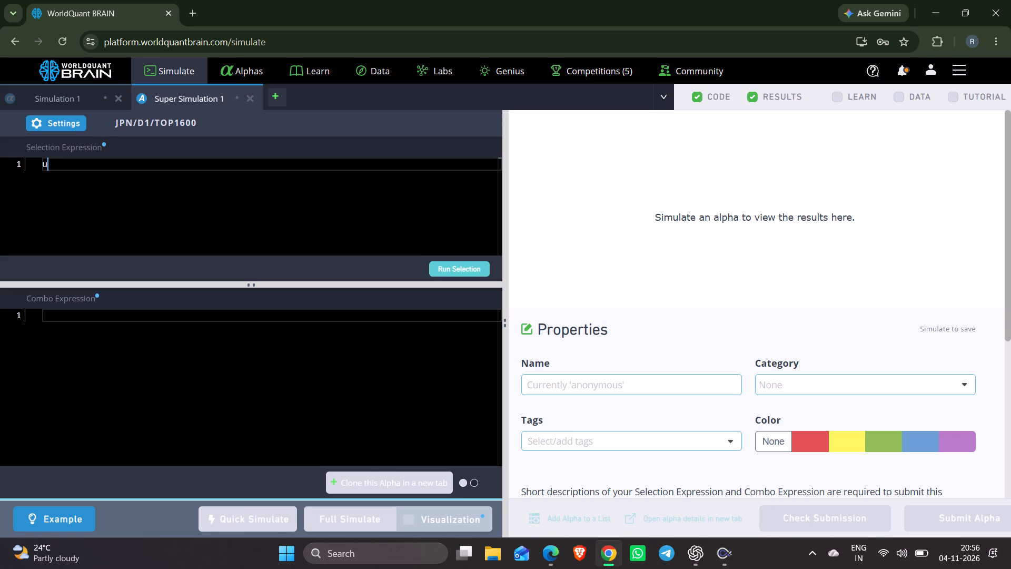
pyautogui.write('ni')
pyautogui.press('Return')
pyautogui.hotkey('shift', '_')
pyautogui.press('\\')
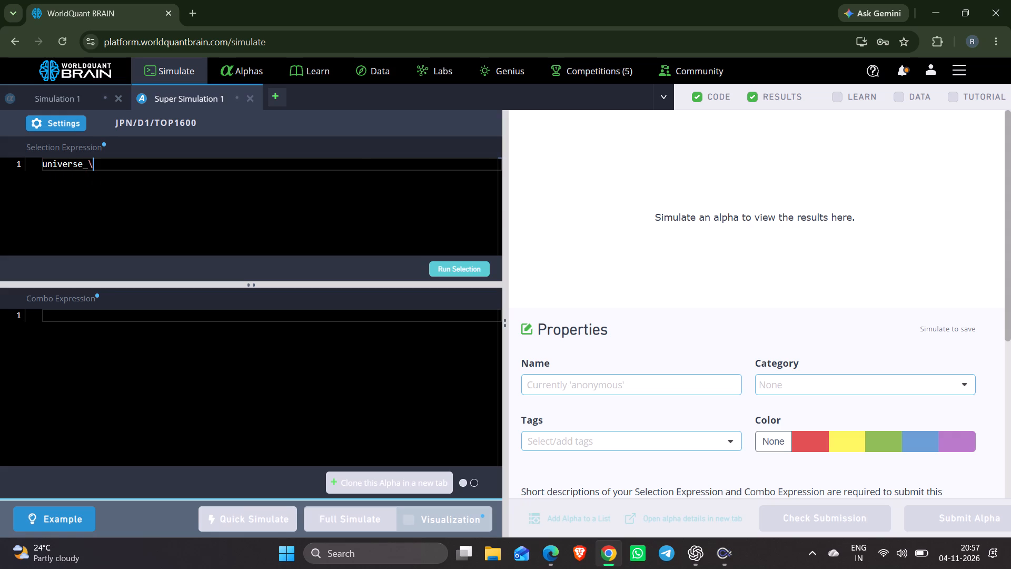
pyautogui.press('BackSpace')
pyautogui.press('z')
pyautogui.press('Return')
pyautogui.write('(un')
pyautogui.press('Return')
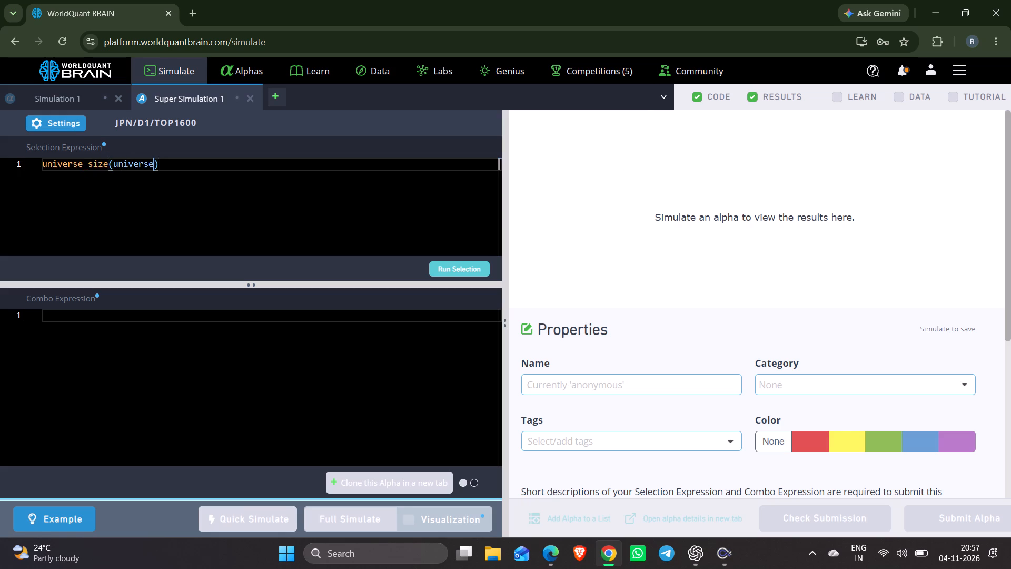
pyautogui.press('Right')
# Extend the Selection Expression by adding +own_country after universe_size(universe).
pyautogui.press('+')
pyautogui.press('c')
pyautogui.press('o')
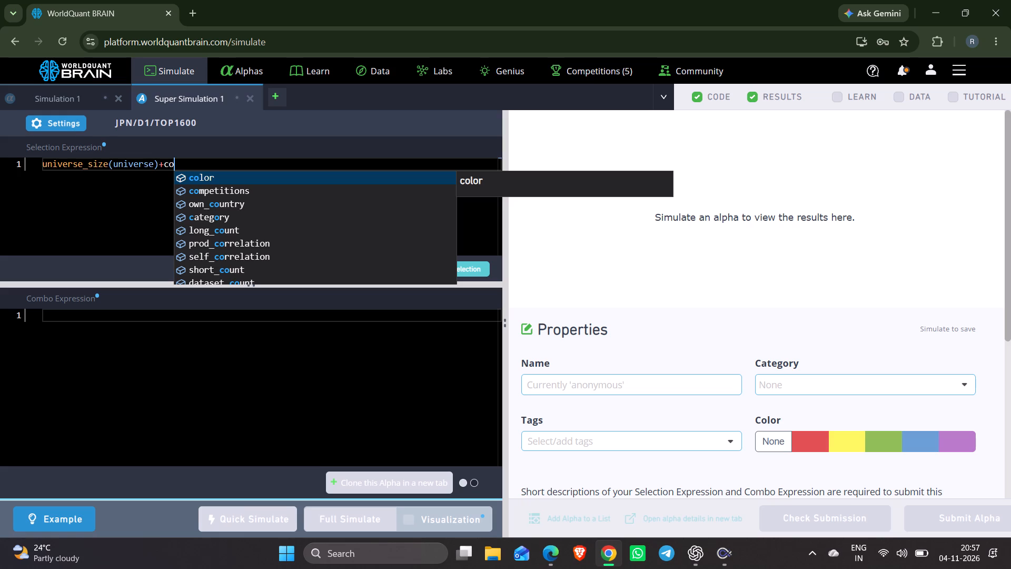
pyautogui.press('Down')
pyautogui.press('Down')
pyautogui.press('Down')
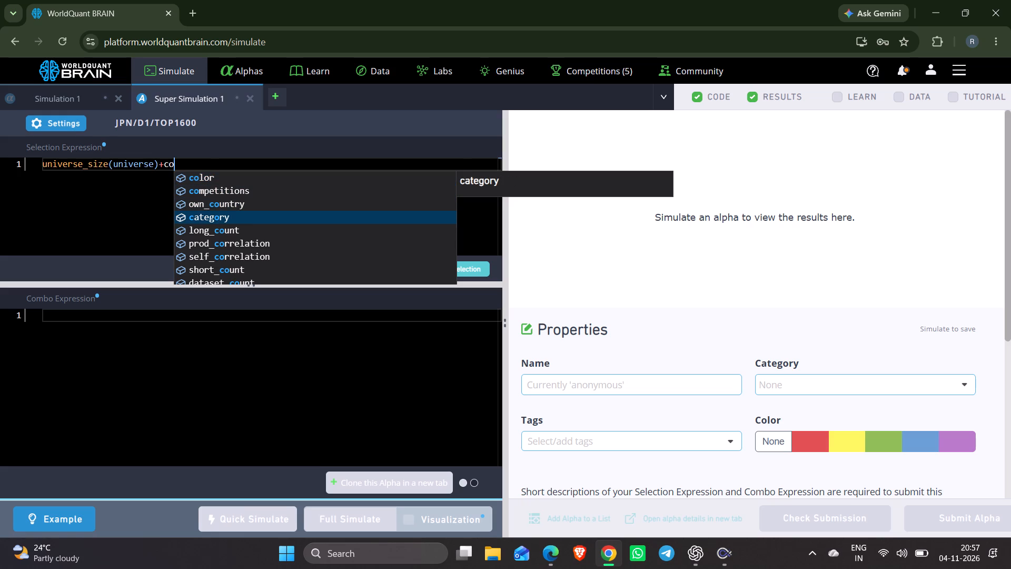
pyautogui.press('Down')
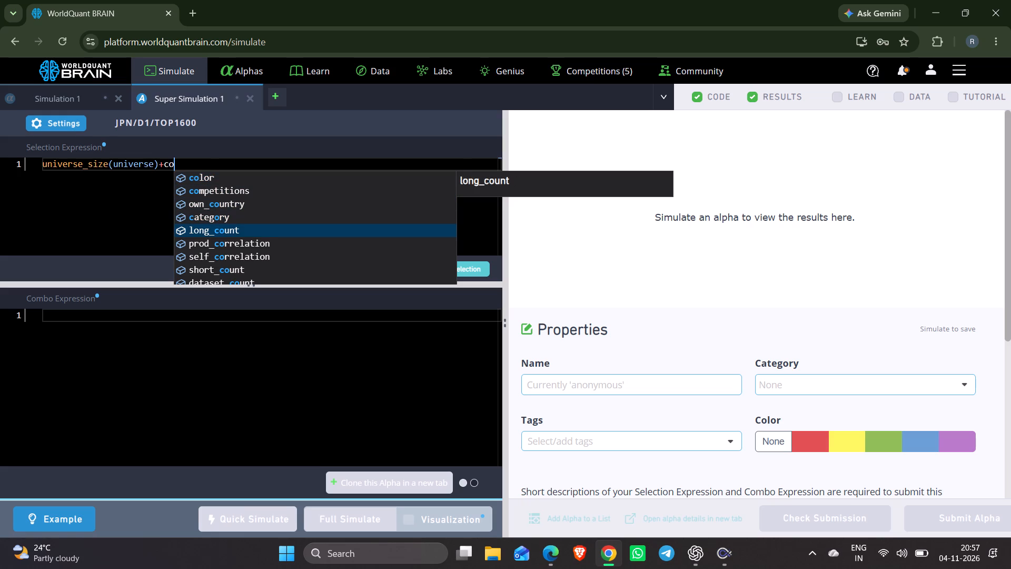
pyautogui.press('Up')
pyautogui.press('Up')
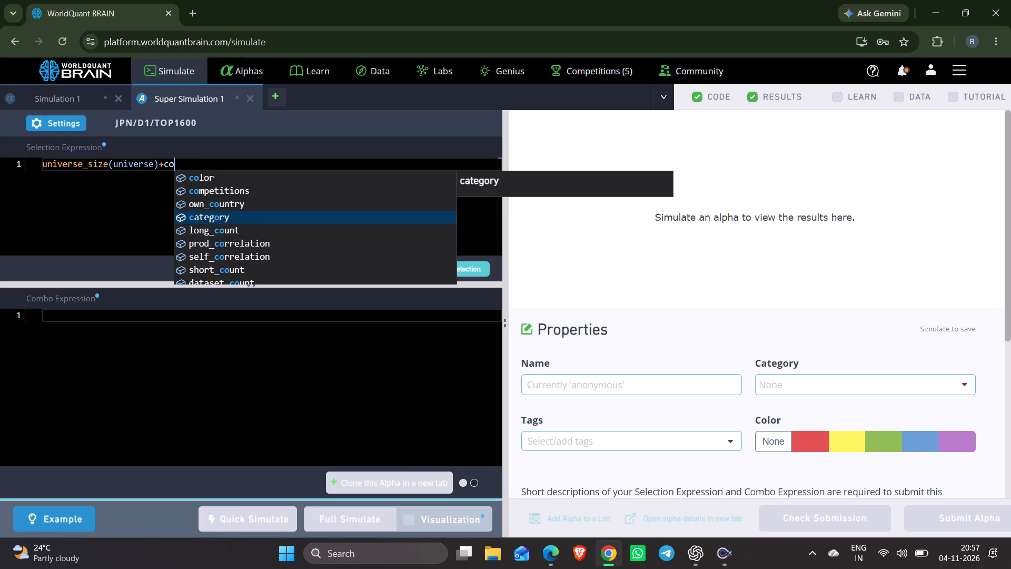
pyautogui.press('Up')
pyautogui.press('Up')
pyautogui.press('BackSpace')
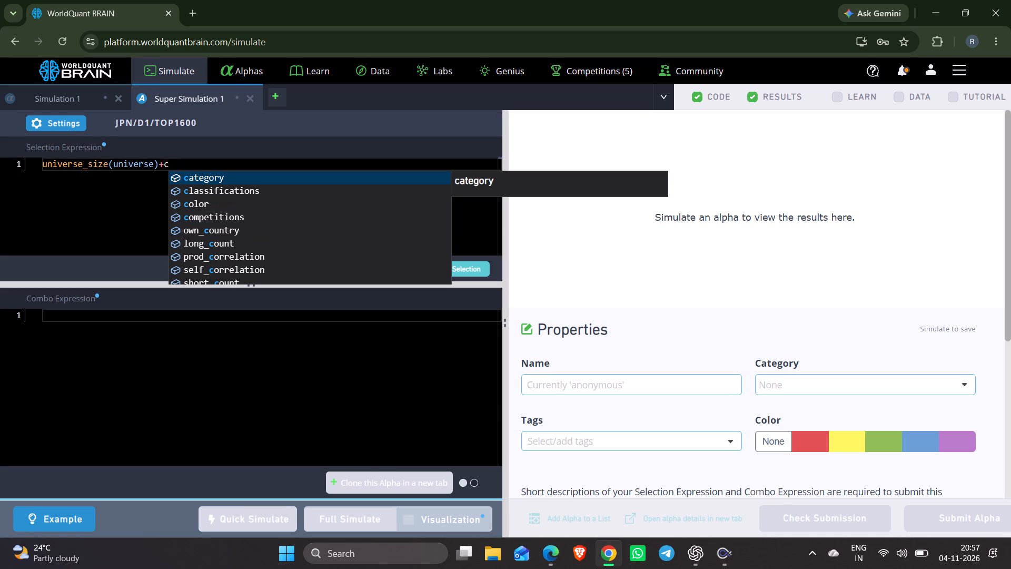
pyautogui.write('ou')
pyautogui.press('Return')
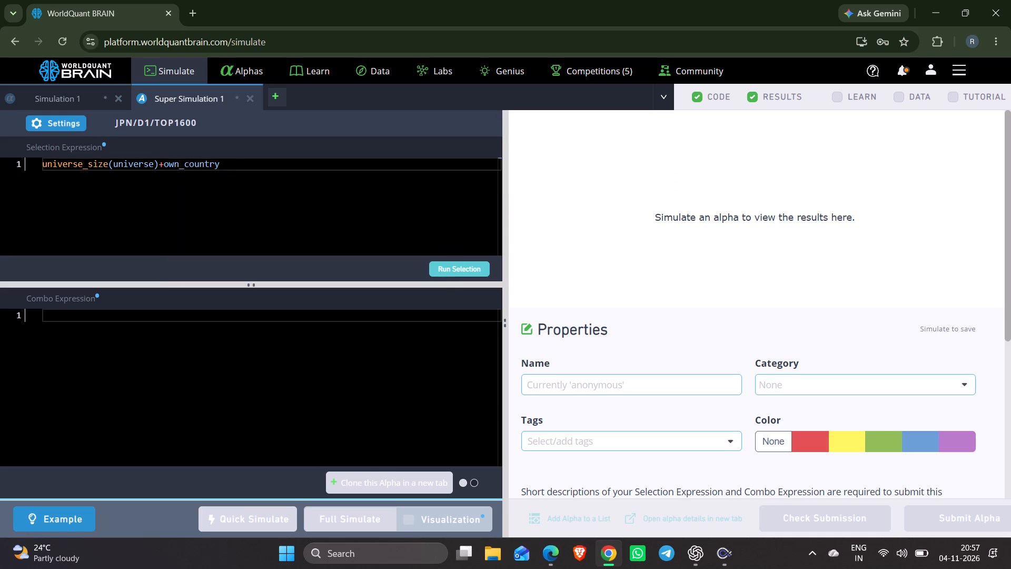
# Run the selection for the universe_size(universe)+own_country expression.
pyautogui.click(445, 268)
# Enter 1 as the Combo Expression and start the full simulation.
pyautogui.click(350, 353)
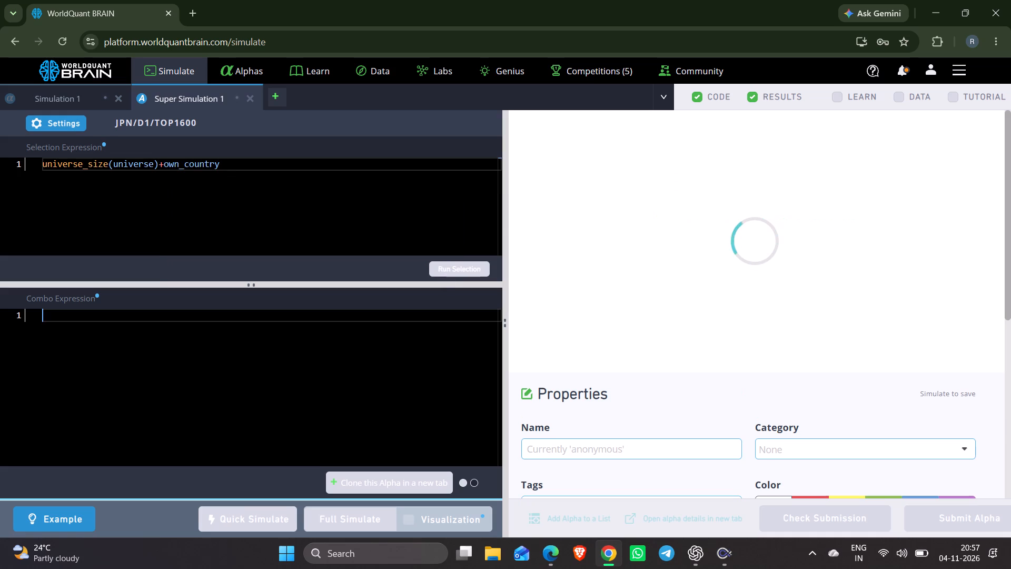
pyautogui.press('1')
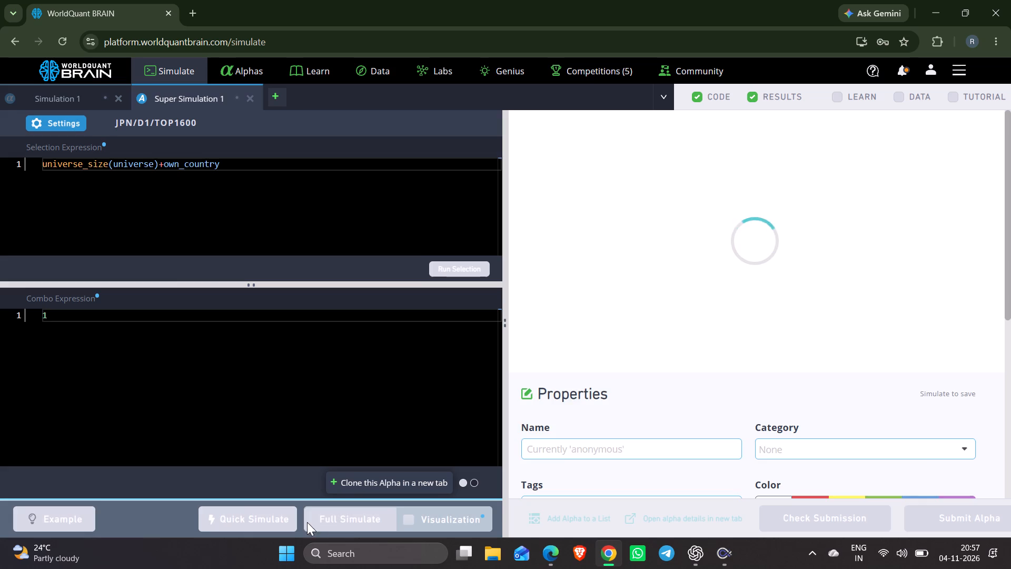
pyautogui.click(348, 517)
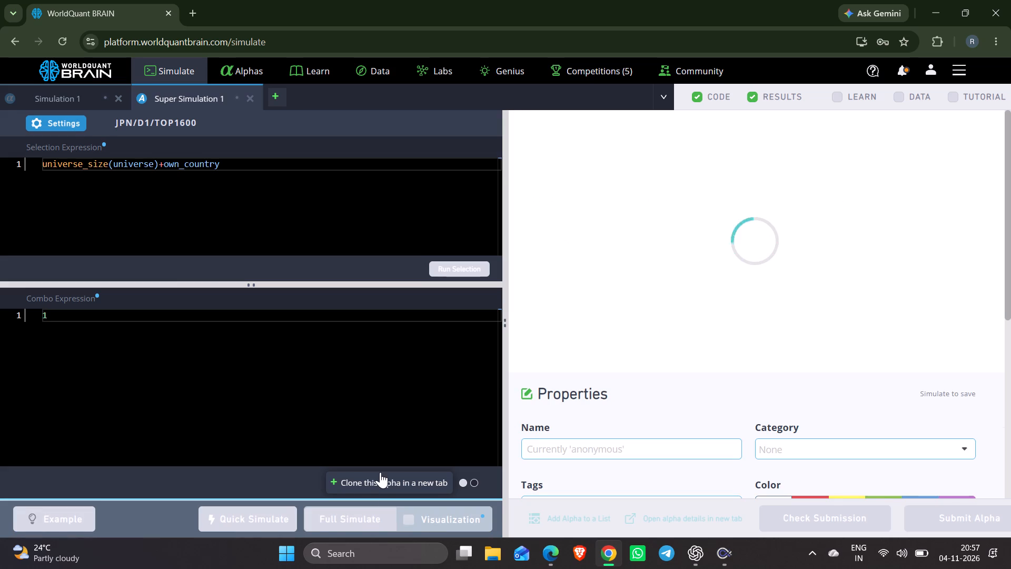
# Clone the SuperAlpha into a new simulation tab and review the clone's settings.
pyautogui.click(380, 472)
pyautogui.click(61, 122)
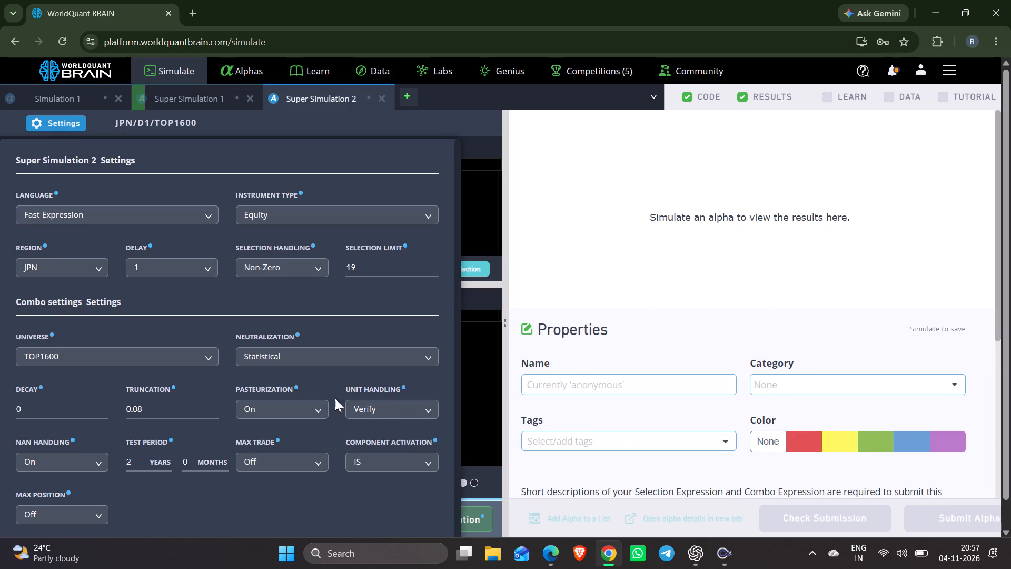
pyautogui.click(473, 333)
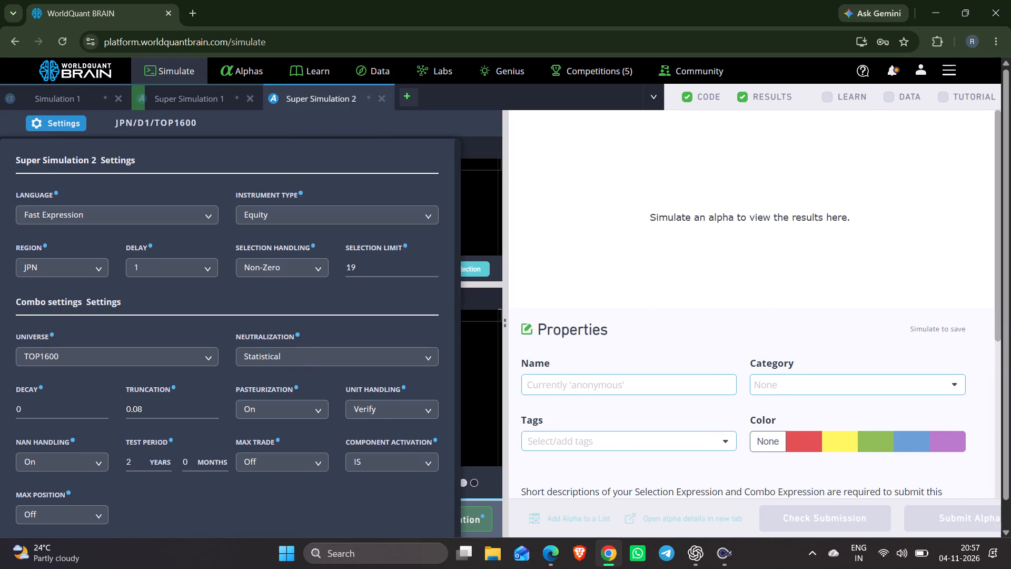
# Replace the clone's Combo Expression with stats=generate_stats(alpha); as its first line.
pyautogui.tripleClick(473, 333)
pyautogui.write('stats')
pyautogui.press('=')
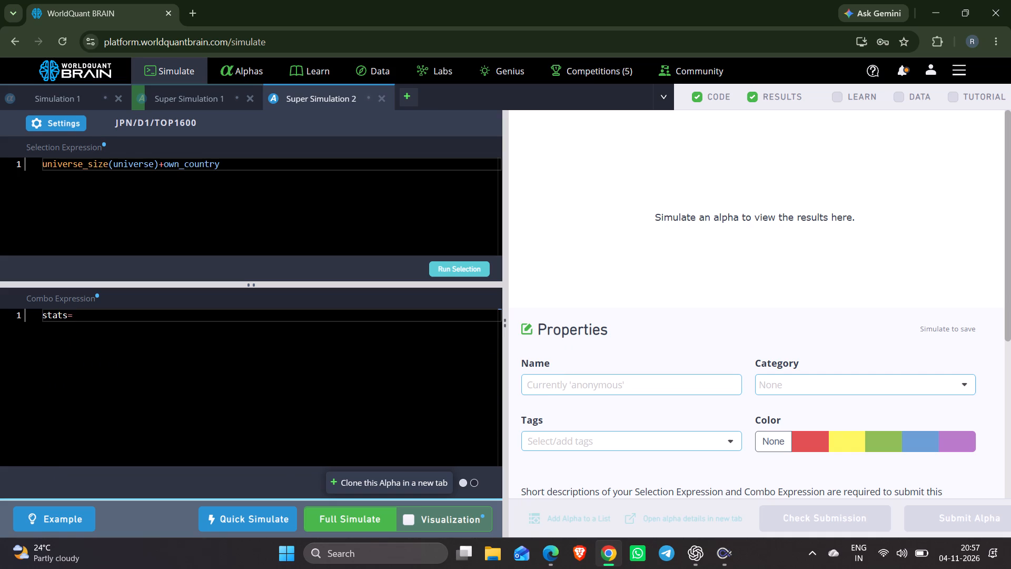
pyautogui.press('g')
pyautogui.press('Return')
pyautogui.write('(alpj')
pyautogui.press('BackSpace')
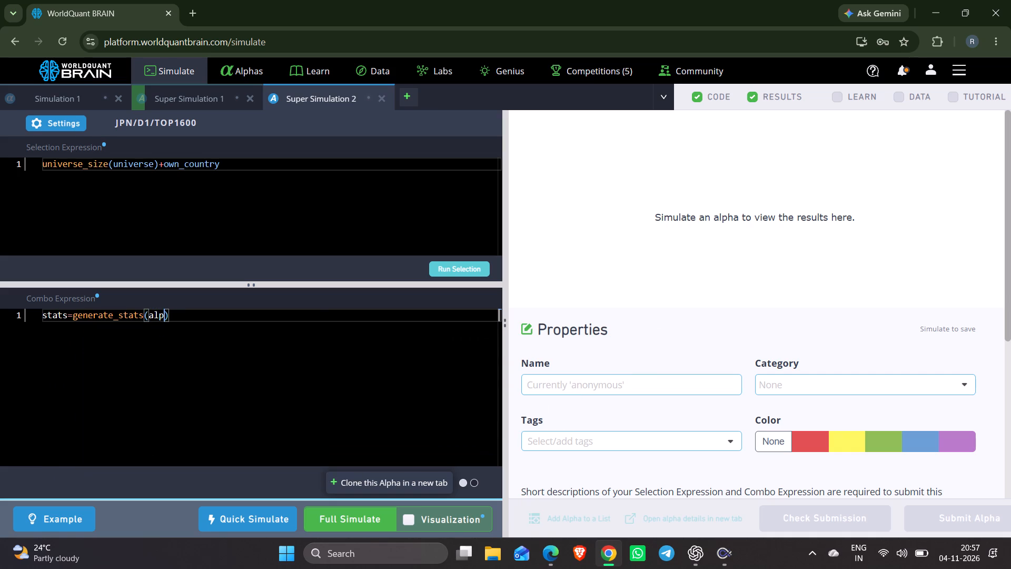
pyautogui.write('ja')
pyautogui.press('BackSpace')
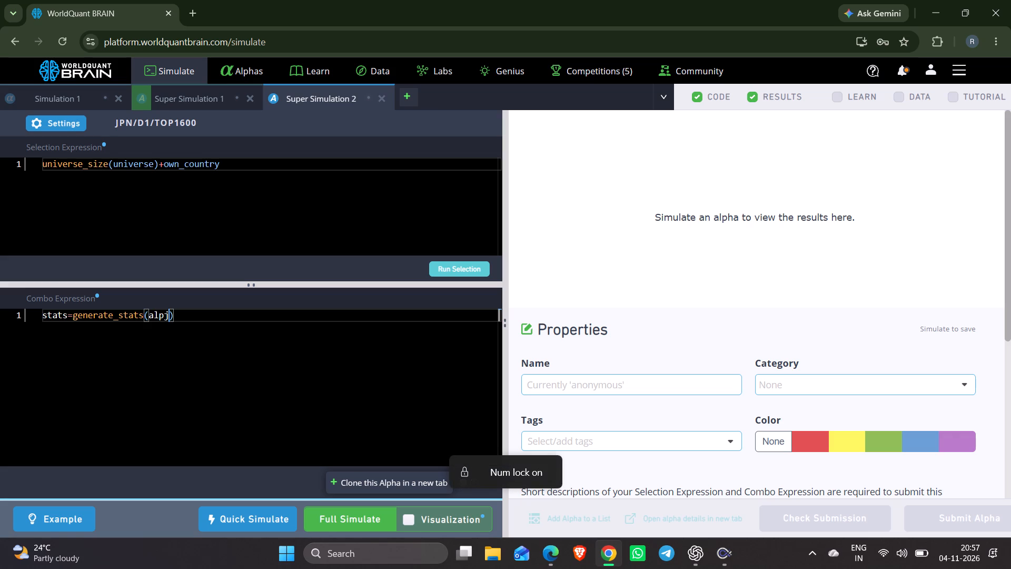
pyautogui.press('BackSpace')
pyautogui.write('ha')
pyautogui.press('Right')
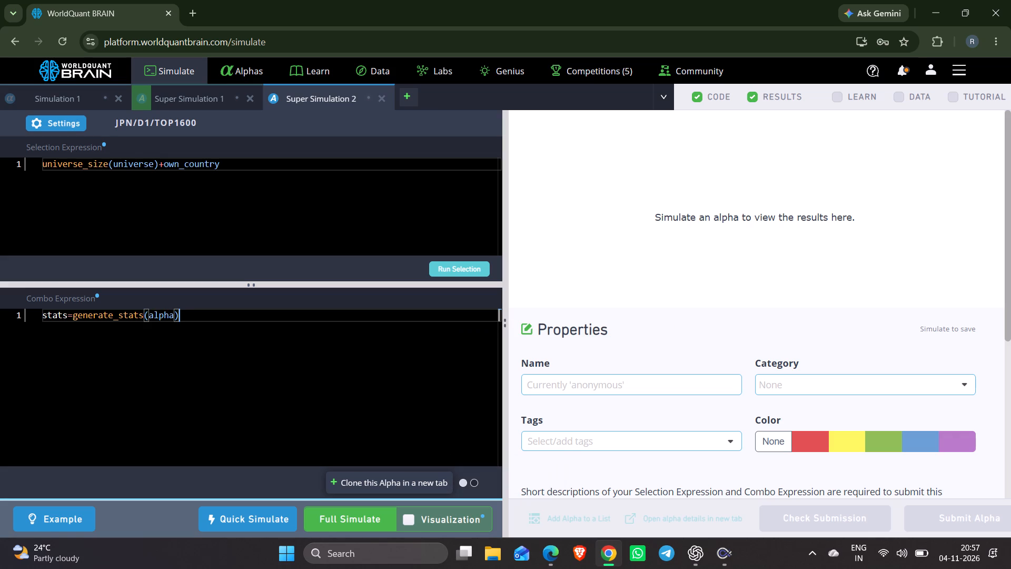
pyautogui.press(';')
# Add a second Combo Expression line containing stats.returns.
pyautogui.press('Return')
pyautogui.write('statsa')
pyautogui.press('BackSpace')
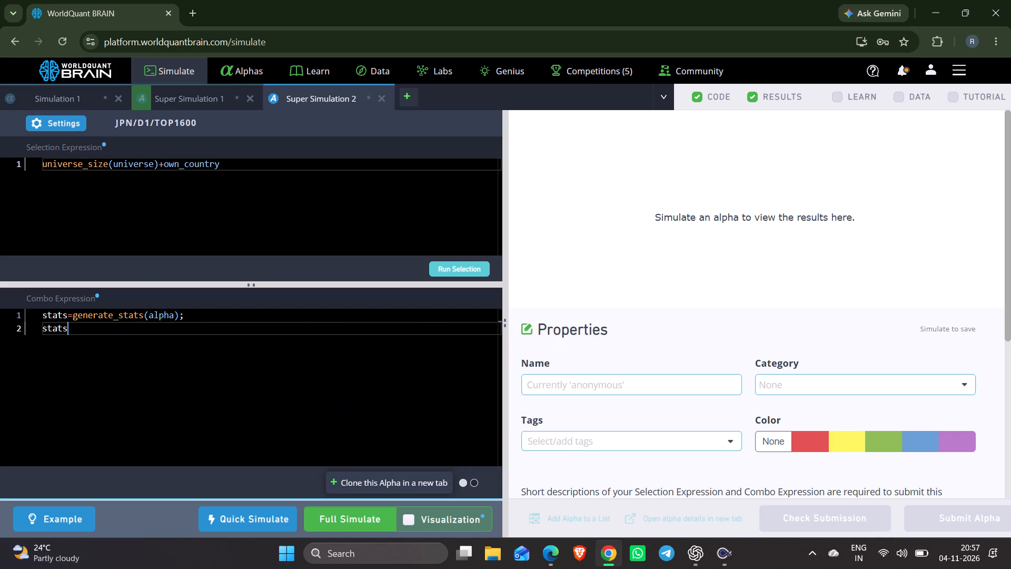
pyautogui.press('=')
pyautogui.press('BackSpace')
pyautogui.press('BackSpace')
pyautogui.press('BackSpace')
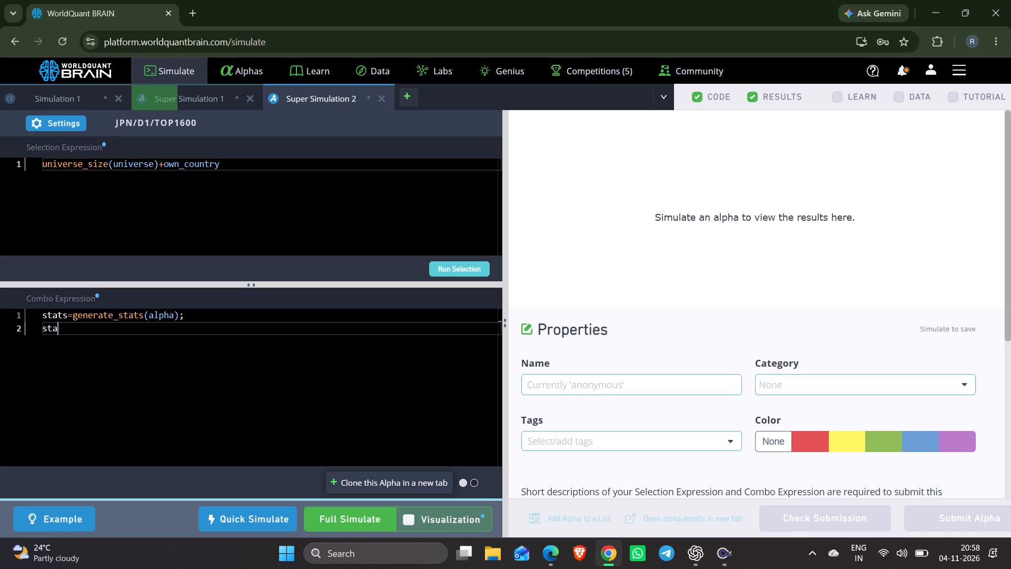
pyautogui.press('BackSpace')
pyautogui.press('BackSpace')
pyautogui.press('BackSpace')
pyautogui.write('stast')
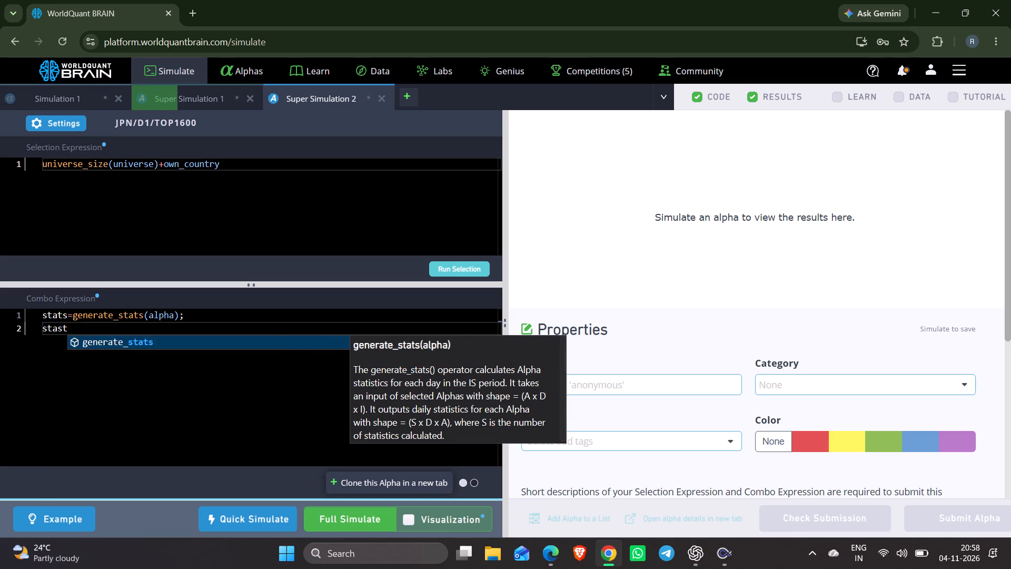
pyautogui.press('BackSpace')
pyautogui.press('BackSpace')
pyautogui.write('ts')
pyautogui.write('.re')
pyautogui.write('tu')
pyautogui.press('Return')
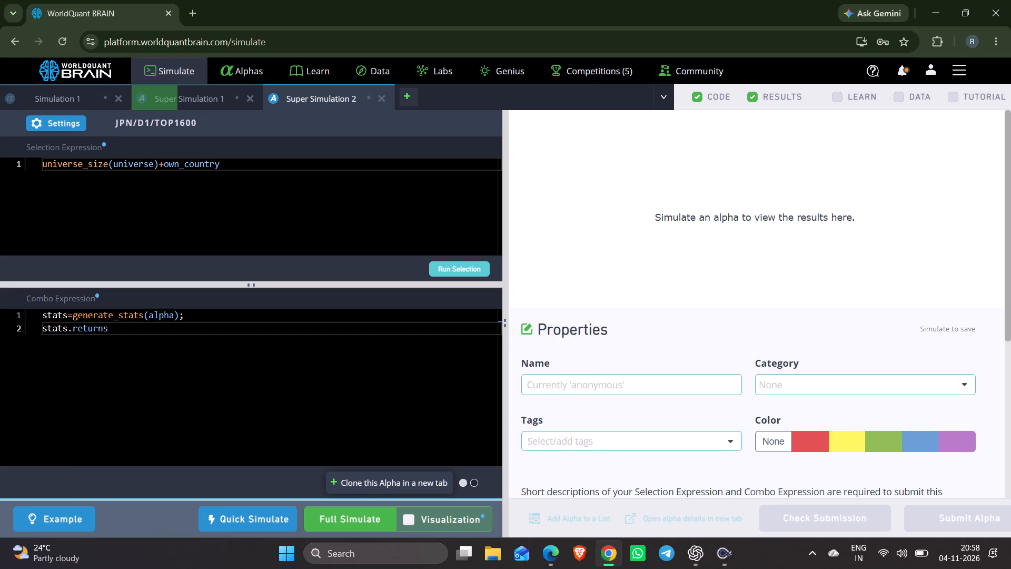
# Wrap stats.returns in self_corr and assign it to a, so the second line reads a=self_corr(stats.returns,500);.
pyautogui.tripleClick(400, 366)
pyautogui.hotkey('shift', '(')
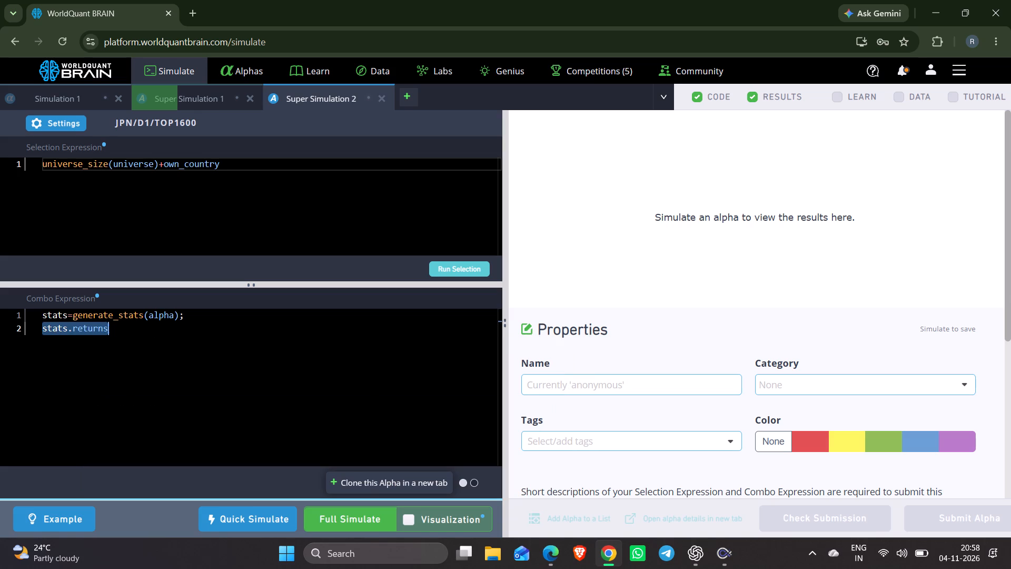
pyautogui.press('Left')
pyautogui.press('Left')
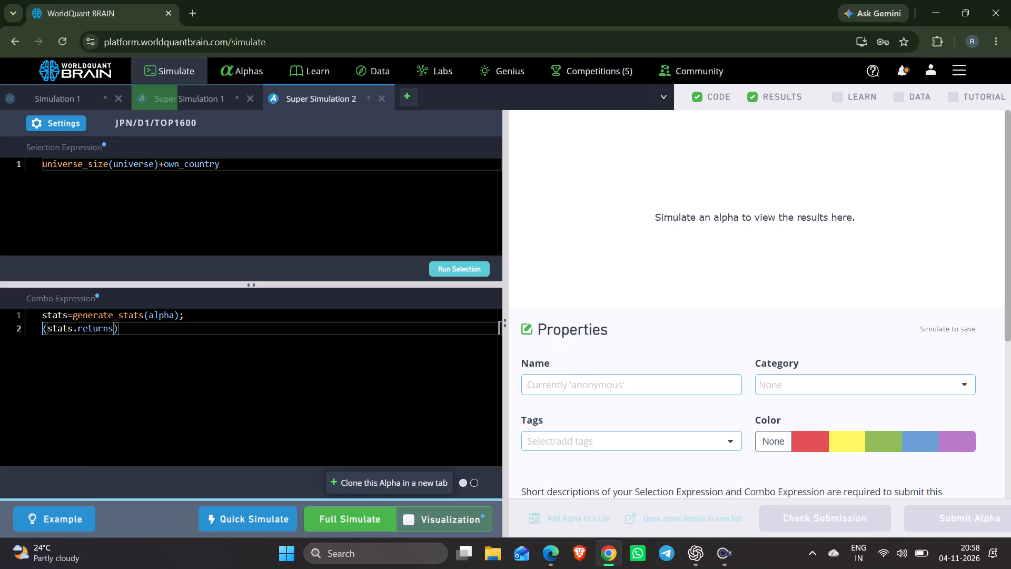
pyautogui.write('se')
pyautogui.press('Return')
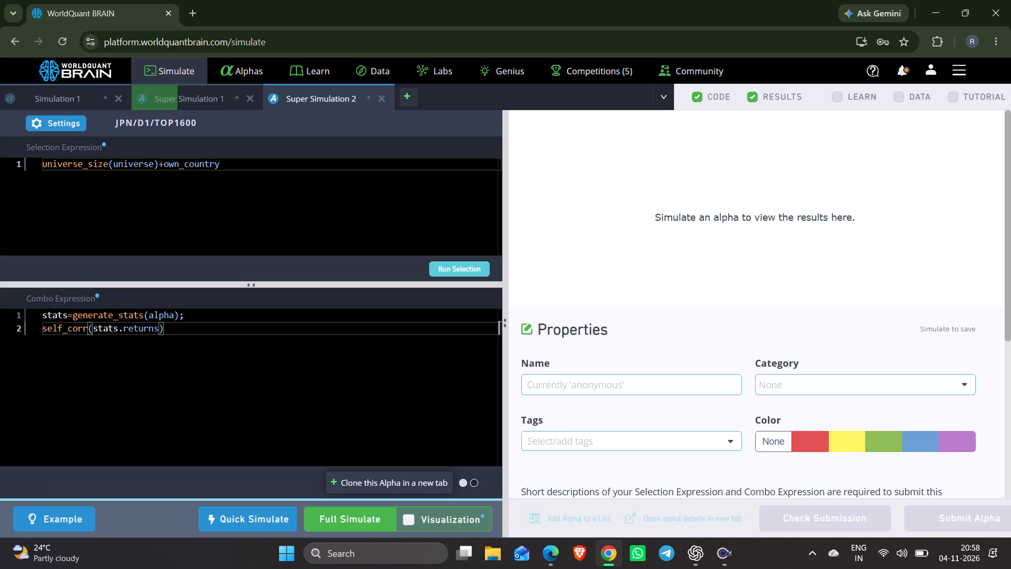
pyautogui.click(468, 380)
pyautogui.press('Left')
pyautogui.write(',5000')
pyautogui.press('BackSpace')
pyautogui.press('Right')
pyautogui.press("'")
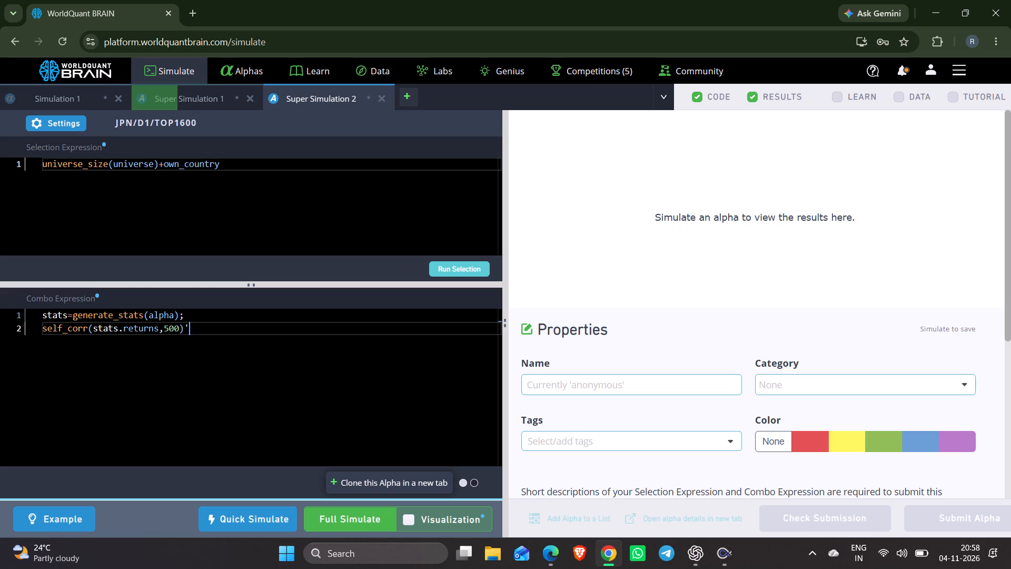
pyautogui.press('BackSpace')
pyautogui.press(';')
pyautogui.click(44, 329)
pyautogui.write('a=')
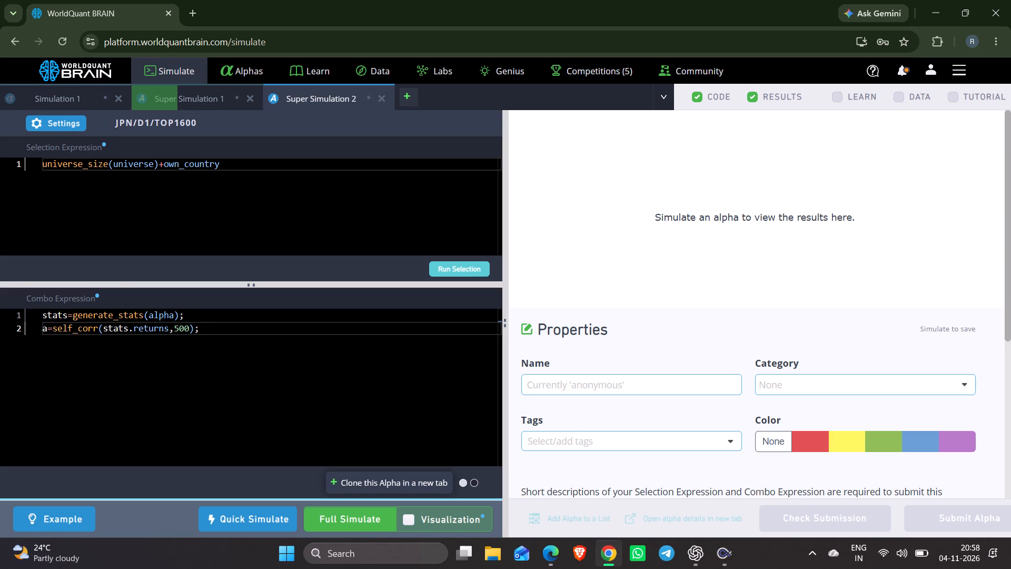
# Start a third Combo Expression line with an empty scale() function.
pyautogui.click(192, 356)
pyautogui.press('Return')
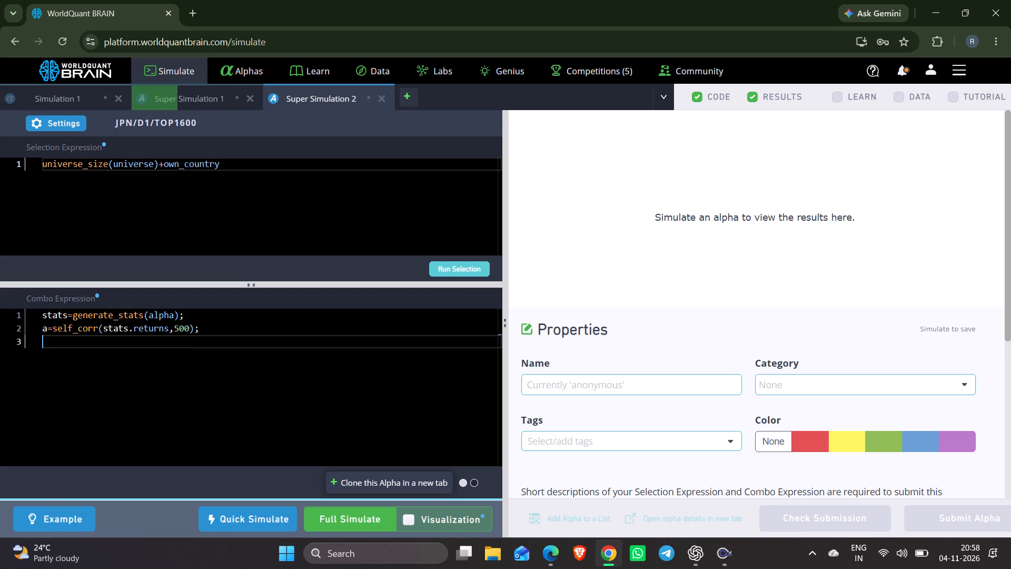
pyautogui.write('sta')
pyautogui.press('BackSpace')
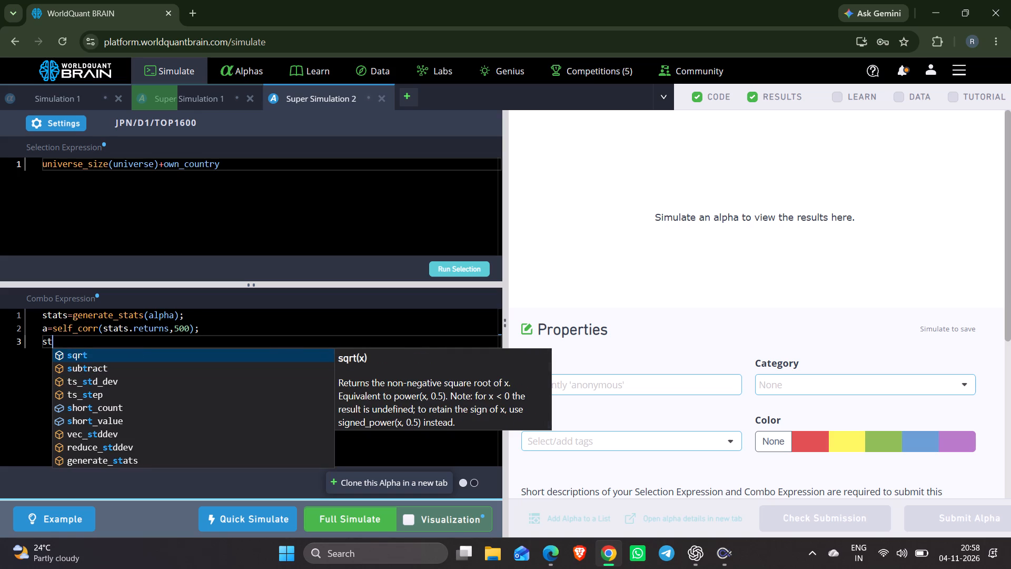
pyautogui.press('Down')
pyautogui.press('Down')
pyautogui.press('Down')
pyautogui.press('Down')
pyautogui.press('Down')
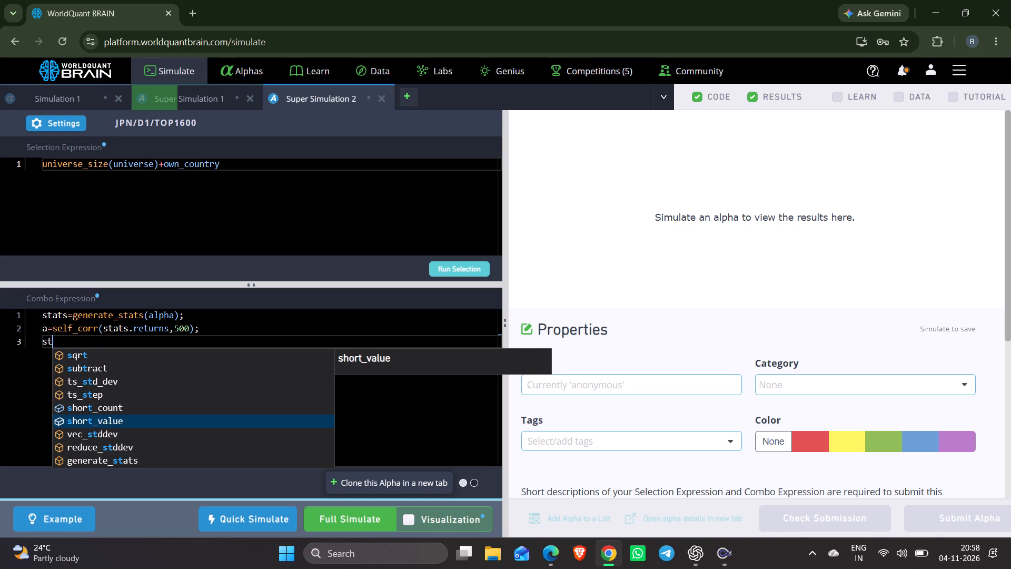
pyautogui.press('Down')
pyautogui.press('Down')
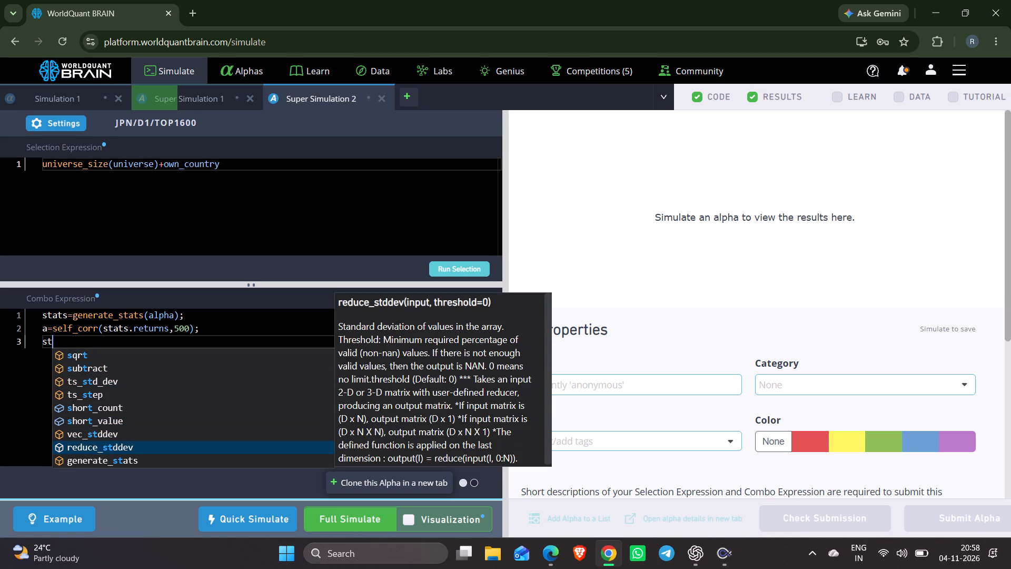
pyautogui.press('Up')
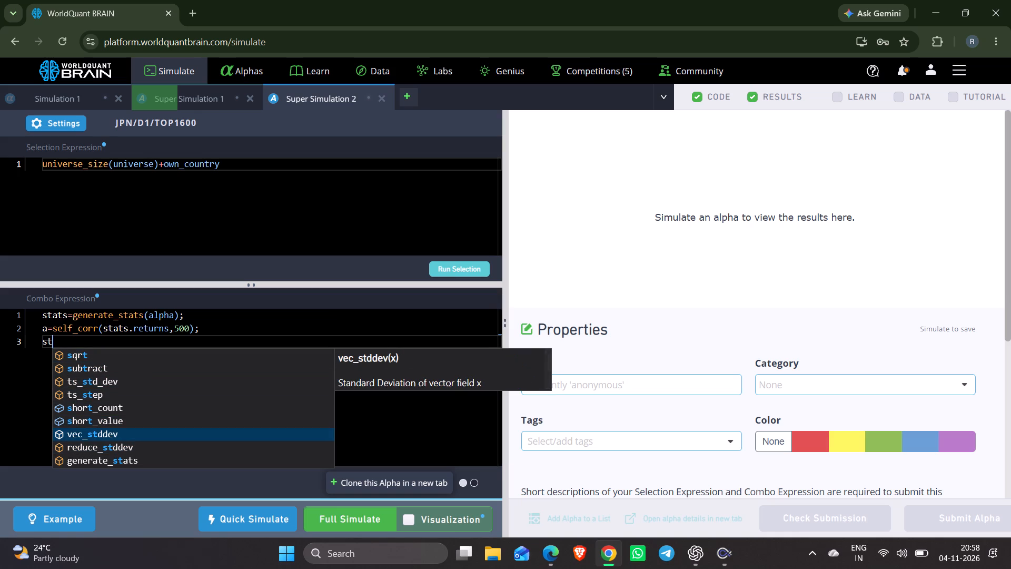
pyautogui.press('Down')
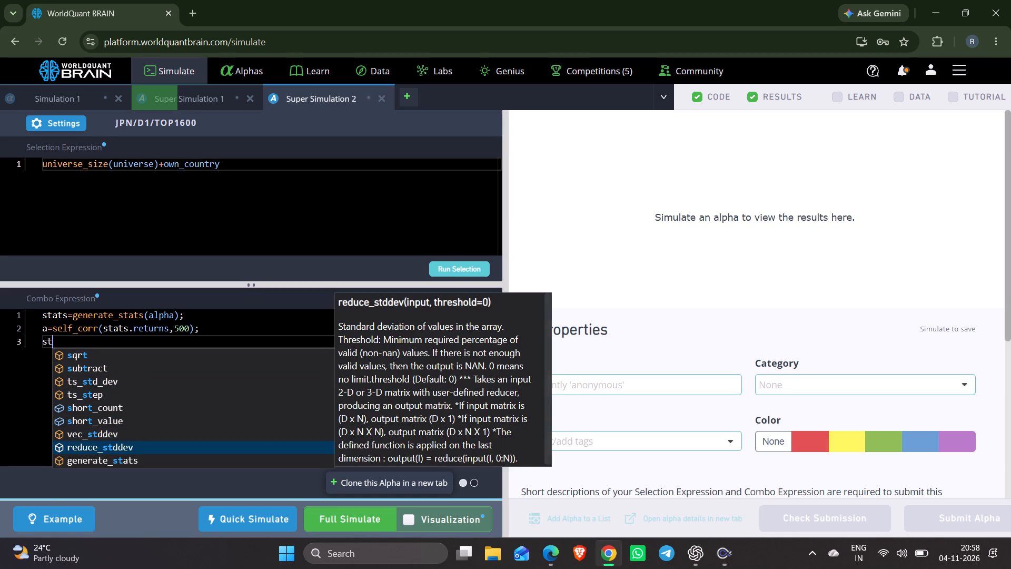
pyautogui.press('BackSpace')
pyautogui.press('Return')
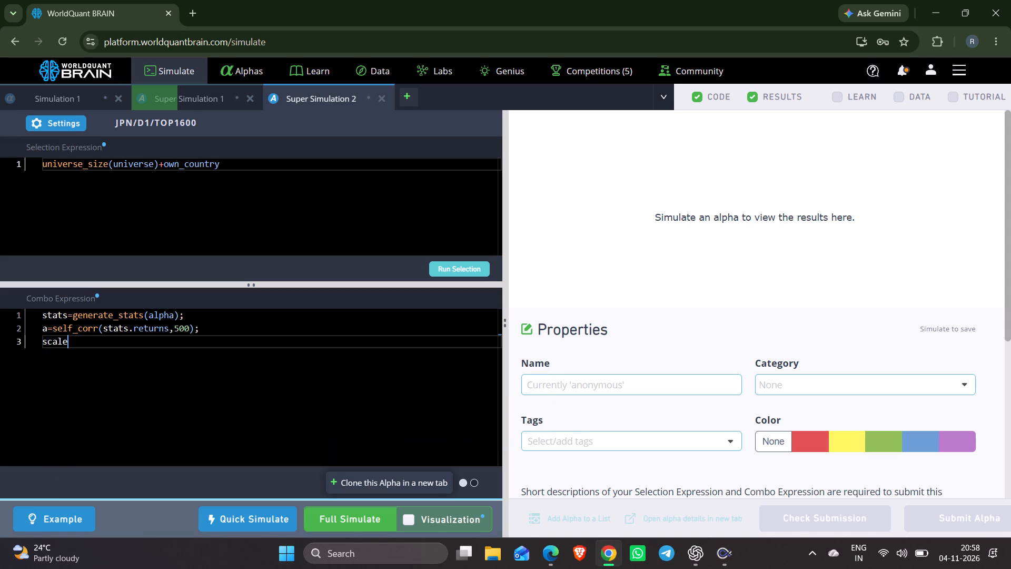
pyautogui.hotkey('shift', '(')
# Insert combo_a(alpha, nlength = 250, mode = 'algo1') inside scale(), end the line with a semicolon and assign it to b.
pyautogui.press('c')
pyautogui.hscroll(4, 192, 356)
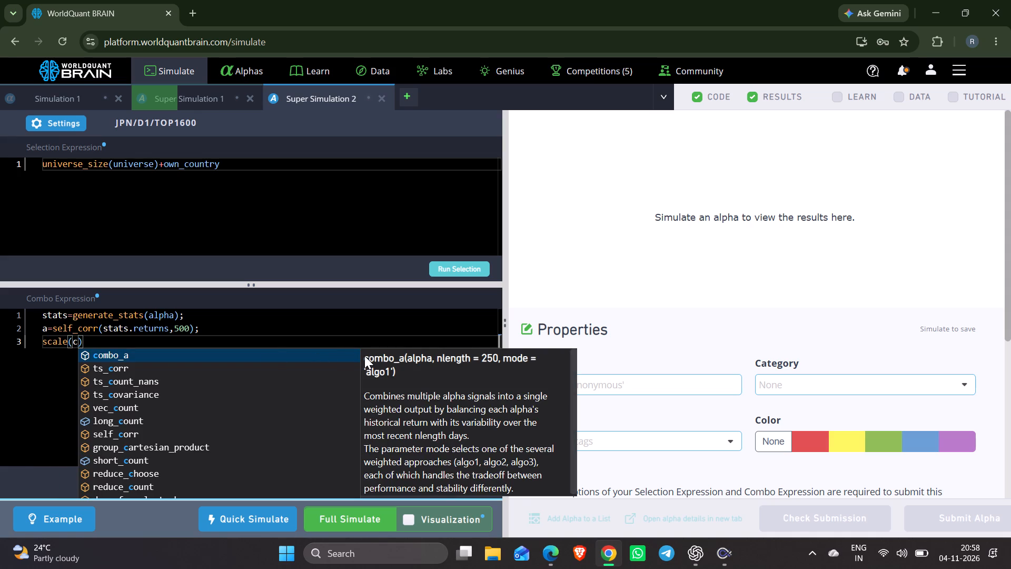
pyautogui.moveTo(364, 356); pyautogui.dragTo(398, 373)
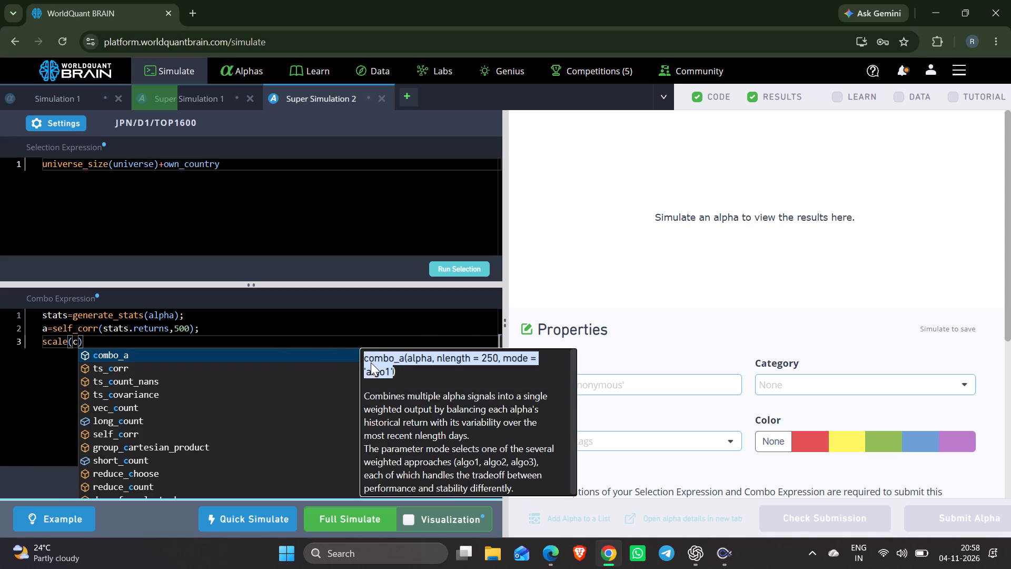
pyautogui.hotkey('ctrl', 'c')
pyautogui.press('BackSpace')
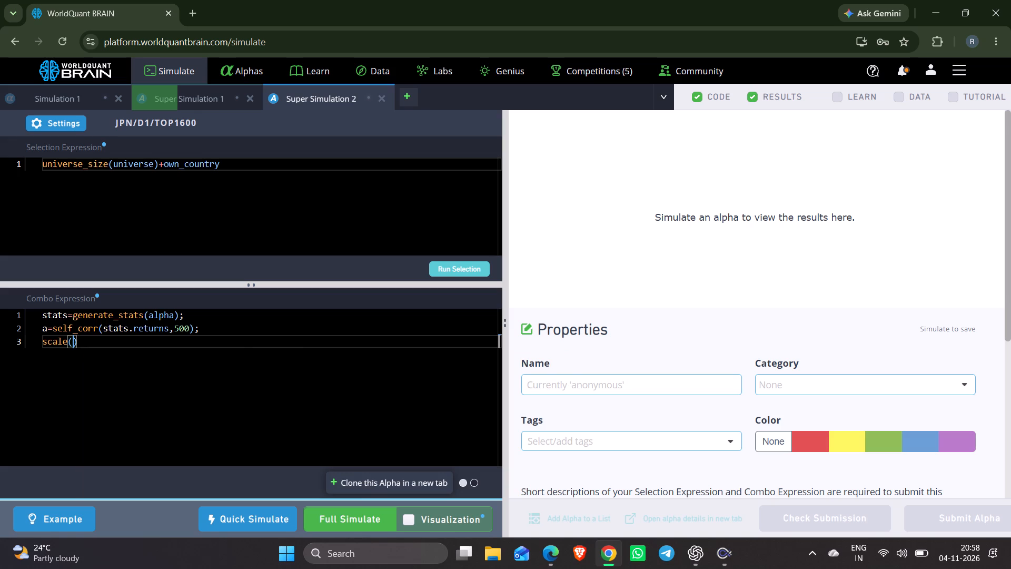
pyautogui.hotkey('ctrl', 'v')
pyautogui.click(329, 347)
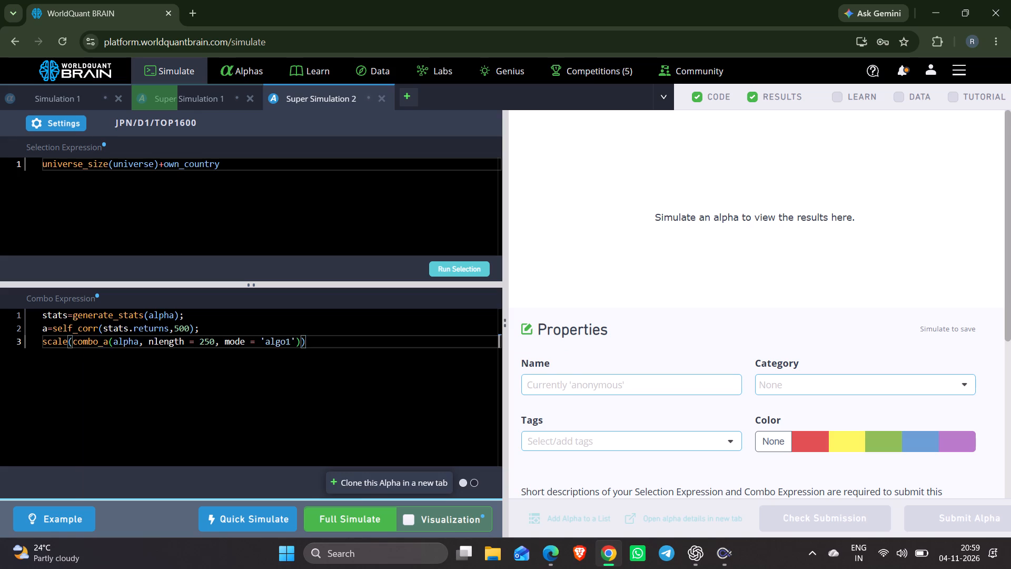
pyautogui.press(';')
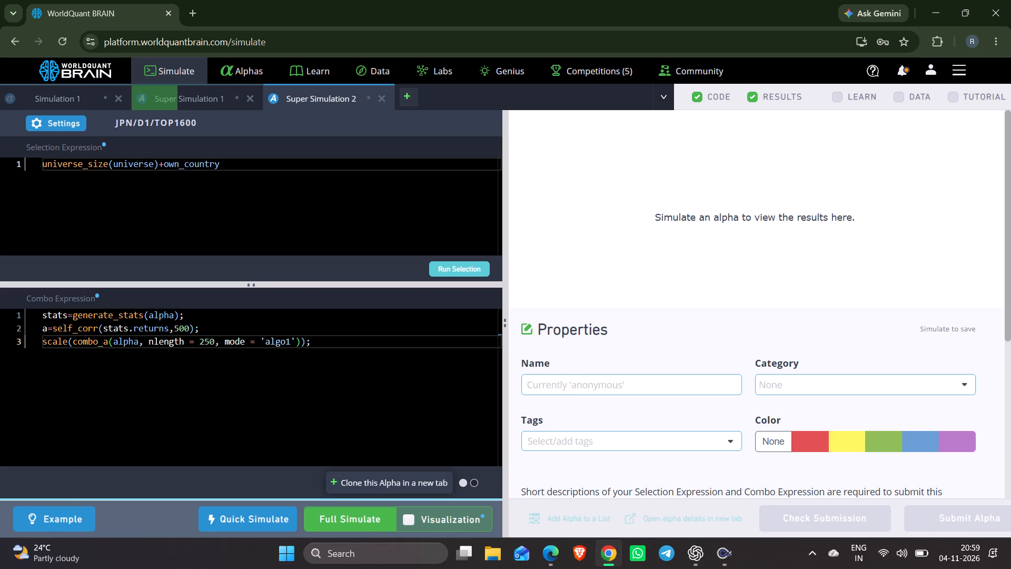
pyautogui.click(45, 340)
pyautogui.press('Left')
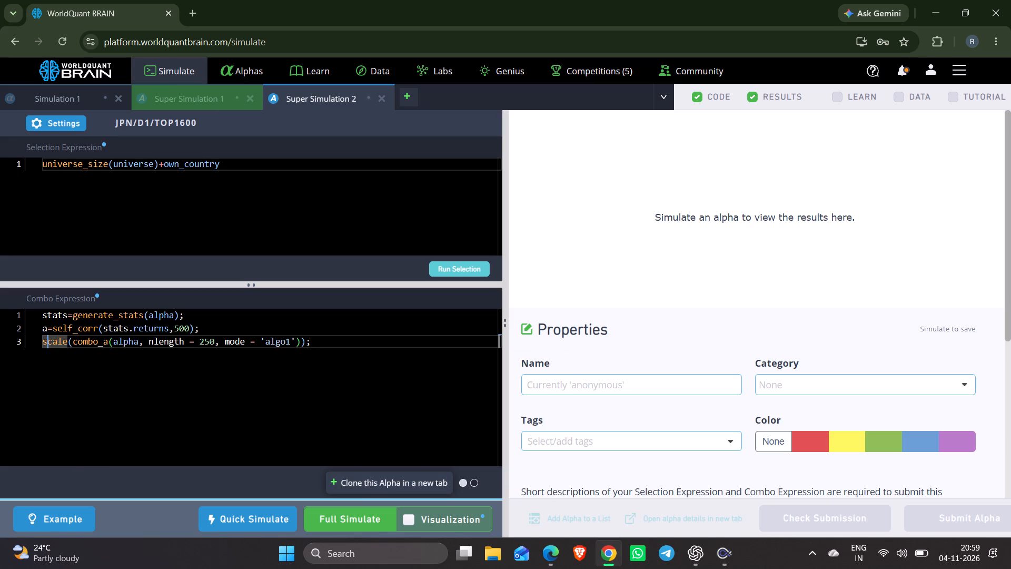
pyautogui.write('b=')
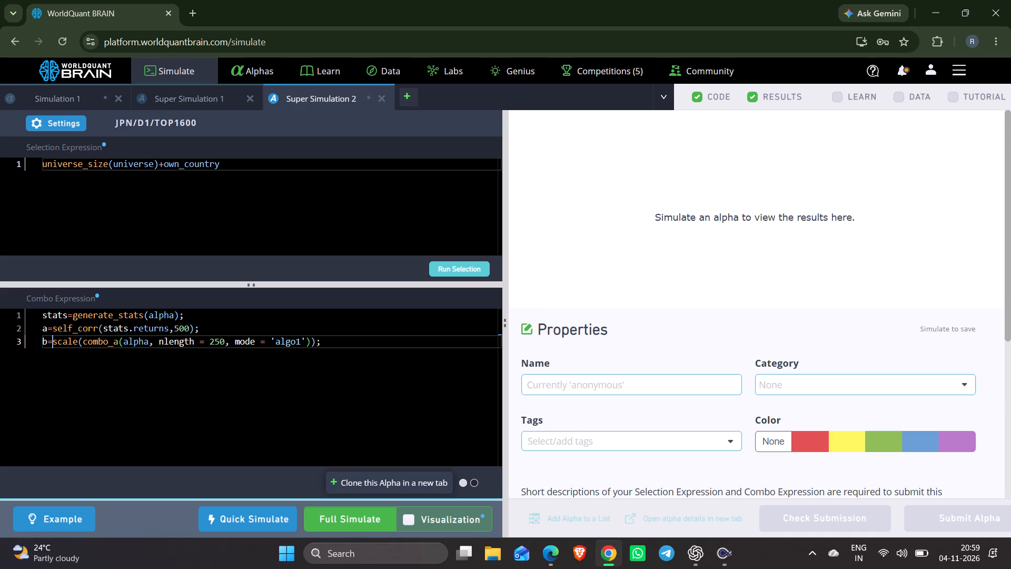
# Add power(a,b) as the fourth Combo Expression line and run a full simulation of Super Simulation 2.
pyautogui.click(346, 352)
pyautogui.press('Return')
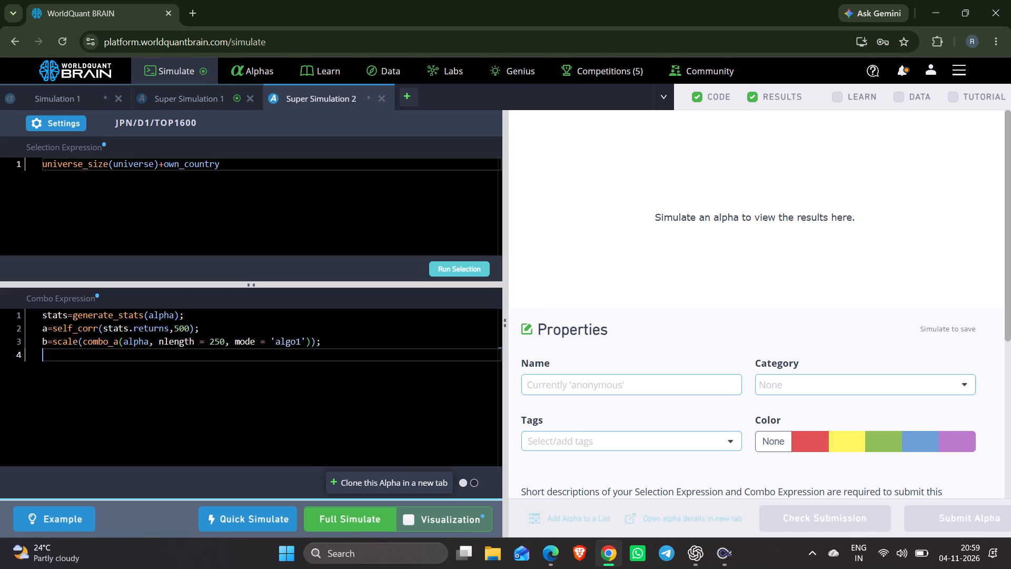
pyautogui.hotkey('shift', 'a')
pyautogui.press('BackSpace')
pyautogui.press('a')
pyautogui.press('BackSpace')
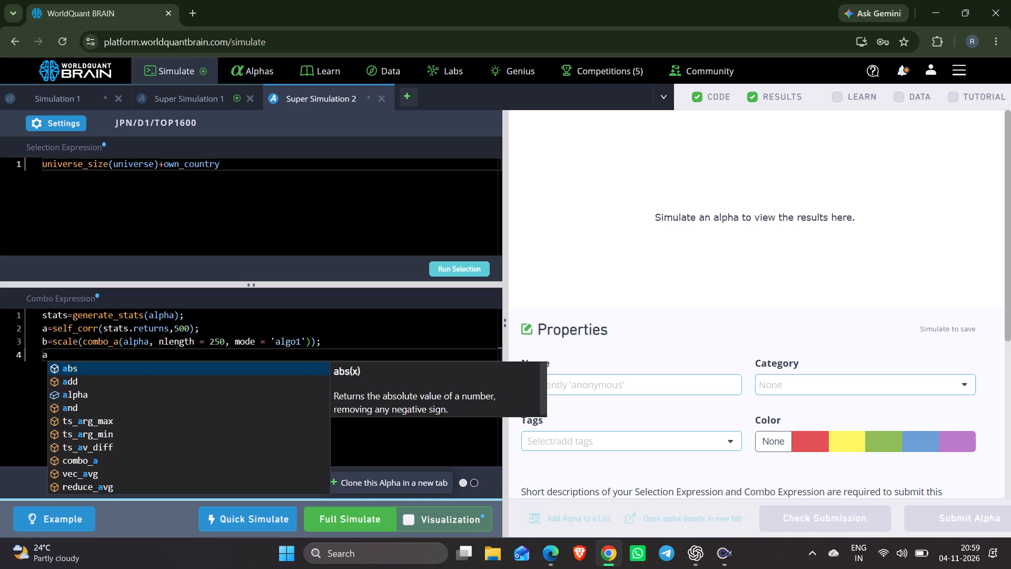
pyautogui.write('power')
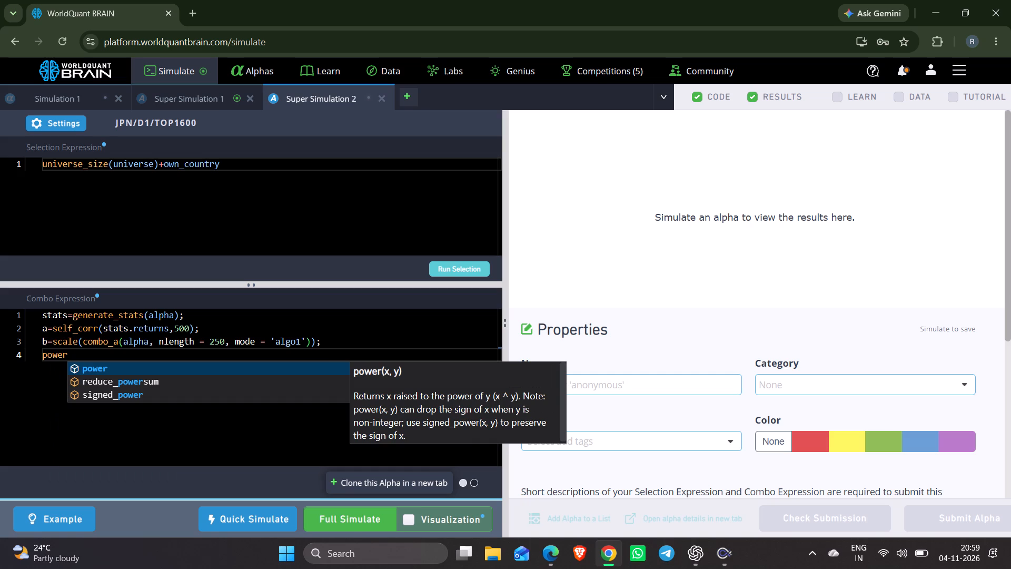
pyautogui.write('(a')
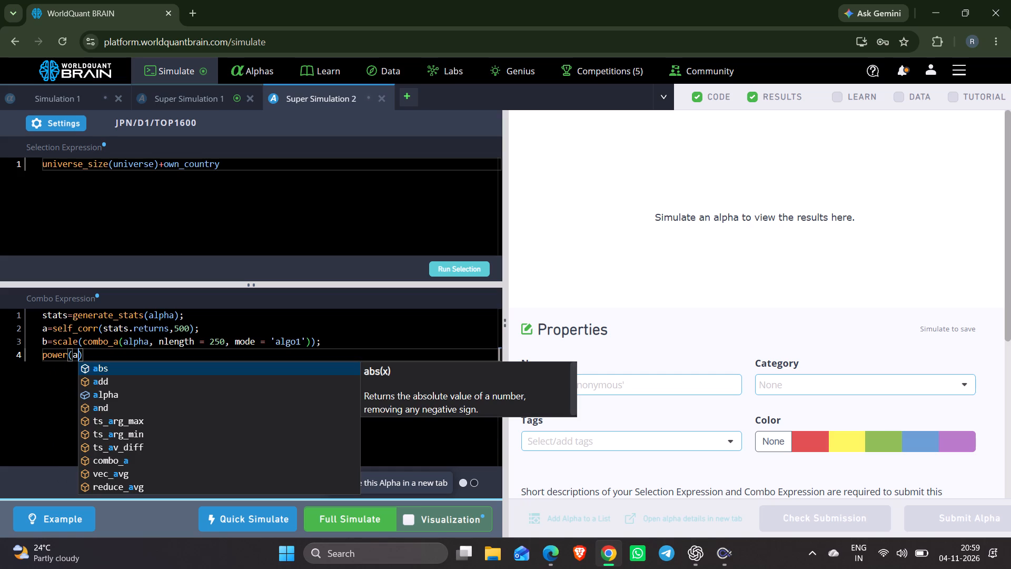
pyautogui.write(',b')
pyautogui.click(322, 513)
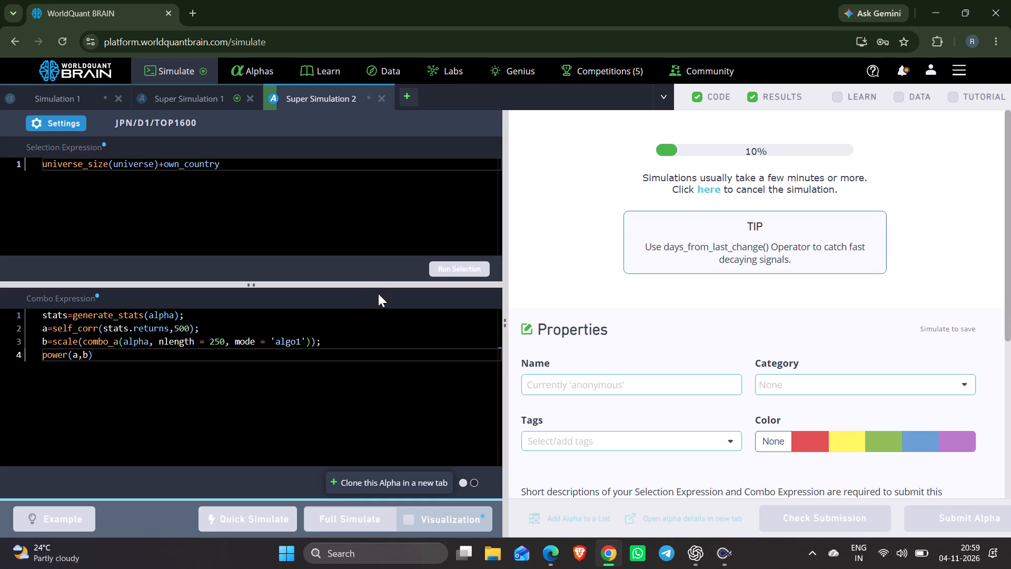
# Examine Super Simulation 1's test-period statistics, PnL chart and Prod Correlation, and check the status of Super Simulation 2.
pyautogui.click(173, 90)
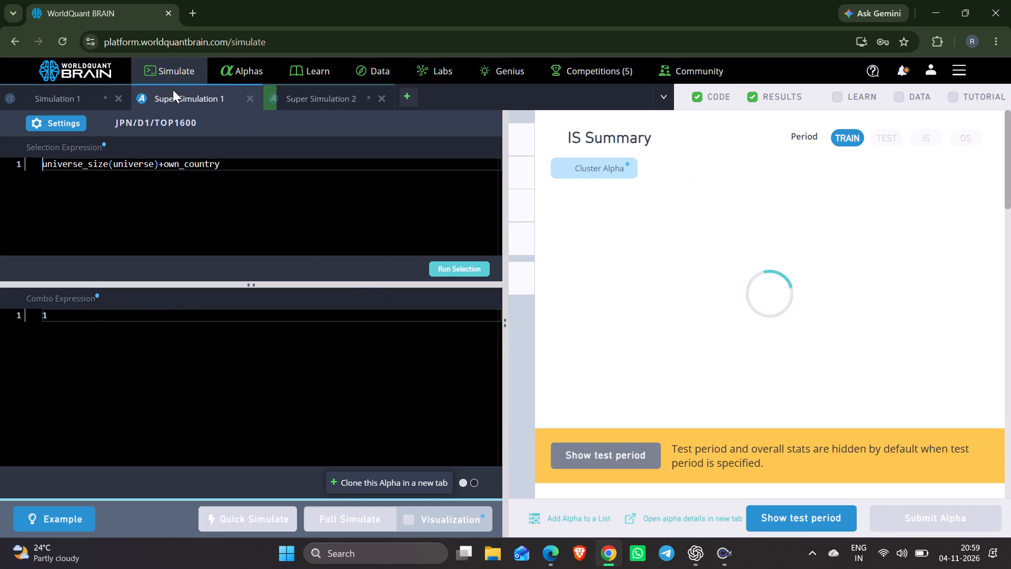
pyautogui.click(800, 515)
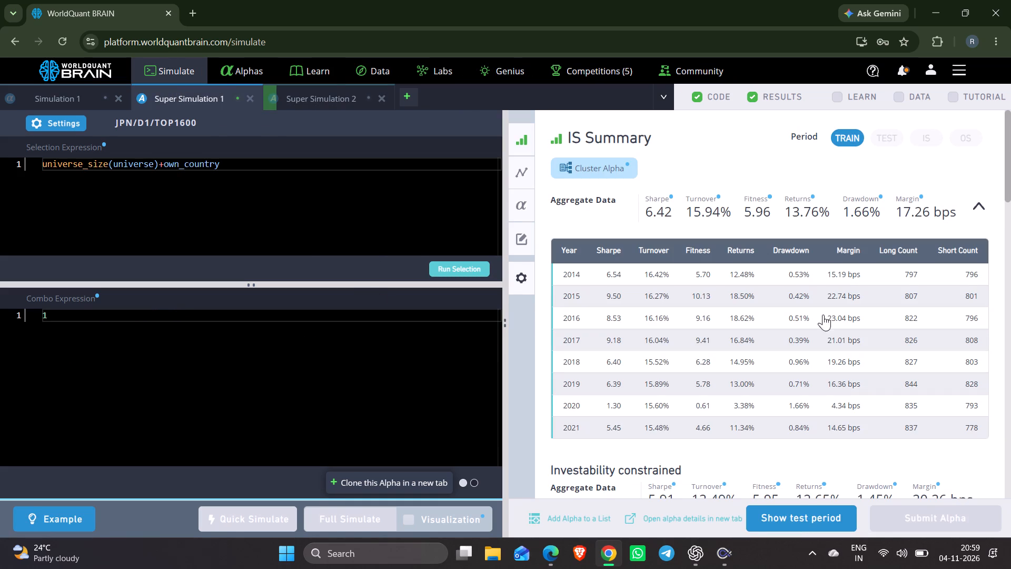
pyautogui.click(921, 138)
pyautogui.scroll(-3, 861, 287)
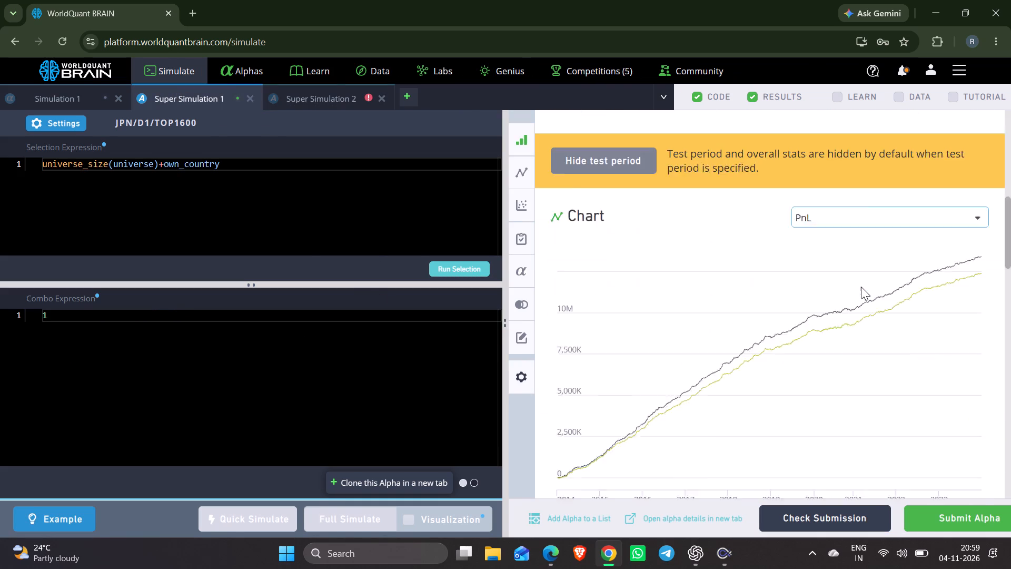
pyautogui.scroll(-5, 861, 287)
pyautogui.click(983, 293)
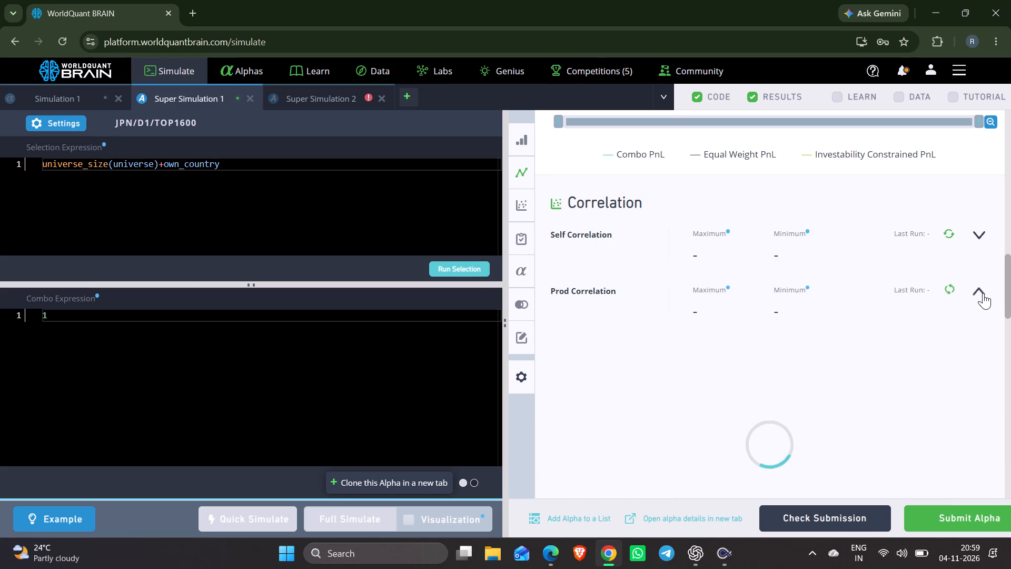
pyautogui.click(347, 91)
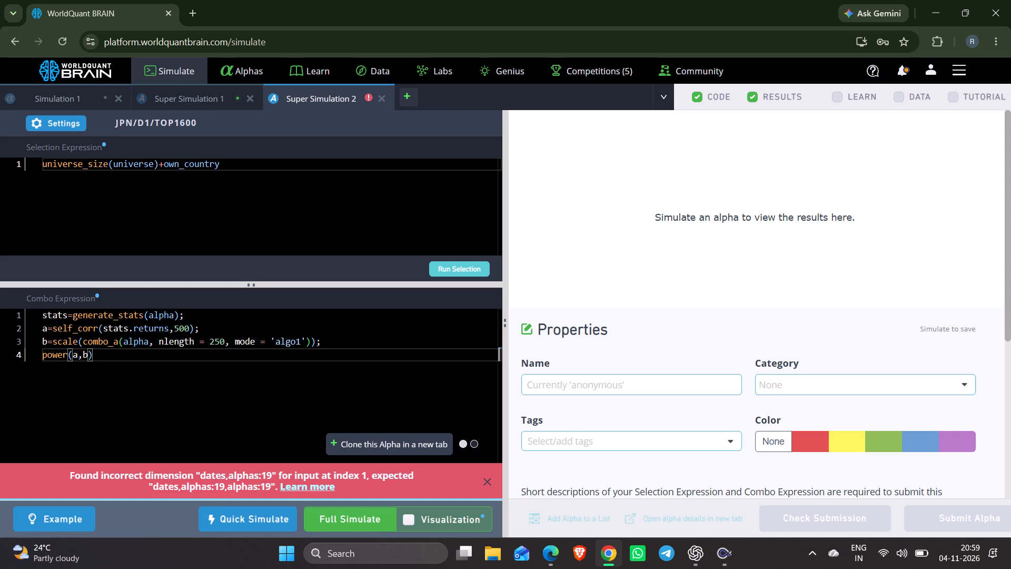
pyautogui.click(172, 92)
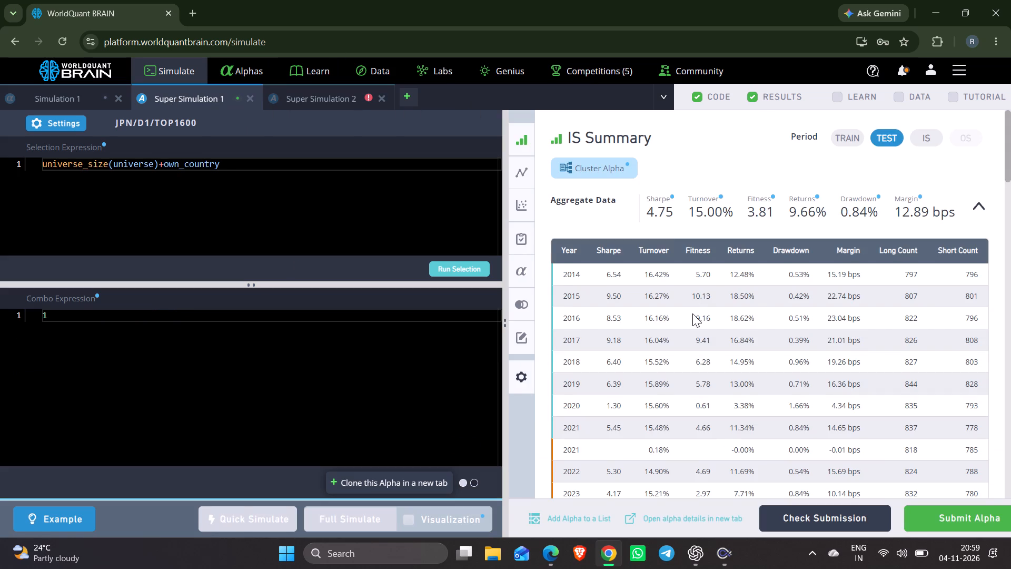
pyautogui.scroll(-9, 692, 313)
pyautogui.scroll(1, 692, 313)
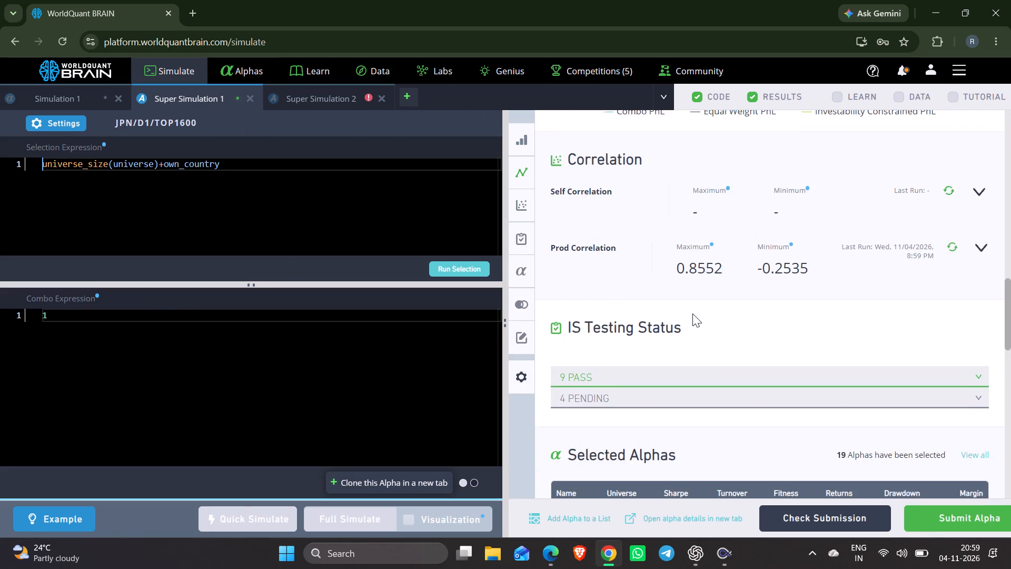
pyautogui.scroll(1, 692, 313)
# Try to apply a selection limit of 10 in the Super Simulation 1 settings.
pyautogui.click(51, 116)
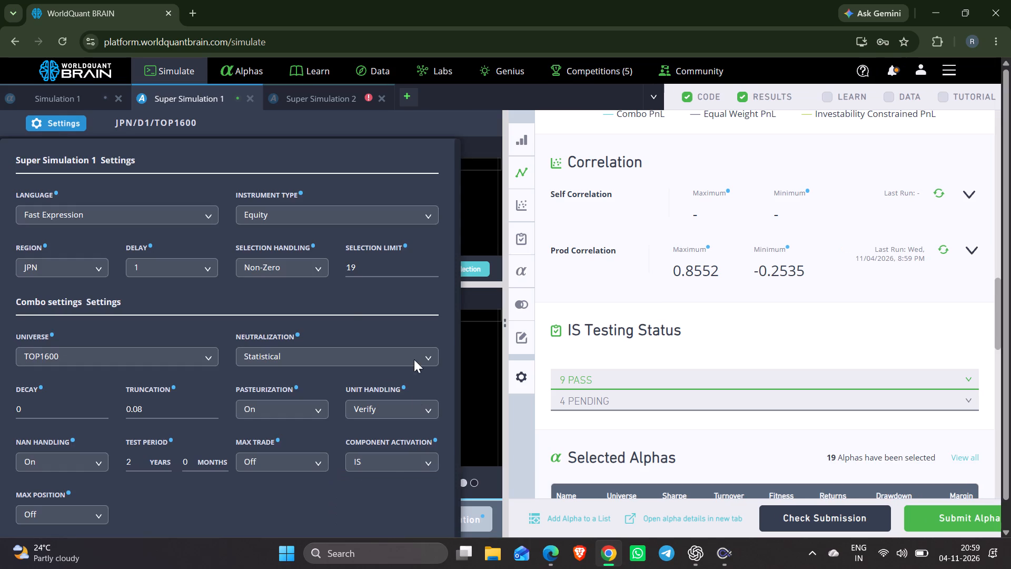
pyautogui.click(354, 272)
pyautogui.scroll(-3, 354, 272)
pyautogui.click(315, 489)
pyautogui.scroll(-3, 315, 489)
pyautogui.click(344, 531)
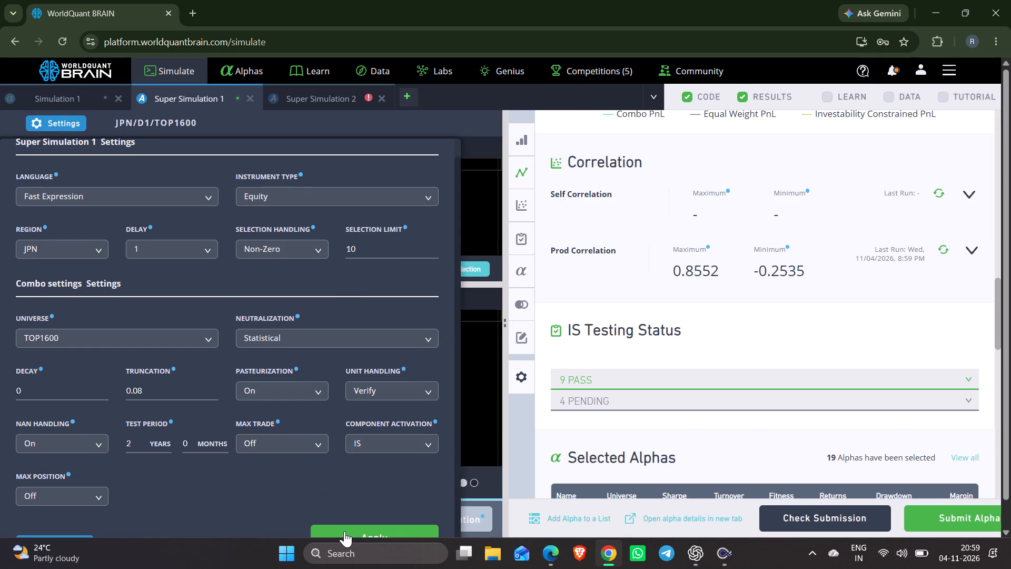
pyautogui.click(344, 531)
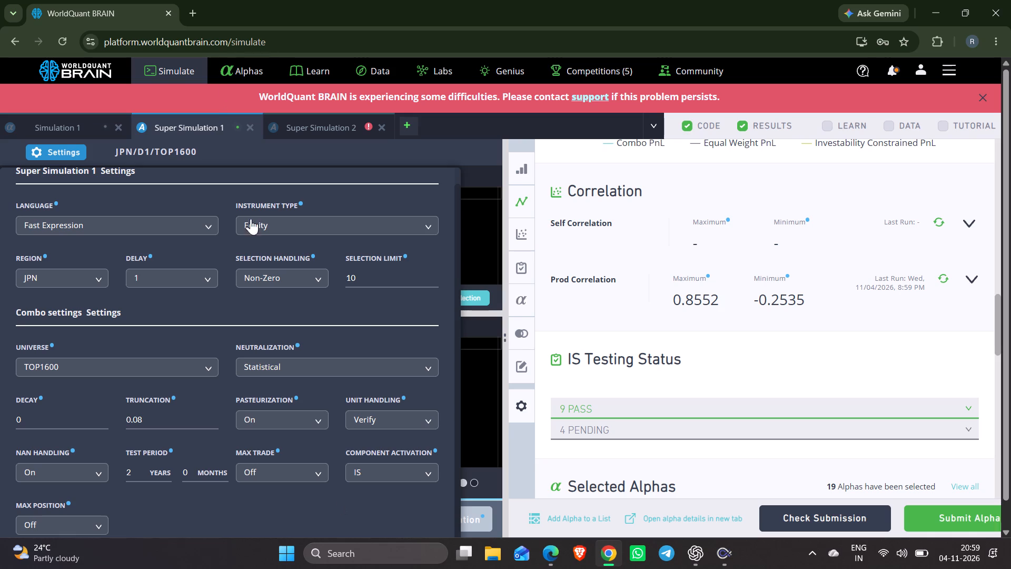
# Clone Super Simulation 1 into a new simulation tab.
pyautogui.rightClick(204, 125)
pyautogui.click(247, 157)
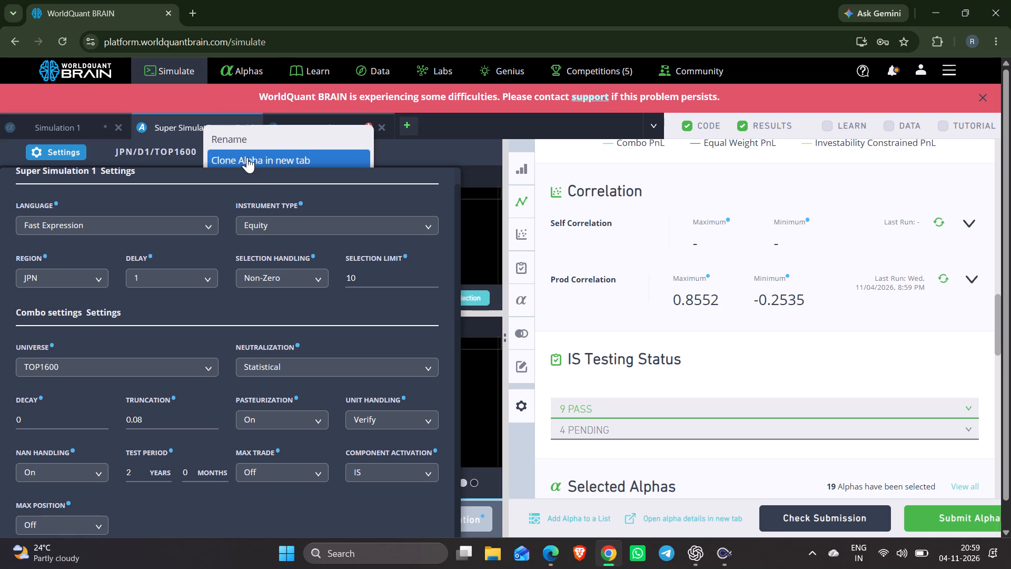
# Set the clone's selection limit to 10, apply the settings and run its full simulation.
pyautogui.click(48, 145)
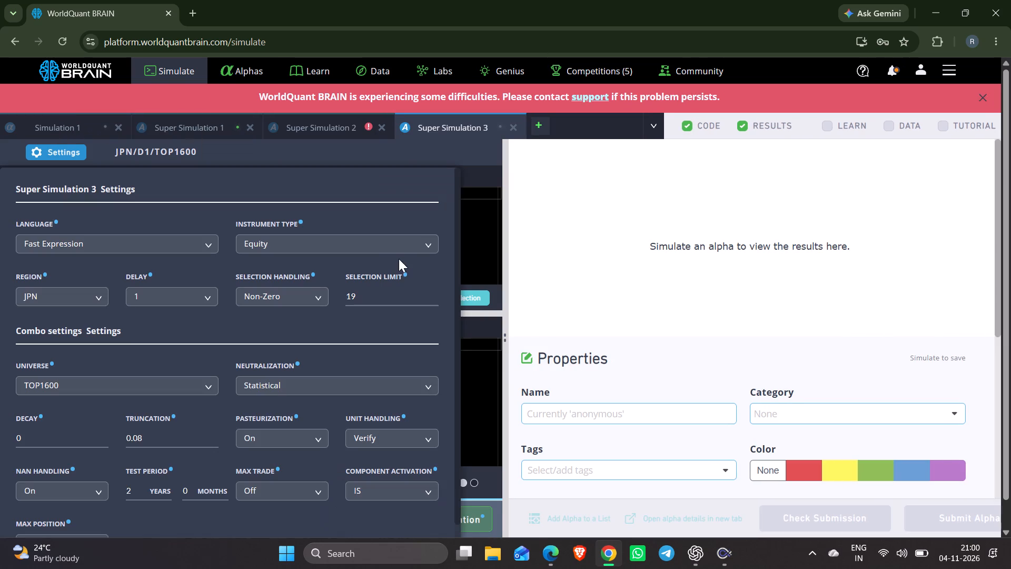
pyautogui.click(378, 295)
pyautogui.press('BackSpace')
pyautogui.press('0')
pyautogui.scroll(-5, 289, 414)
pyautogui.click(338, 532)
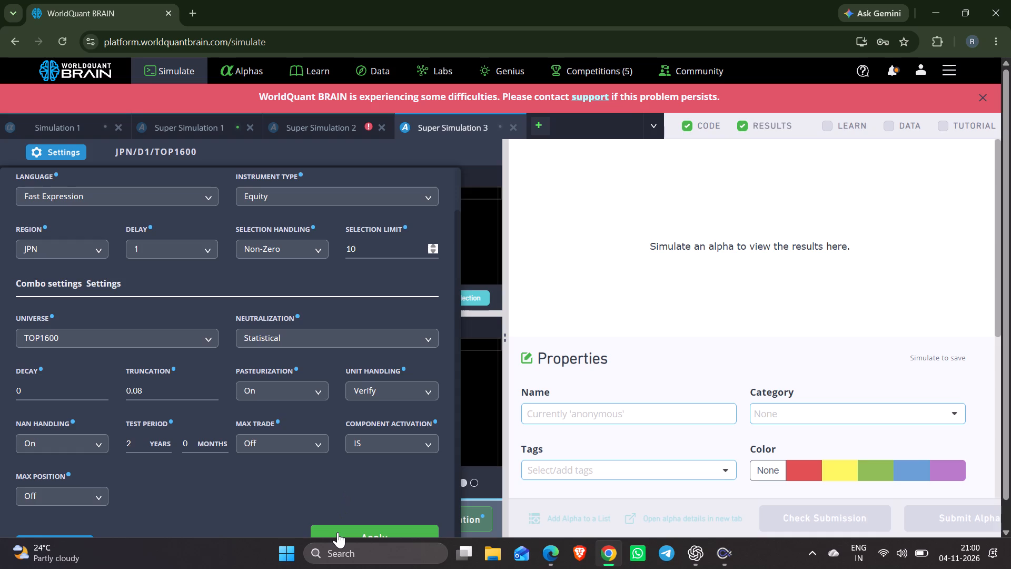
pyautogui.click(329, 522)
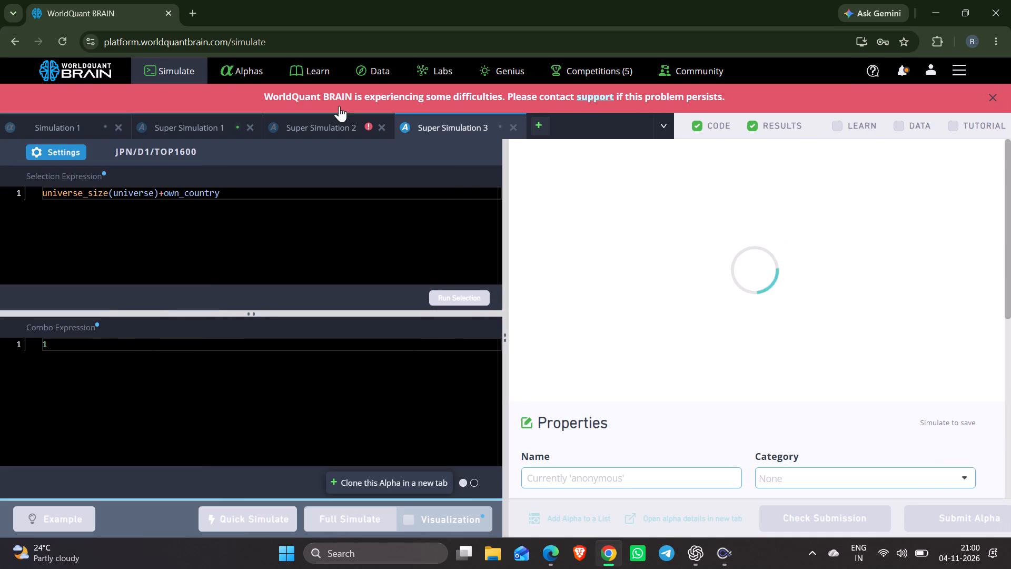
# In Super Simulation 2's Combo Expression, enclose self_corr(stats.returns,500) in parentheses, keeping the semicolon outside them.
pyautogui.click(339, 121)
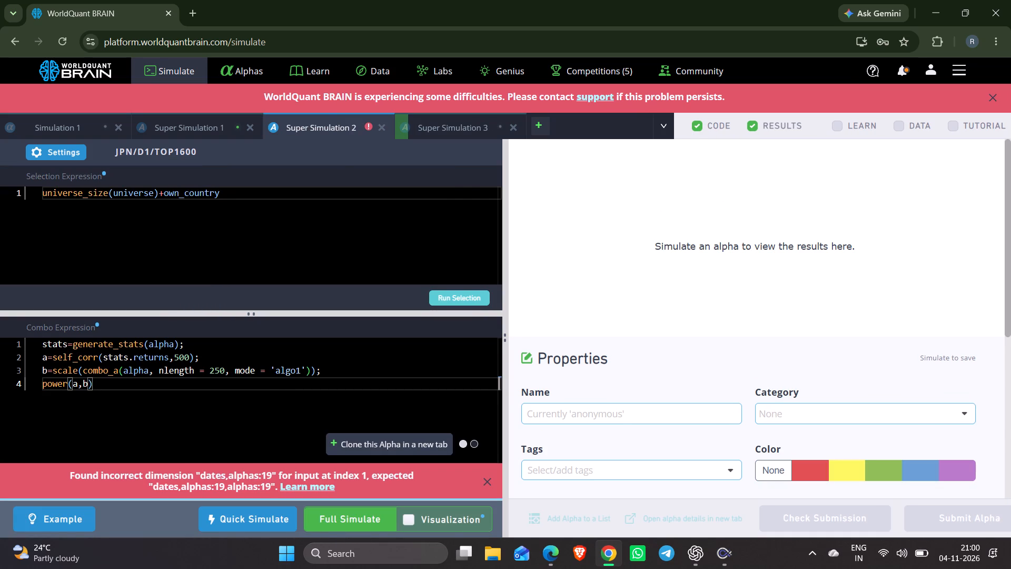
pyautogui.moveTo(53, 358); pyautogui.dragTo(223, 359)
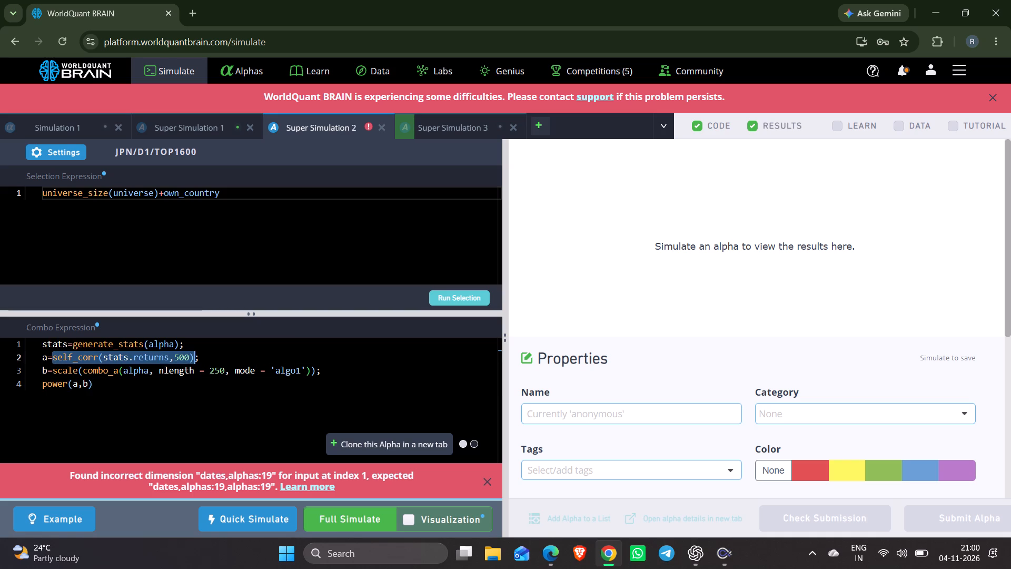
pyautogui.moveTo(223, 359); pyautogui.dragTo(223, 359)
pyautogui.hotkey('shift', '(')
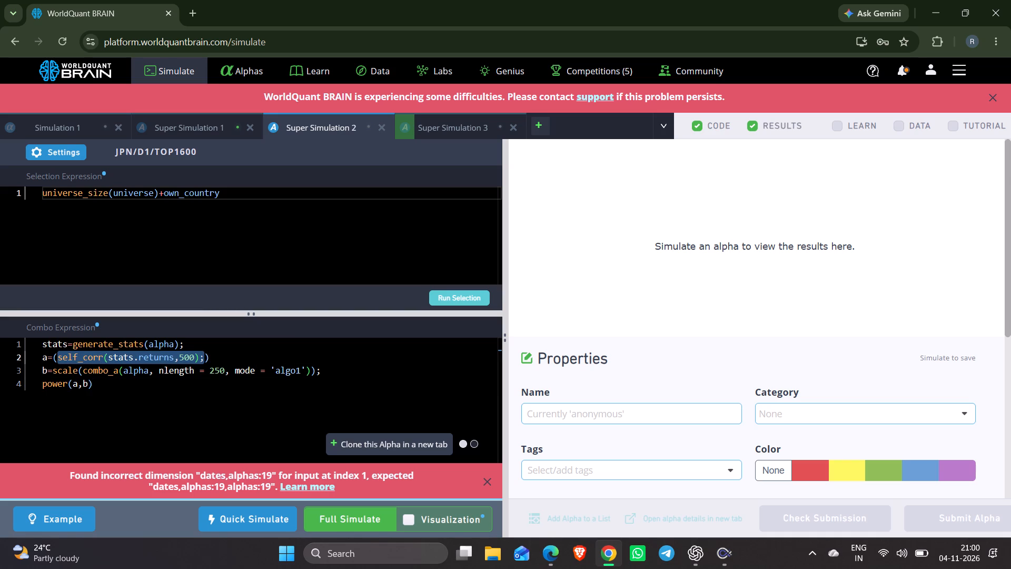
pyautogui.press('Right')
pyautogui.press('BackSpace')
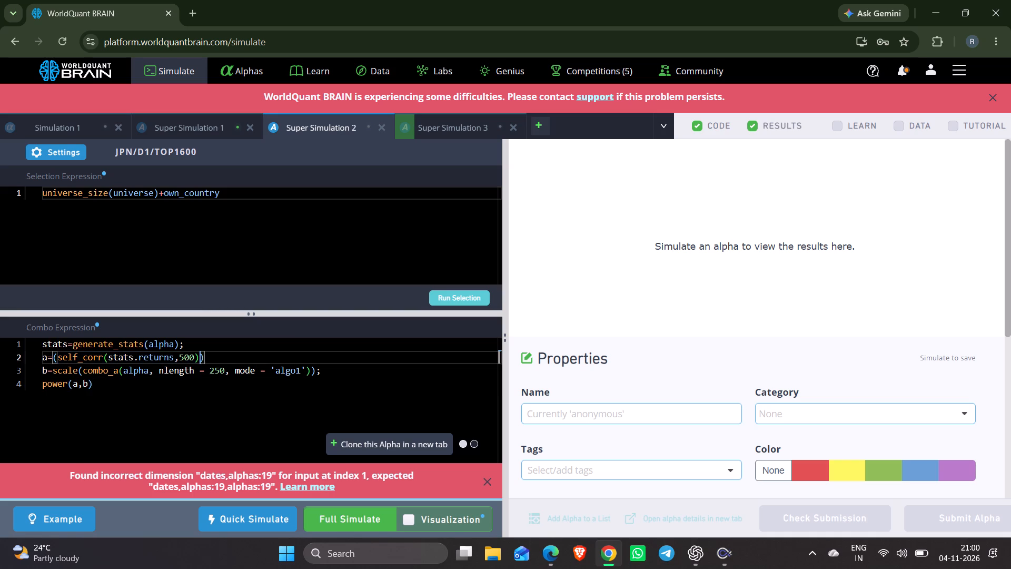
pyautogui.press('Right')
pyautogui.press(';')
# Insert reduce_kurtosis before the parenthesised self_corr expression in line 2 and run a full simulation.
pyautogui.click(52, 352)
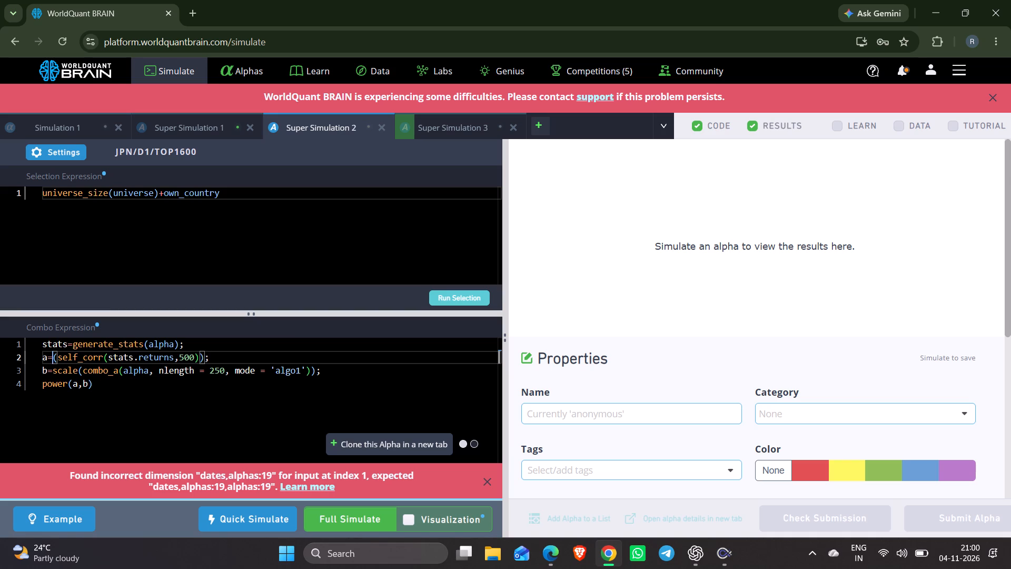
pyautogui.write('re')
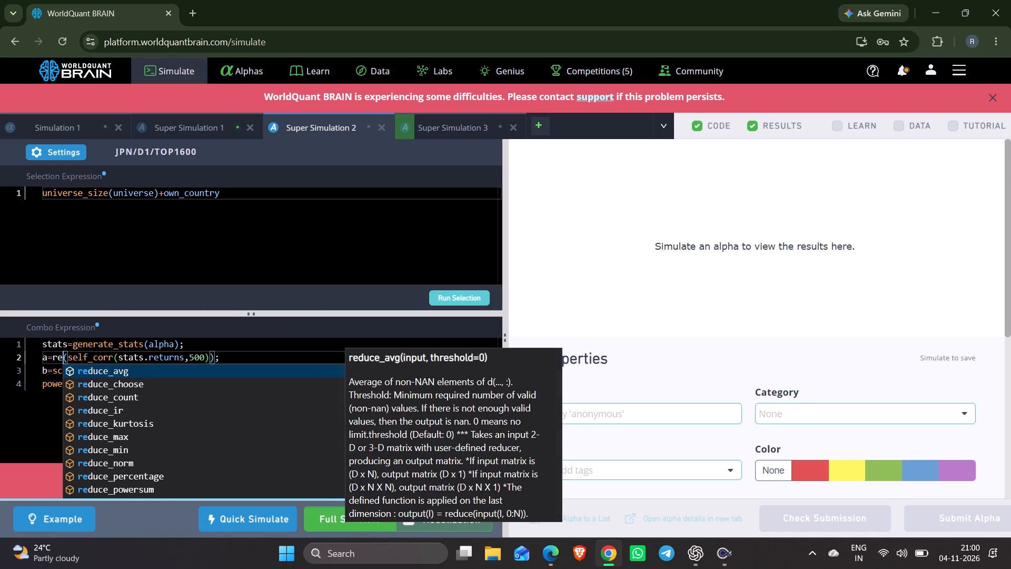
pyautogui.press('Down')
pyautogui.press('Down')
pyautogui.press('Down')
pyautogui.press('Down')
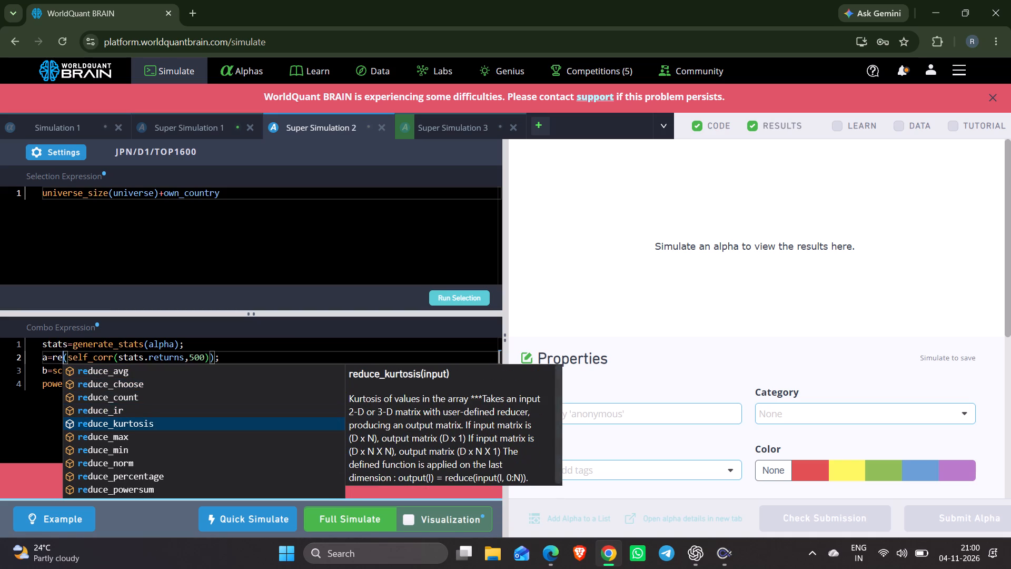
pyautogui.press('Return')
pyautogui.click(358, 512)
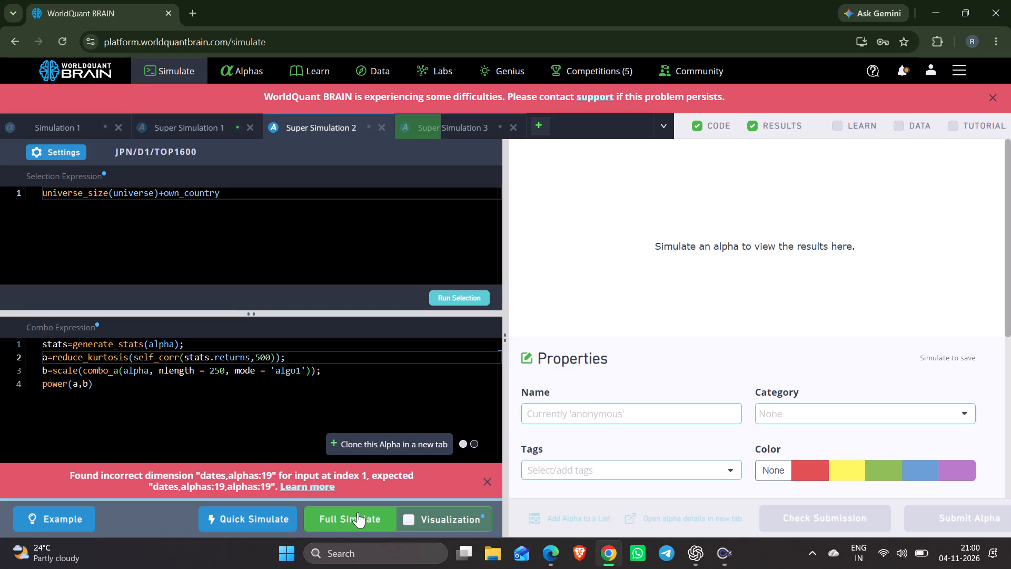
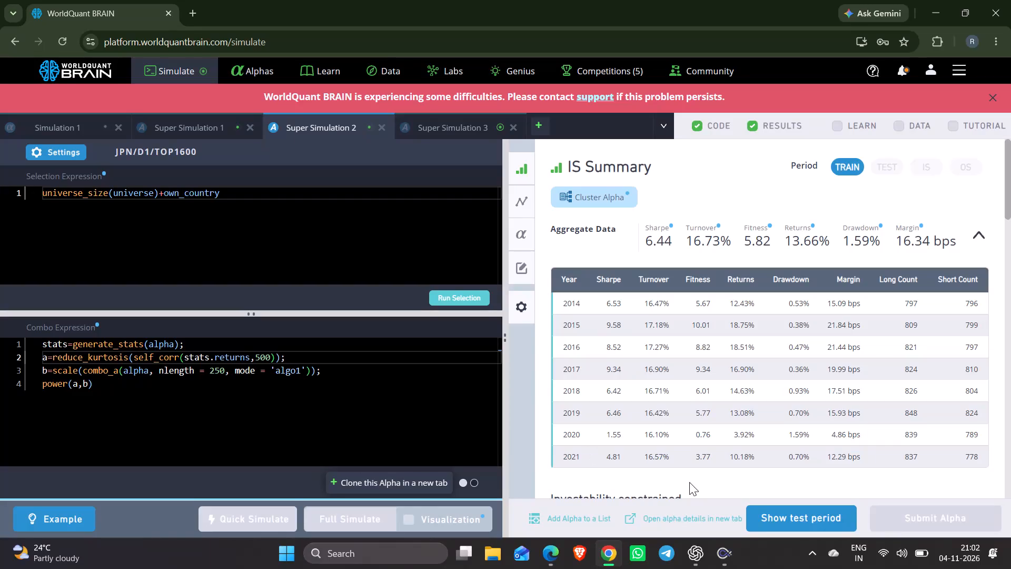
# Reveal Super Simulation 2's test period, view its overall IS statistics and run its Prod Correlation check.
pyautogui.click(811, 525)
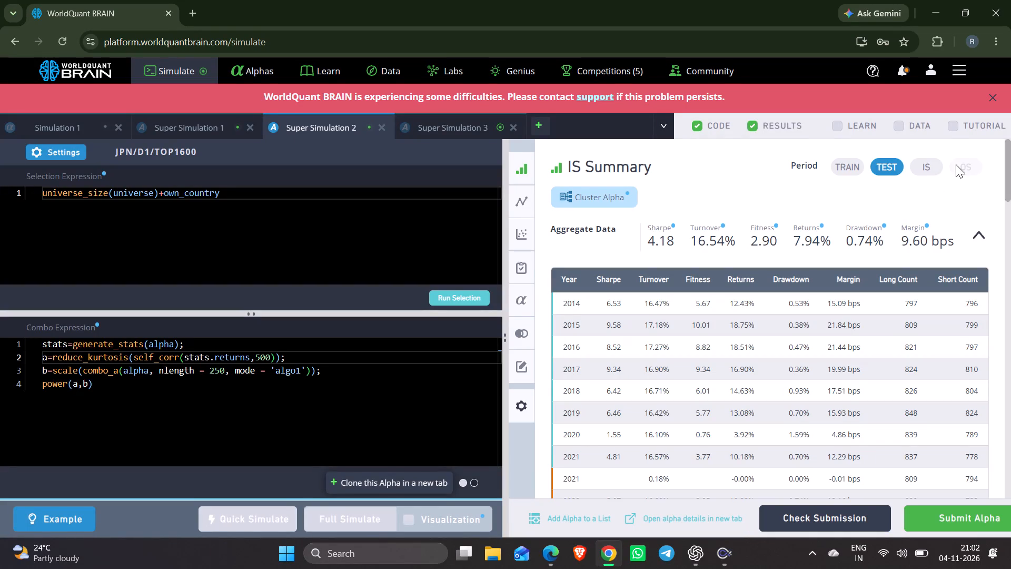
pyautogui.click(935, 167)
pyautogui.scroll(-4, 925, 242)
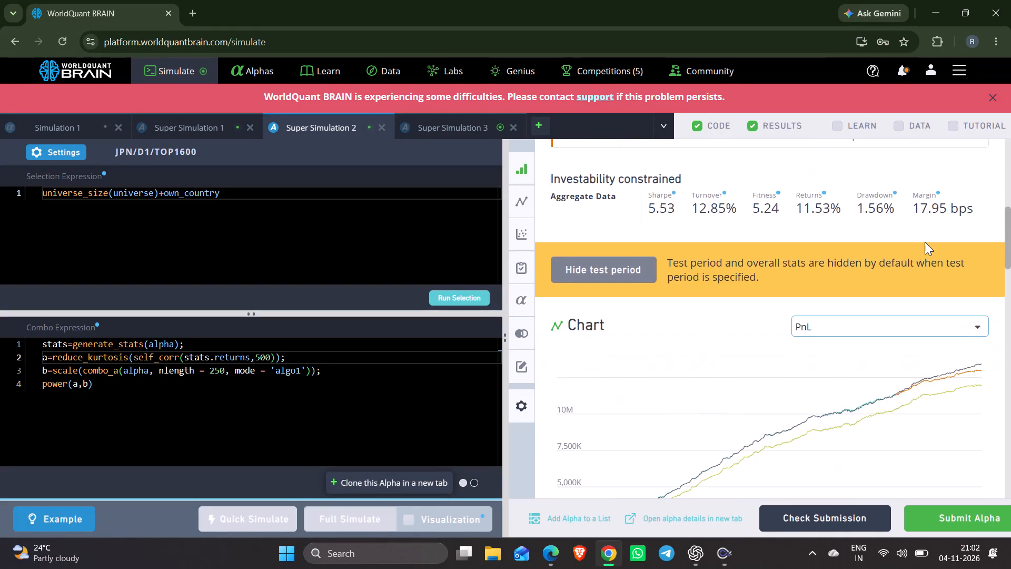
pyautogui.scroll(-4, 925, 242)
pyautogui.click(982, 348)
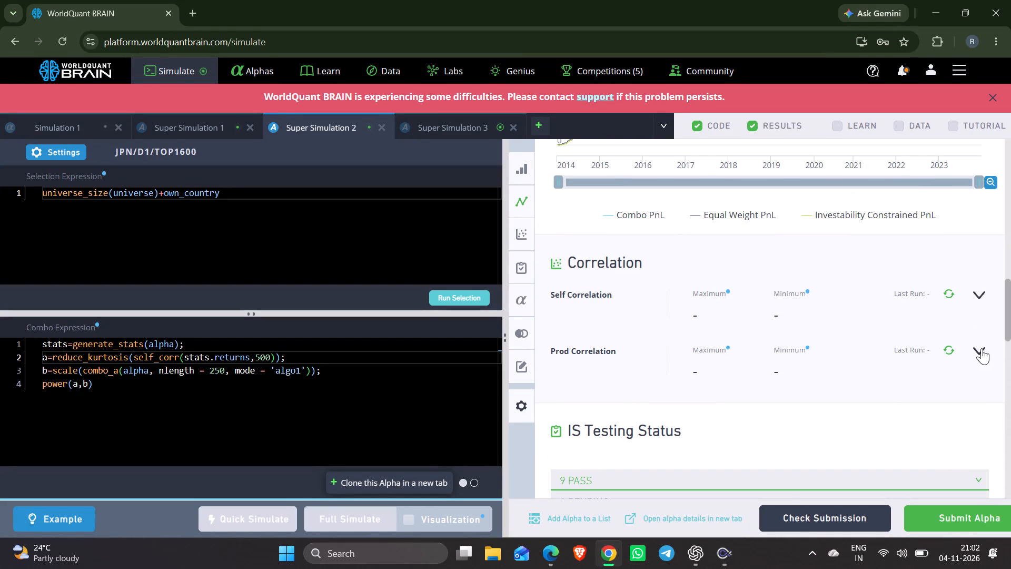
pyautogui.scroll(-2, 940, 306)
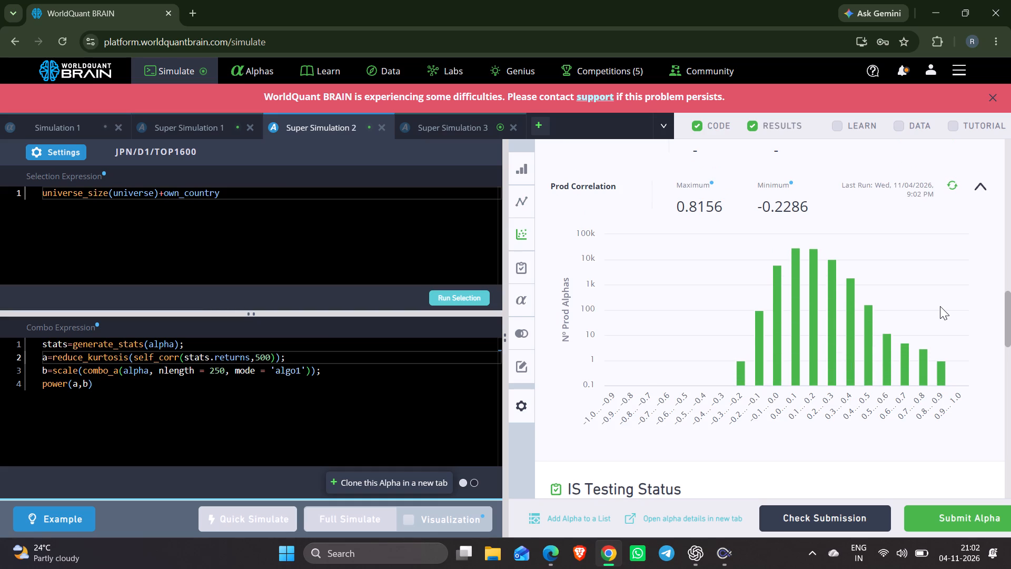
pyautogui.click(564, 241)
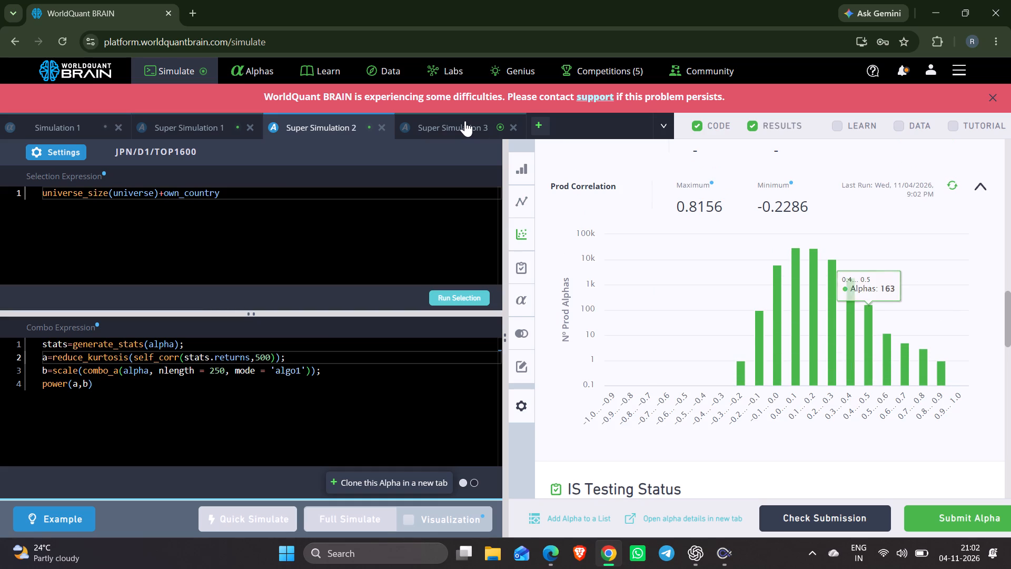
# Clone Super Simulation 2 into a new tab, replace stats.returns with stats.pnl in Combo Expression line 2 and run a full simulation.
pyautogui.click(427, 482)
pyautogui.doubleClick(225, 355)
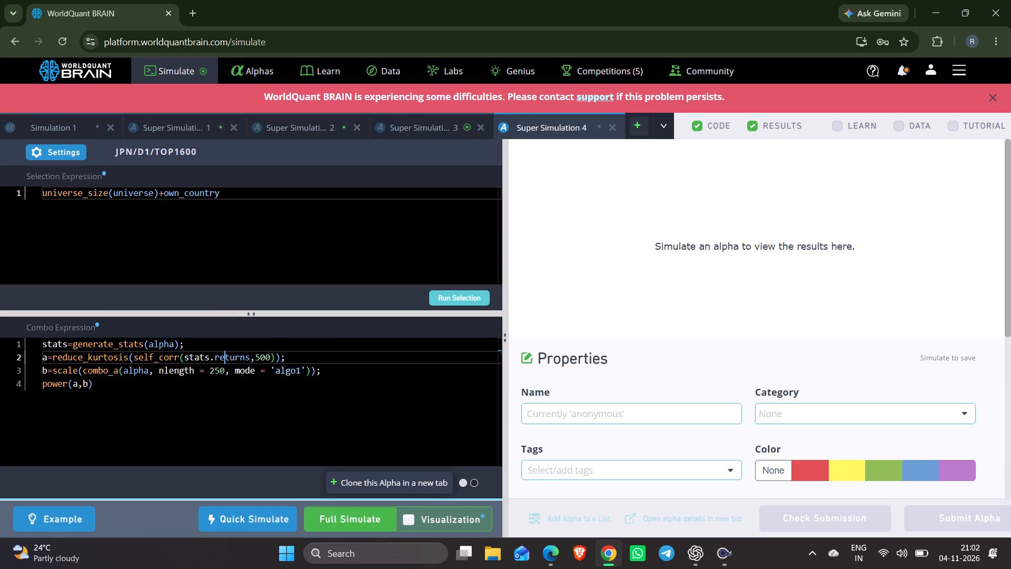
pyautogui.write('pnl')
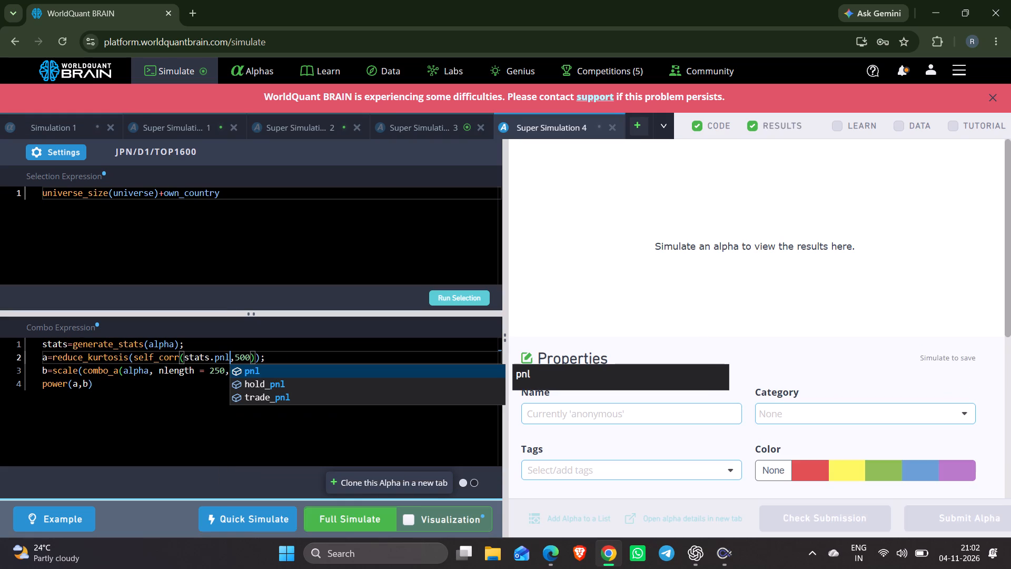
pyautogui.click(344, 516)
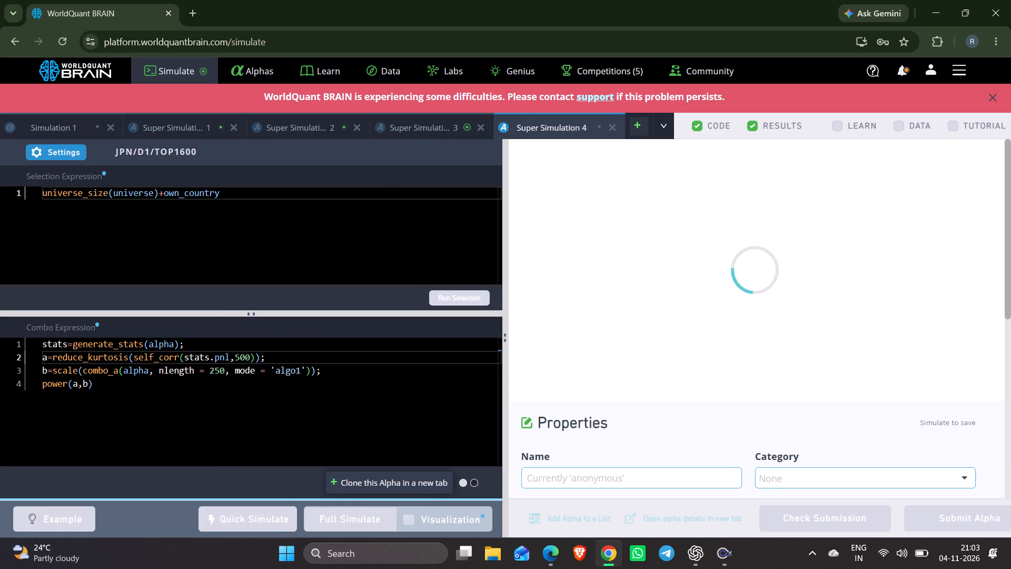
# Reveal Super Simulation 3's test period, view its overall IS statistics and run its Prod Correlation check.
pyautogui.click(418, 121)
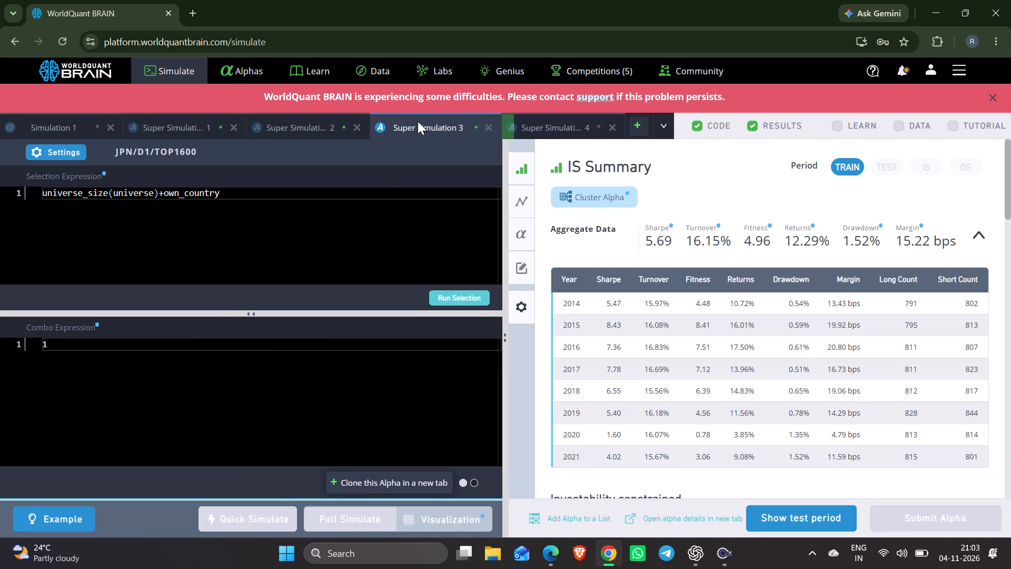
pyautogui.click(792, 518)
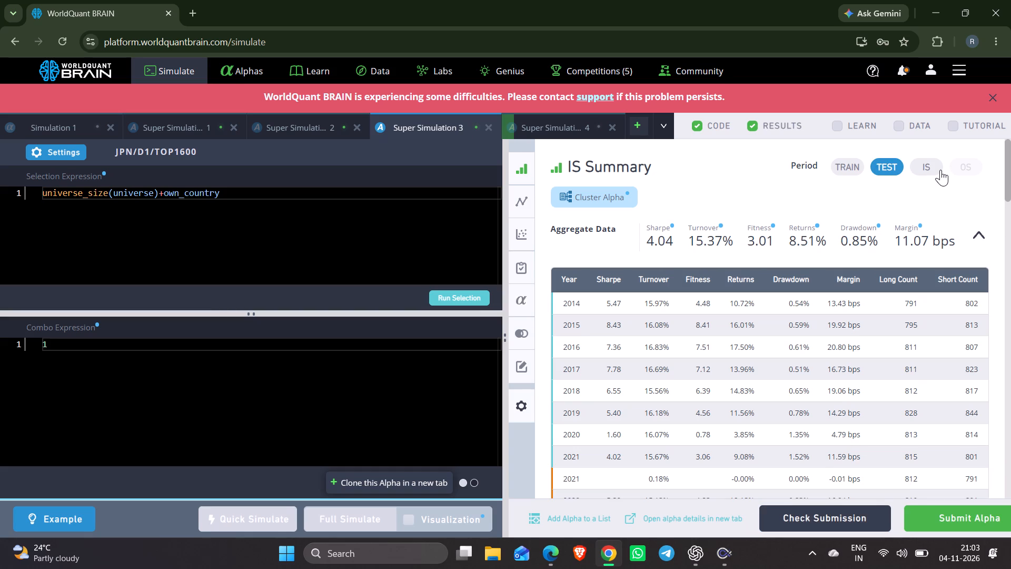
pyautogui.click(935, 168)
pyautogui.scroll(-7, 935, 291)
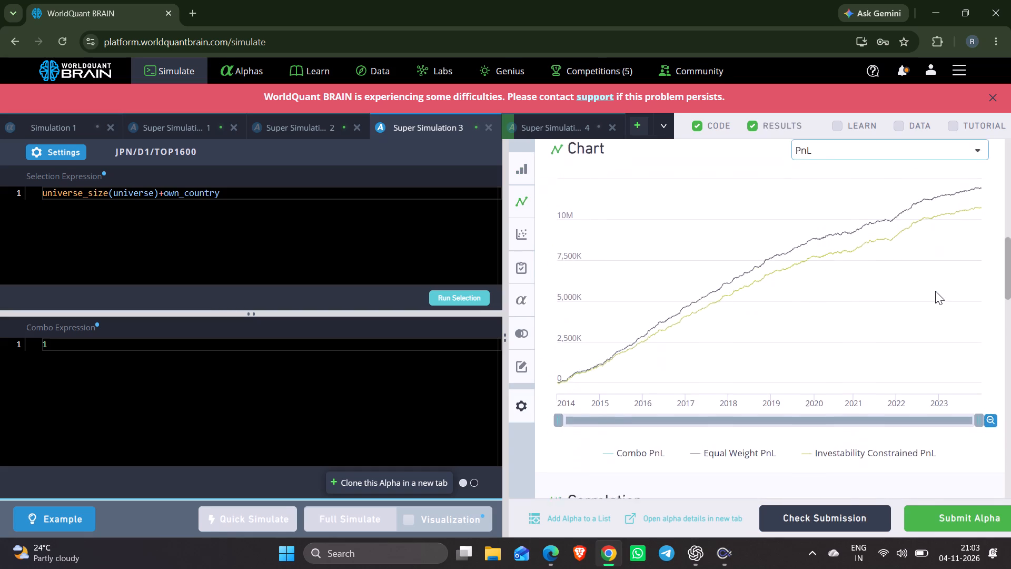
pyautogui.scroll(-1, 935, 291)
pyautogui.scroll(1, 971, 274)
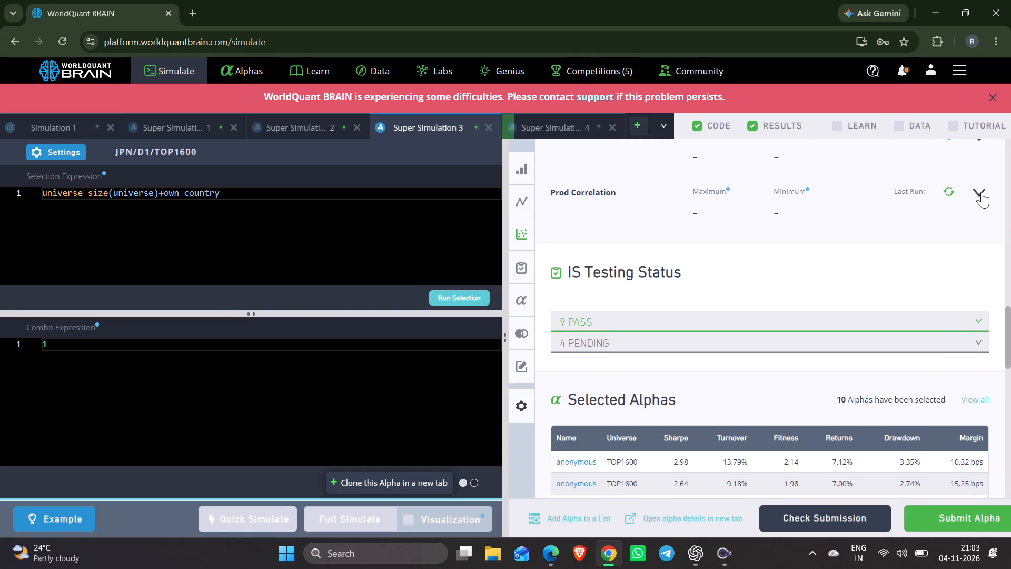
pyautogui.click(982, 192)
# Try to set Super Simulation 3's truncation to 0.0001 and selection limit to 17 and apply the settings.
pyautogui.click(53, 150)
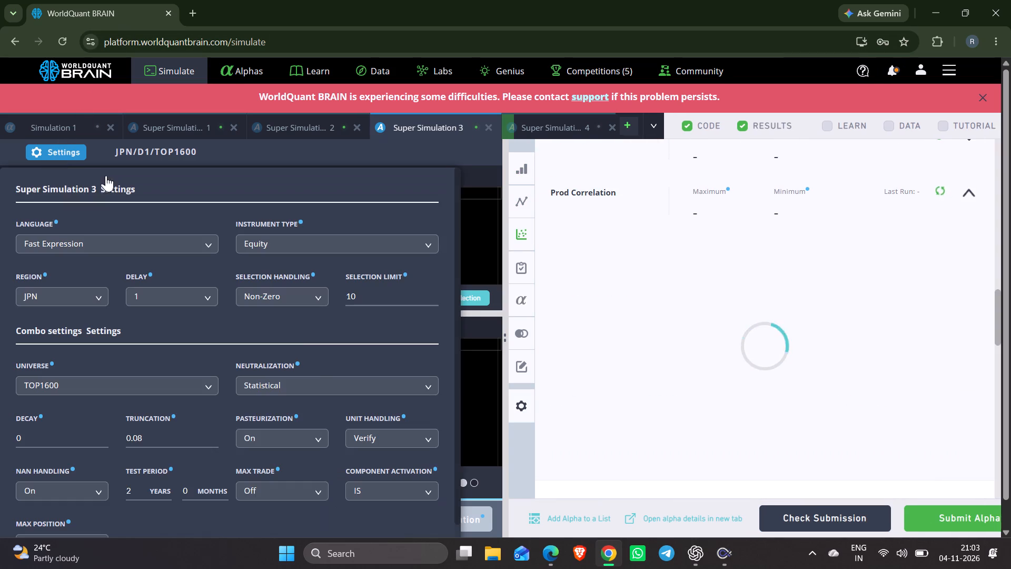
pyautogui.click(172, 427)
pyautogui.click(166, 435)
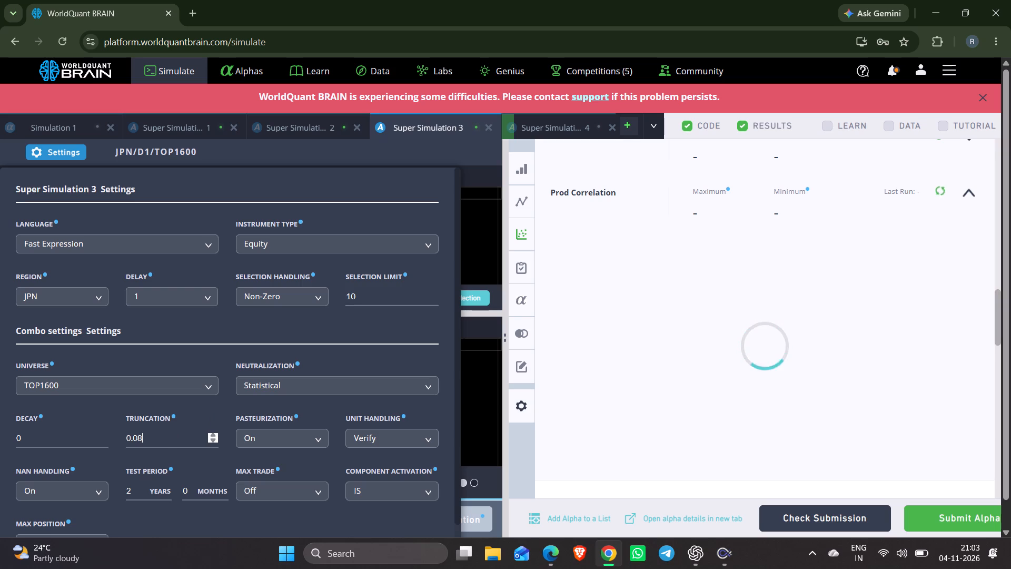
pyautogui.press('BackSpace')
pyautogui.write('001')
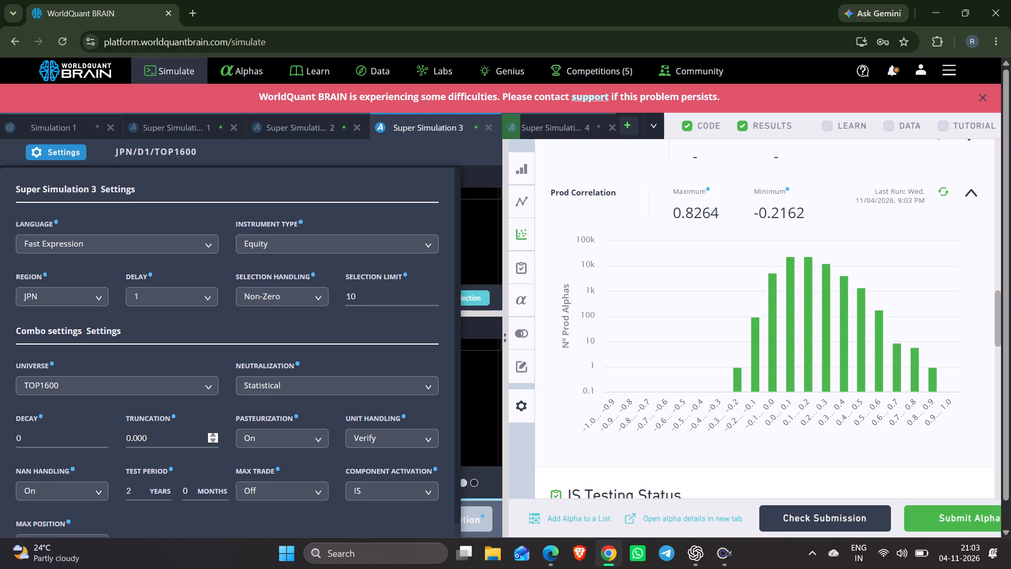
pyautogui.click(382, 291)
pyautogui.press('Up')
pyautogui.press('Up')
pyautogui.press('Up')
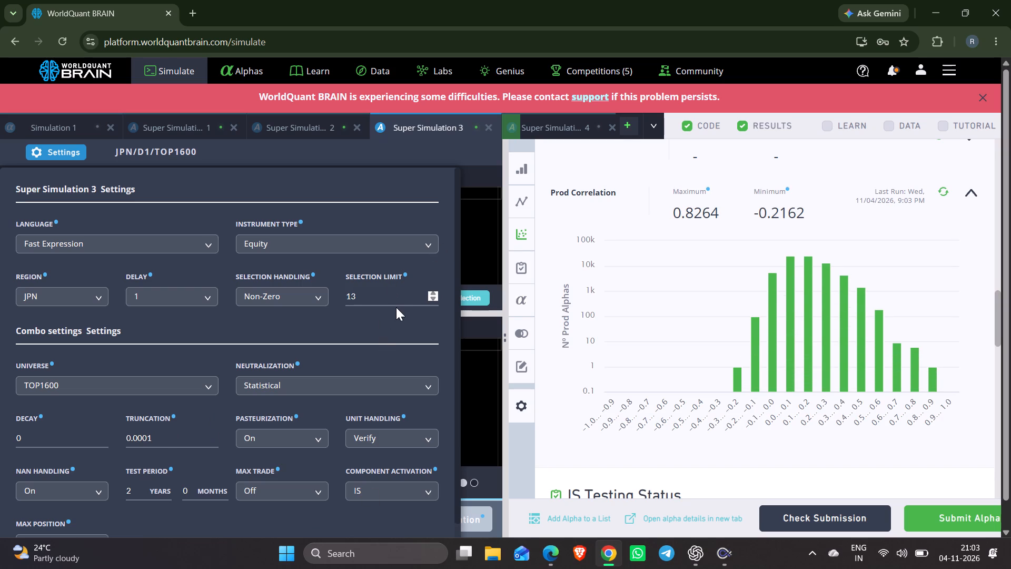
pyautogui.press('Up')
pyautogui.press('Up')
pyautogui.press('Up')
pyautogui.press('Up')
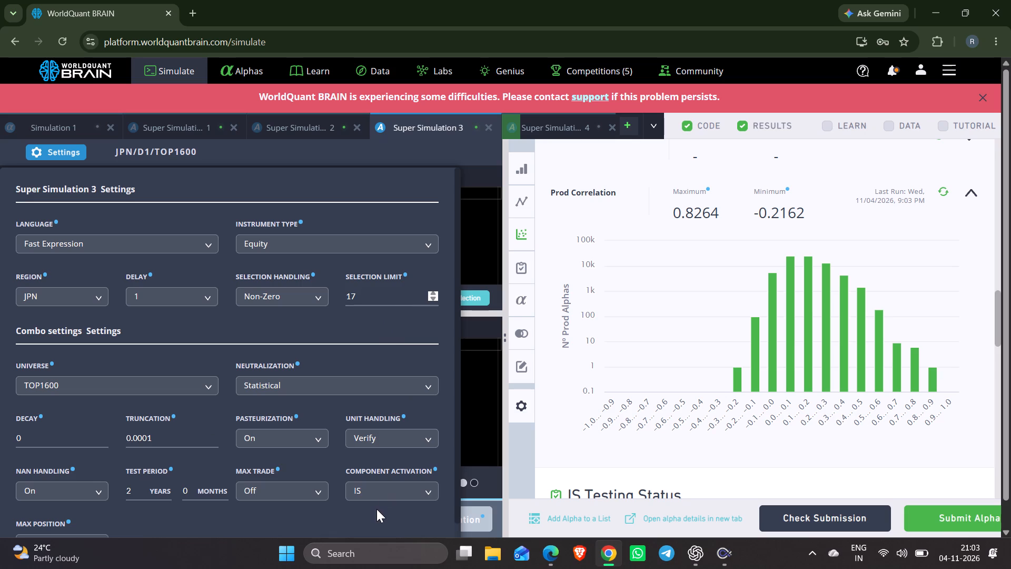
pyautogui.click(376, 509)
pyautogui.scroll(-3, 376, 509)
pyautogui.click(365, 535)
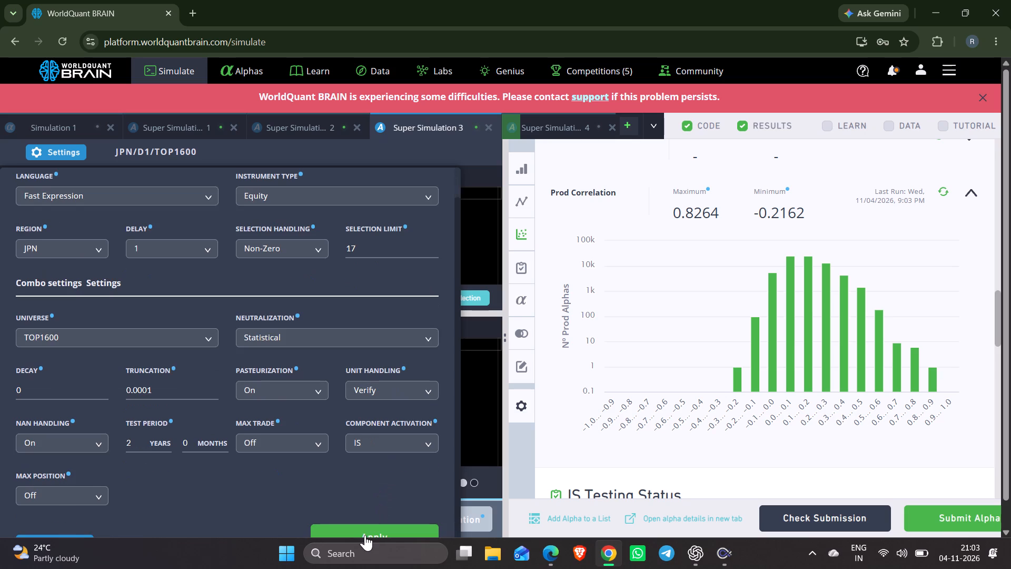
# Clone Super Simulation 3 into a new simulation tab.
pyautogui.rightClick(425, 122)
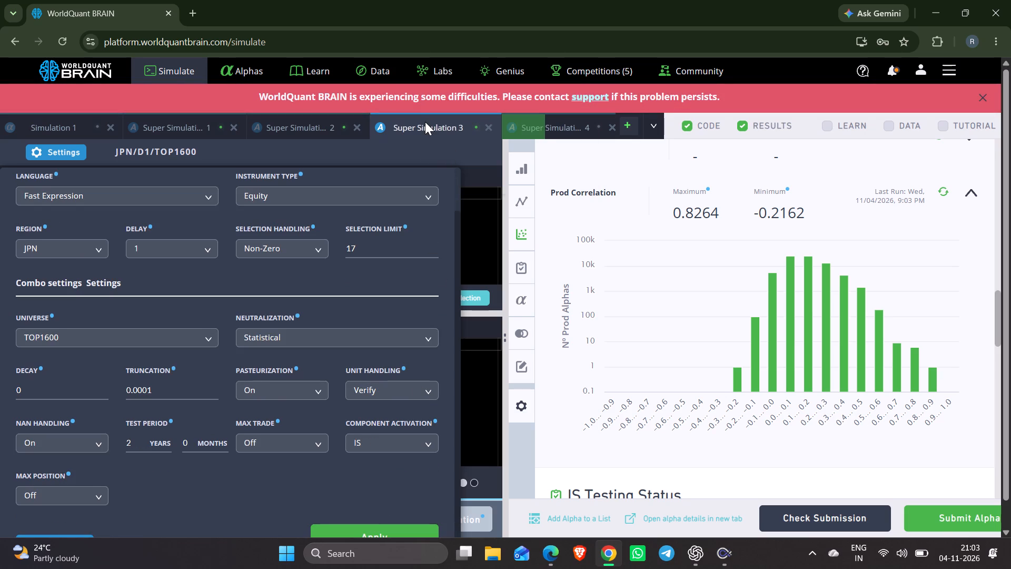
pyautogui.click(470, 157)
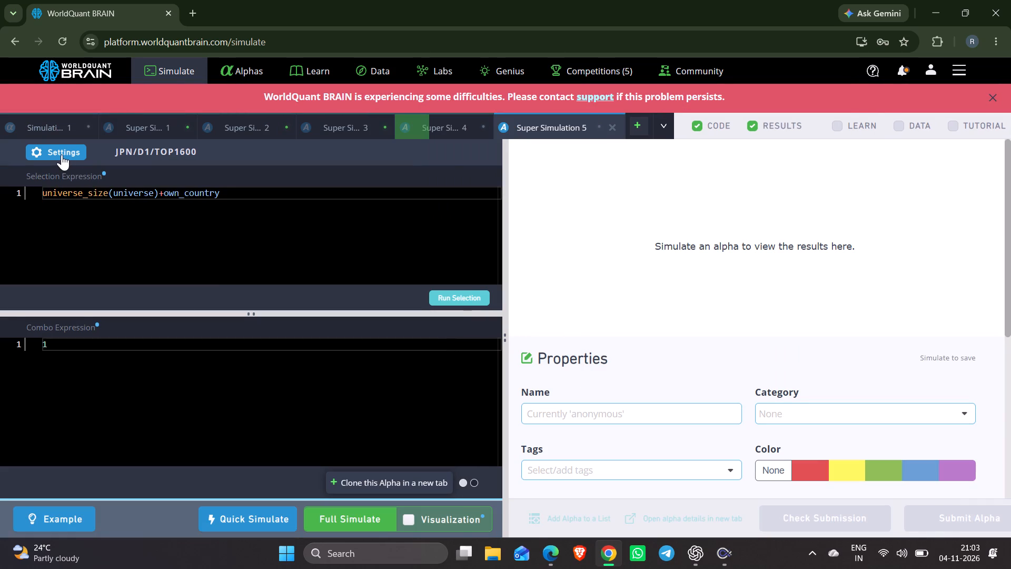
# Set the clone's selection limit to 16 and truncation to 0.0001, apply the settings and run its full simulation.
pyautogui.click(62, 154)
pyautogui.click(369, 290)
pyautogui.press('Up')
pyautogui.press('Up')
pyautogui.press('Up')
pyautogui.press('Up')
pyautogui.press('Up')
pyautogui.press('Up')
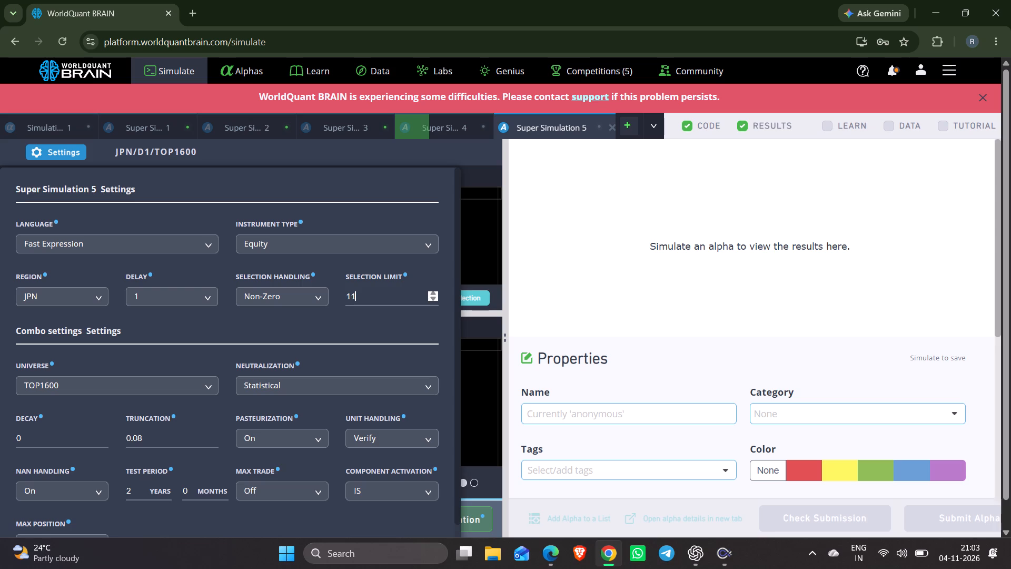
pyautogui.click(168, 435)
pyautogui.press('BackSpace')
pyautogui.write('001')
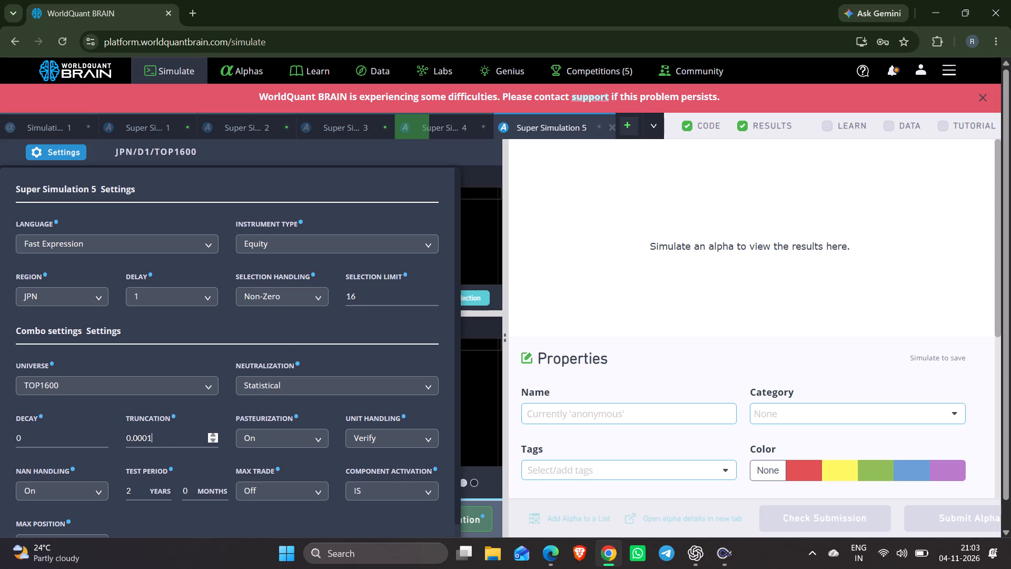
pyautogui.click(308, 531)
pyautogui.scroll(-5, 308, 531)
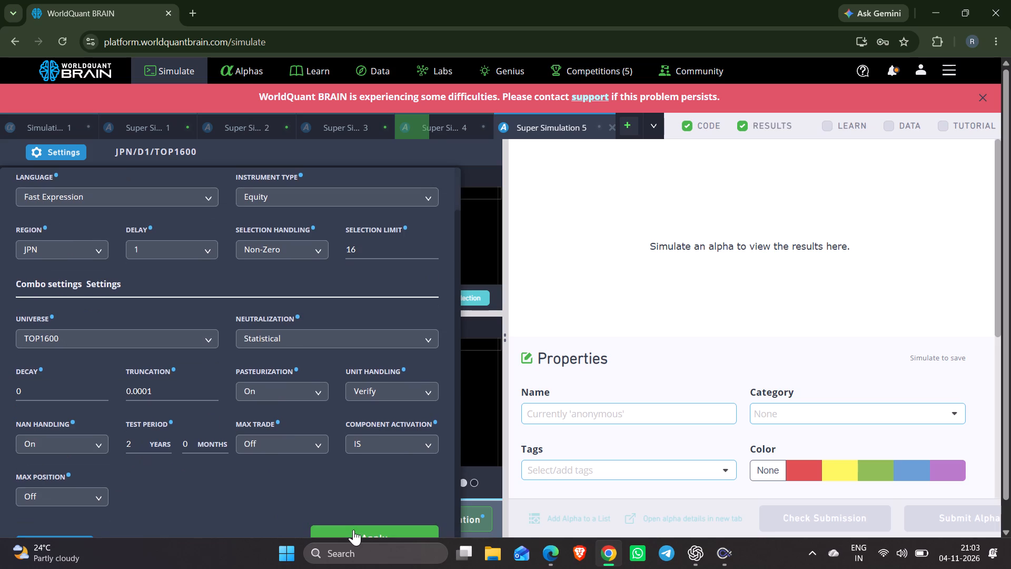
pyautogui.click(353, 529)
pyautogui.click(353, 529)
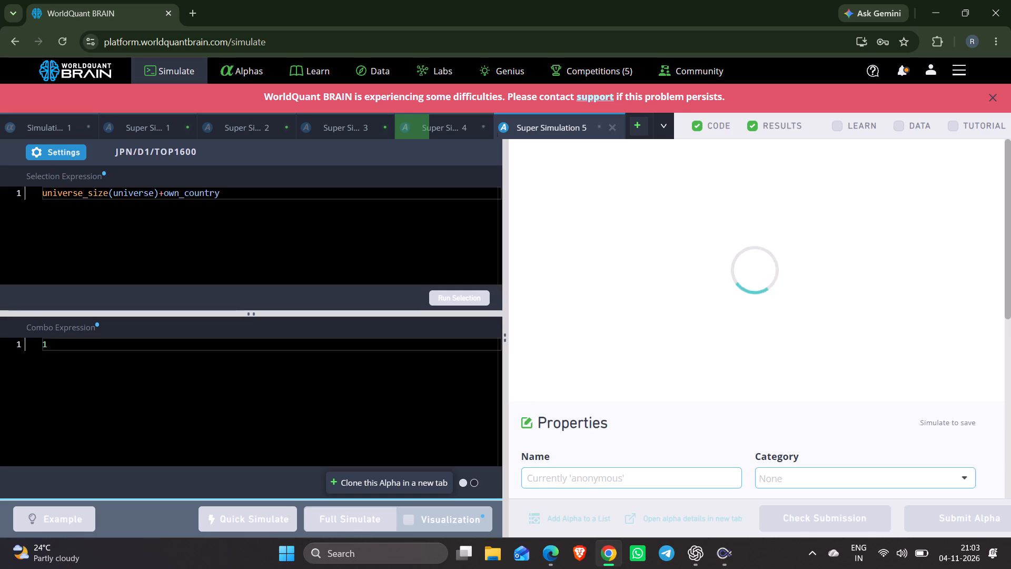
# Clone Super Simulation 4 into a new simulation tab.
pyautogui.rightClick(432, 117)
pyautogui.click(447, 145)
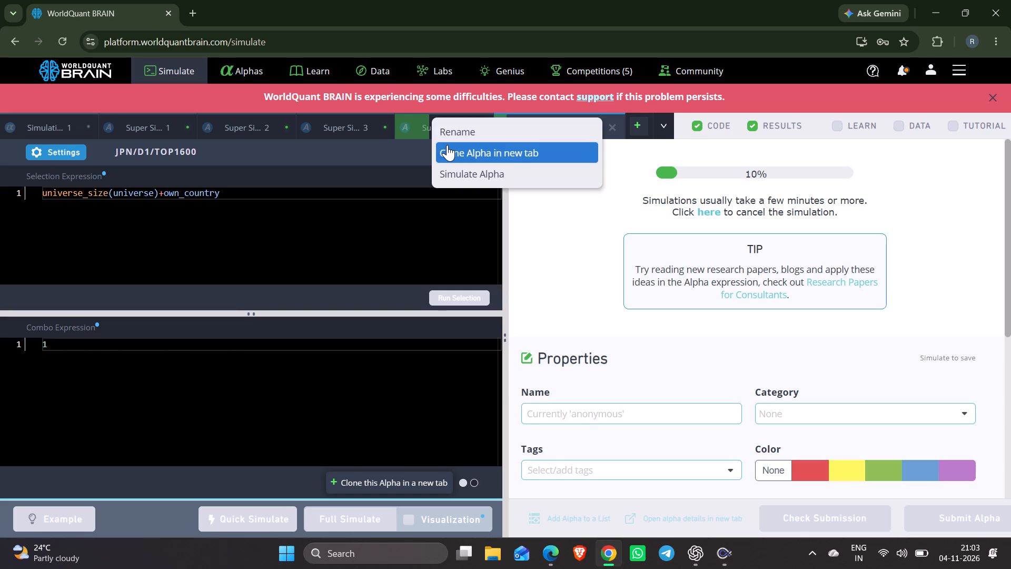
# Set the truncation of the Super Simulation 4 clone to 0.0001, apply the settings and run its full simulation.
pyautogui.click(59, 153)
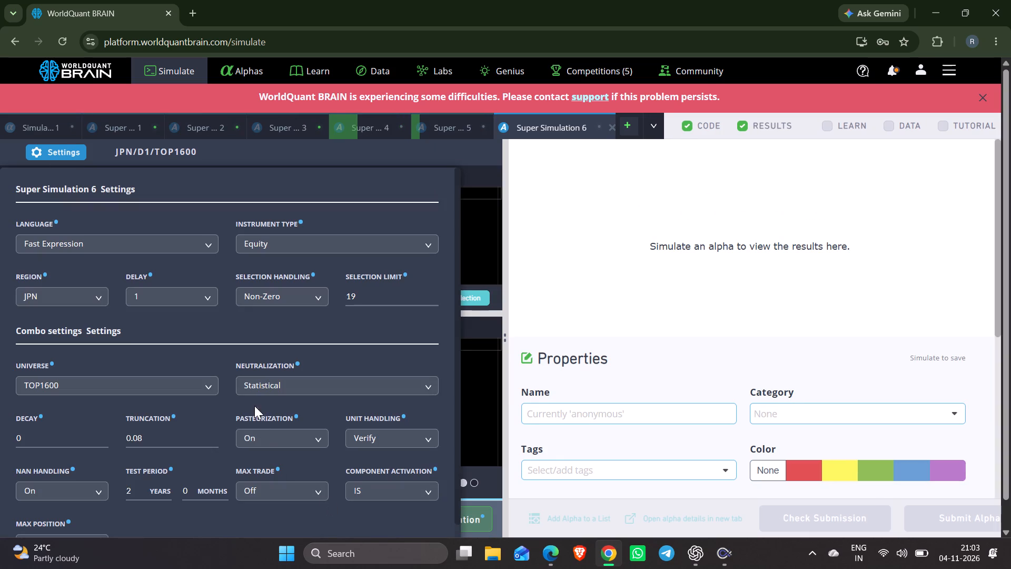
pyautogui.click(140, 435)
pyautogui.press('Right')
pyautogui.press('BackSpace')
pyautogui.write('000')
pyautogui.press('BackSpace')
pyautogui.press('1')
pyautogui.click(259, 311)
pyautogui.scroll(-5, 259, 311)
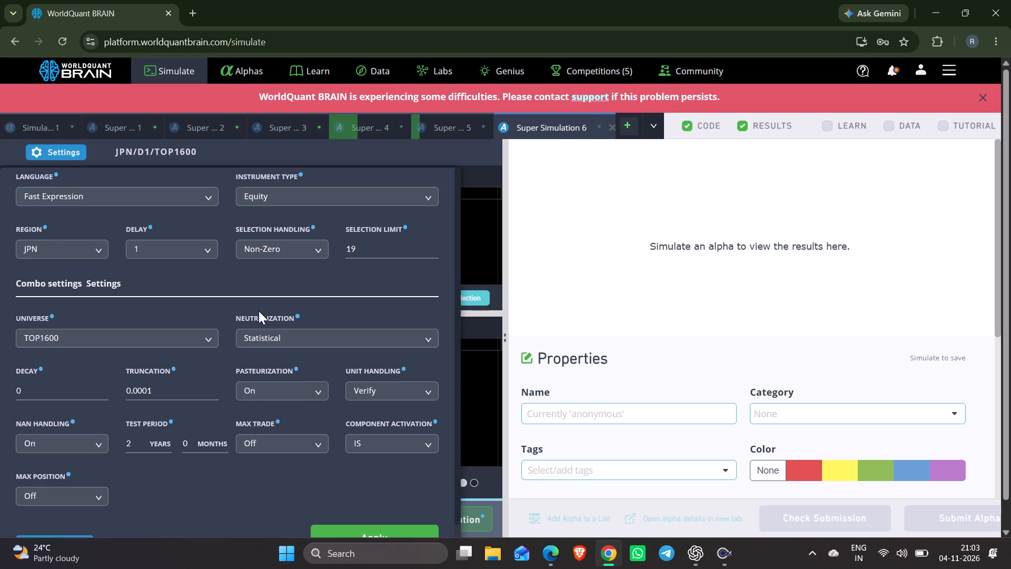
pyautogui.scroll(-2, 259, 311)
pyautogui.click(360, 536)
pyautogui.click(352, 521)
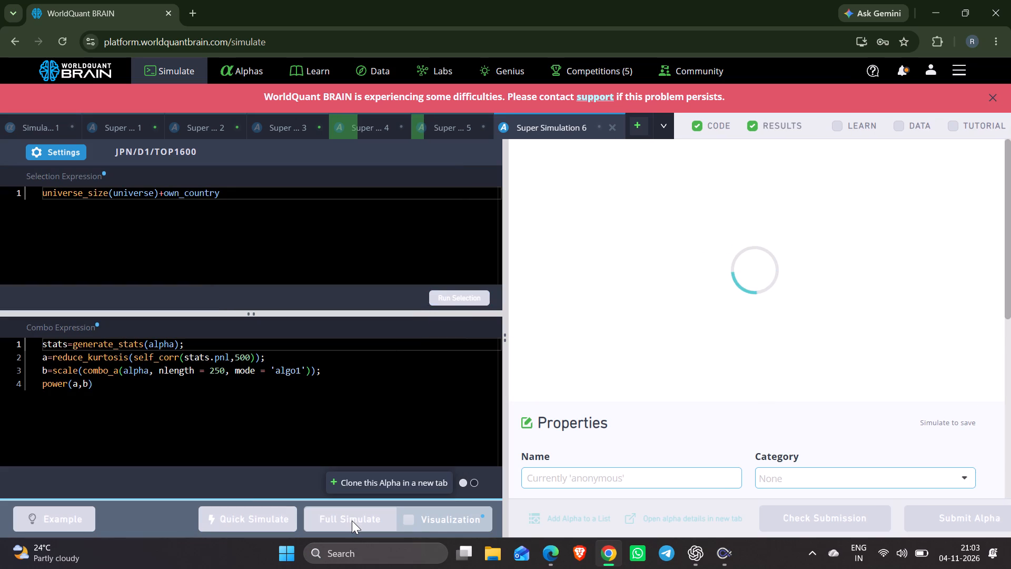
# Dismiss the banner about platform difficulties.
pyautogui.click(997, 101)
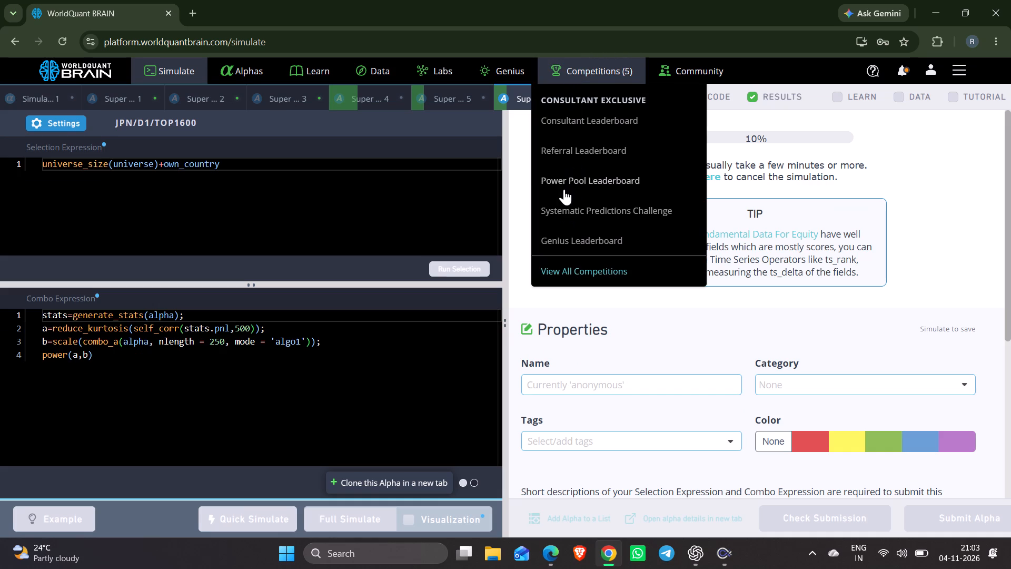
# View the Systematic Predictions Challenge leaderboard for November 2026 and return to the simulation page.
pyautogui.click(558, 206)
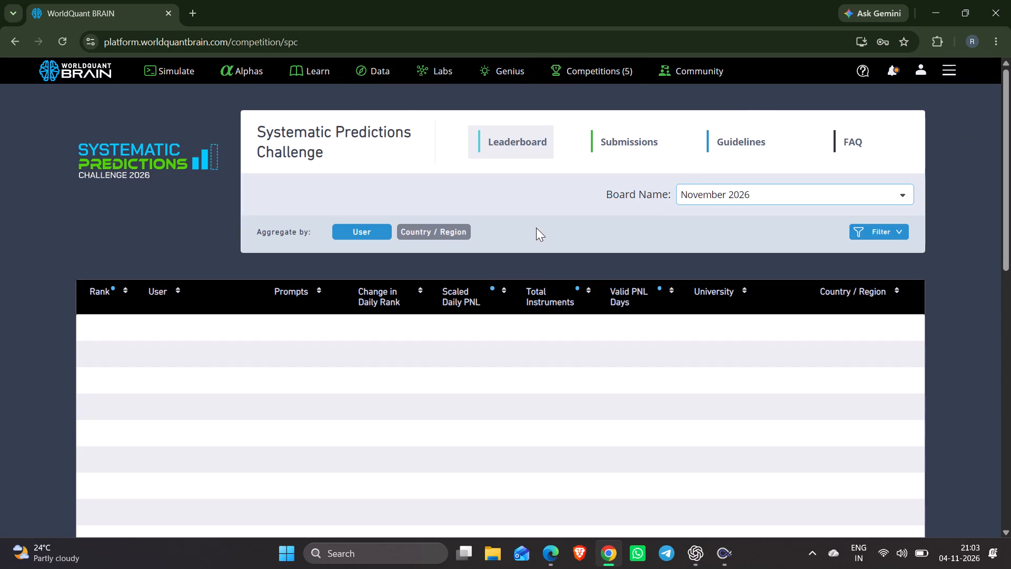
pyautogui.click(172, 66)
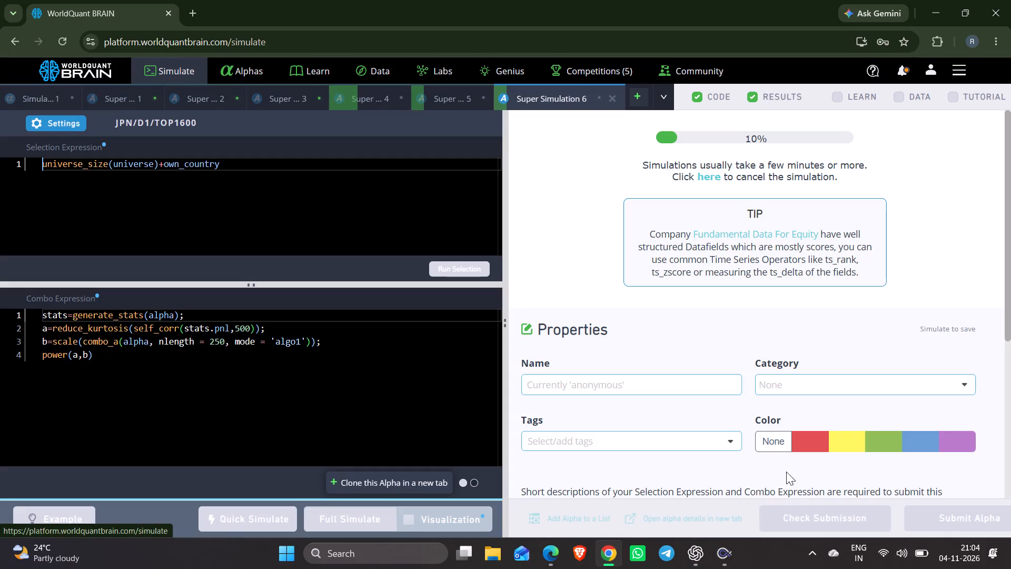
pyautogui.click(732, 556)
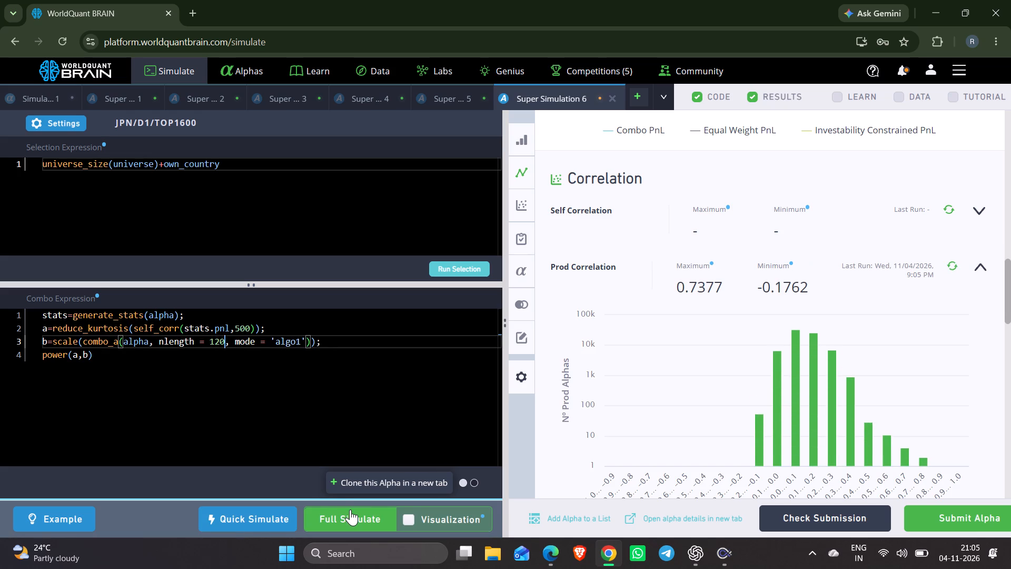
pyautogui.press('BackSpace')
pyautogui.press('BackSpace')
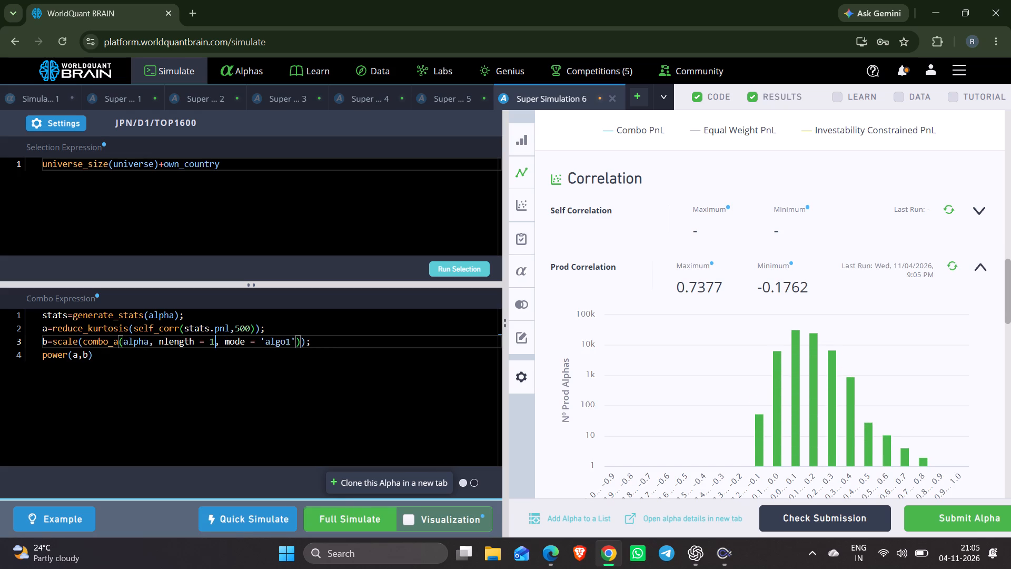
pyautogui.write('60')
pyautogui.click(340, 516)
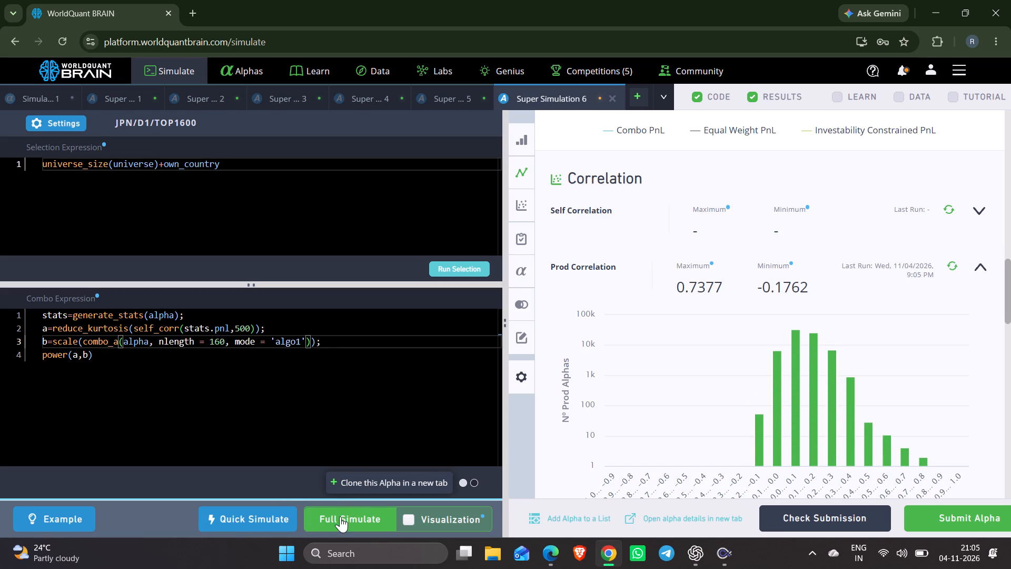
# Clone Super Simulation 6 into a new simulation tab.
pyautogui.click(407, 484)
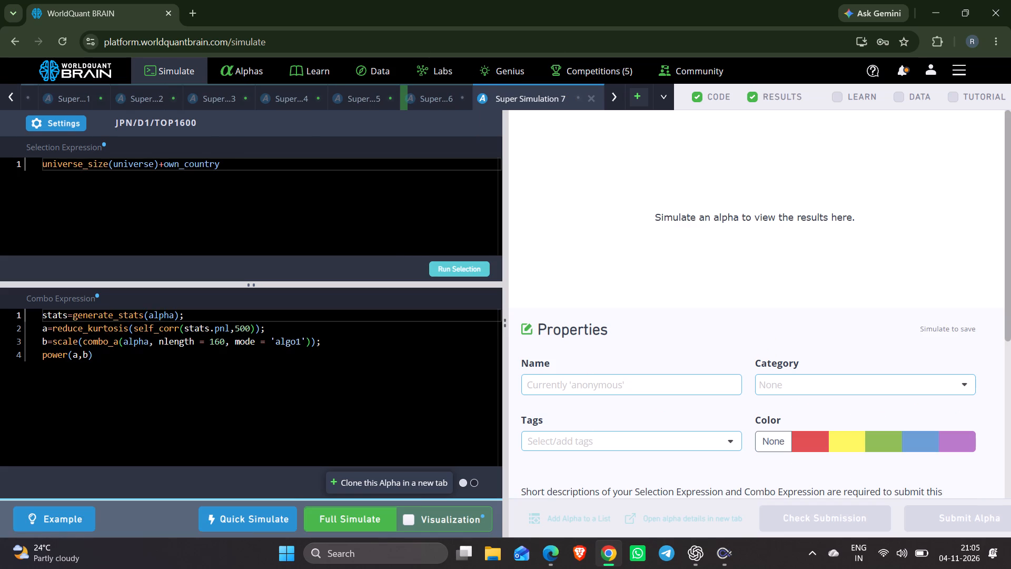
# Set nlength in Super Simulation 7's combo expression to 320 and run its full simulation.
pyautogui.doubleClick(221, 341)
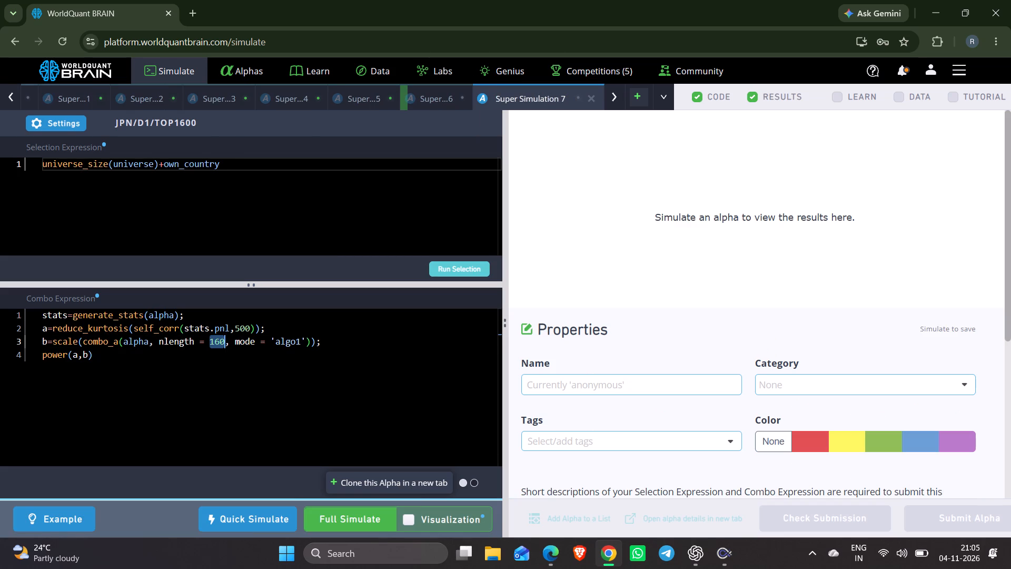
pyautogui.write('320')
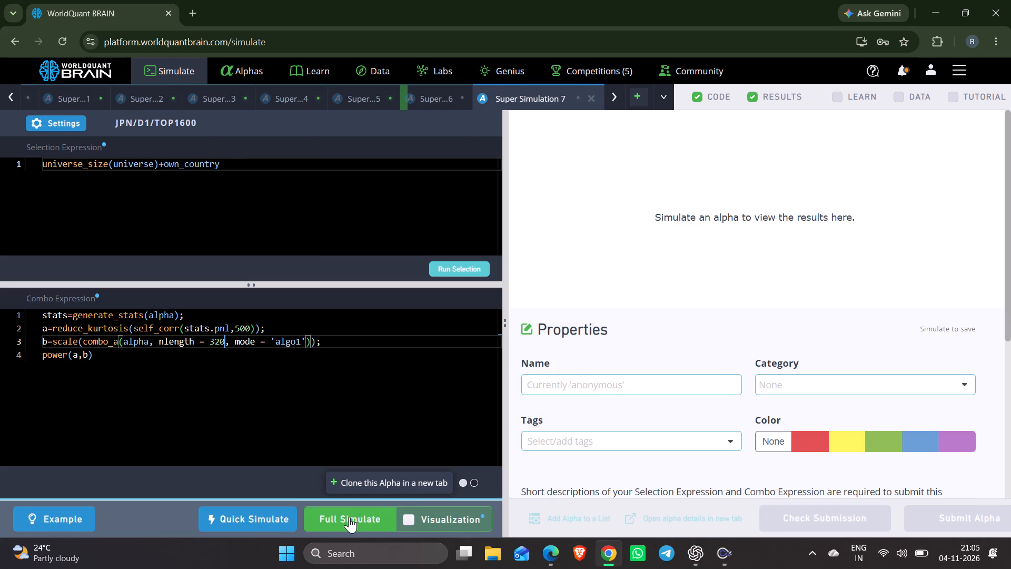
pyautogui.click(349, 517)
# Clone Super Simulation 7 into a new simulation tab.
pyautogui.click(380, 485)
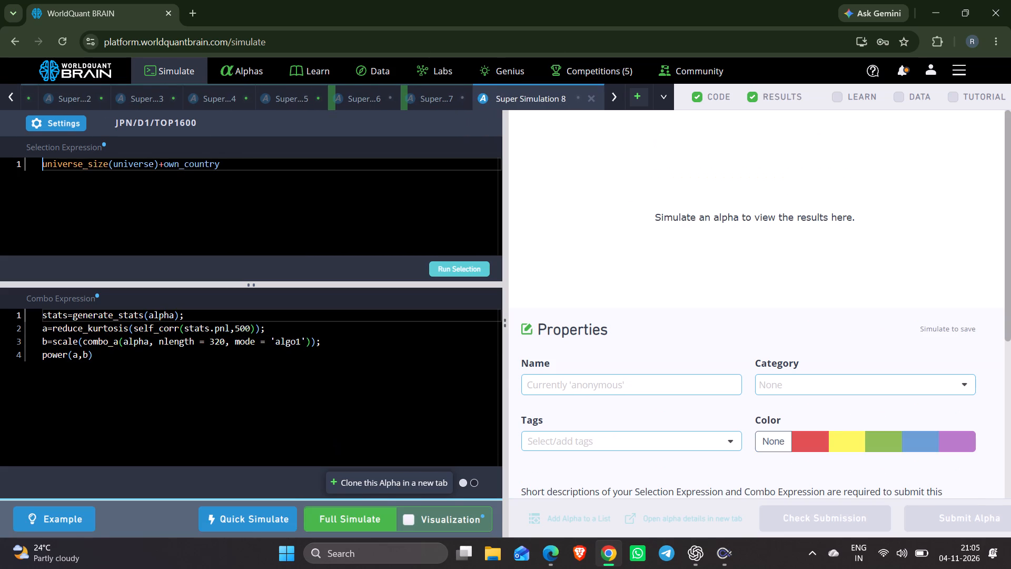
# Set nlength in Super Simulation 8's combo expression to 200 and run its full simulation.
pyautogui.doubleClick(211, 342)
pyautogui.write('200')
pyautogui.click(374, 507)
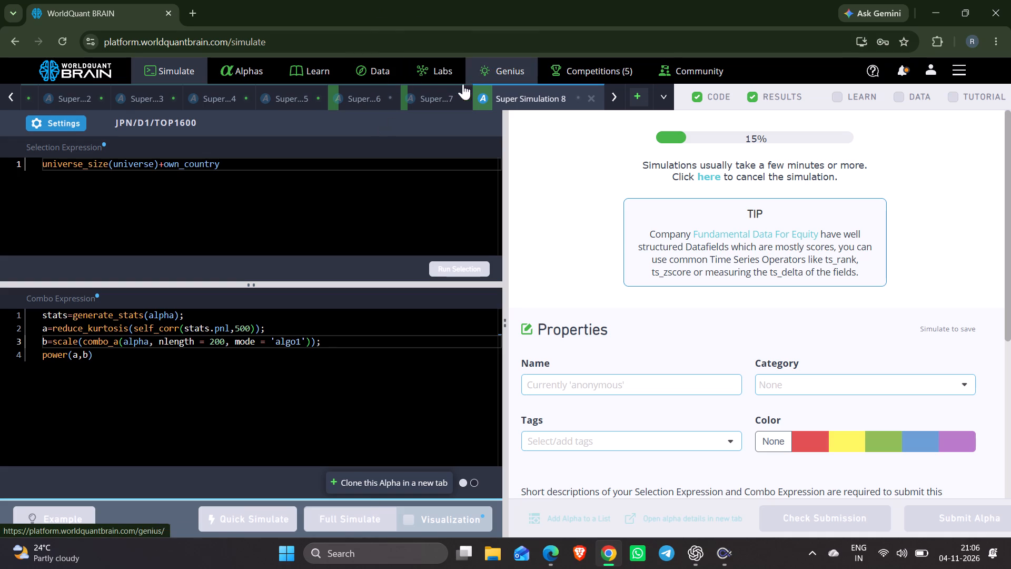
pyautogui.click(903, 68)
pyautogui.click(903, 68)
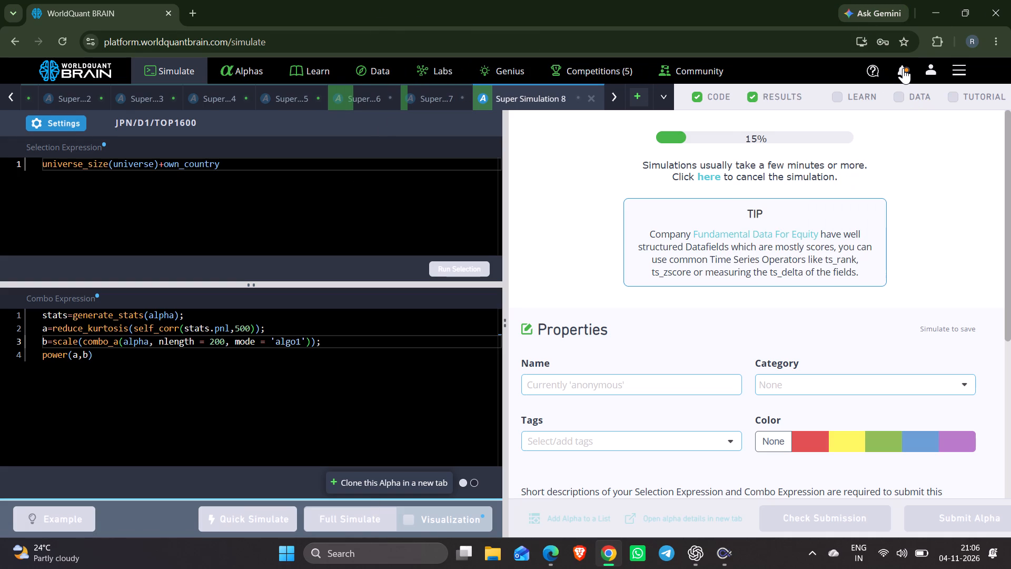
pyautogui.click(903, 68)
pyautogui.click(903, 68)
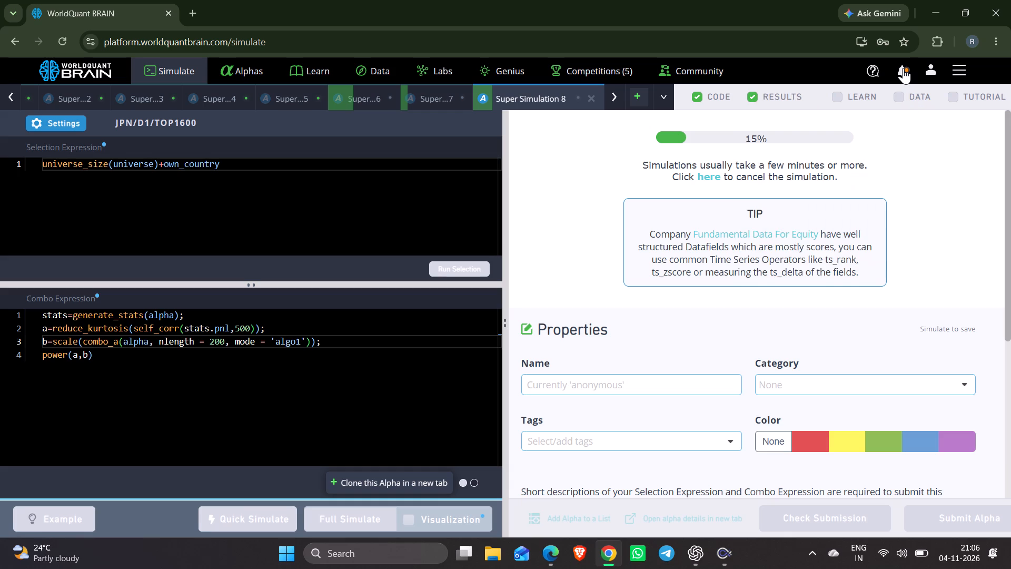
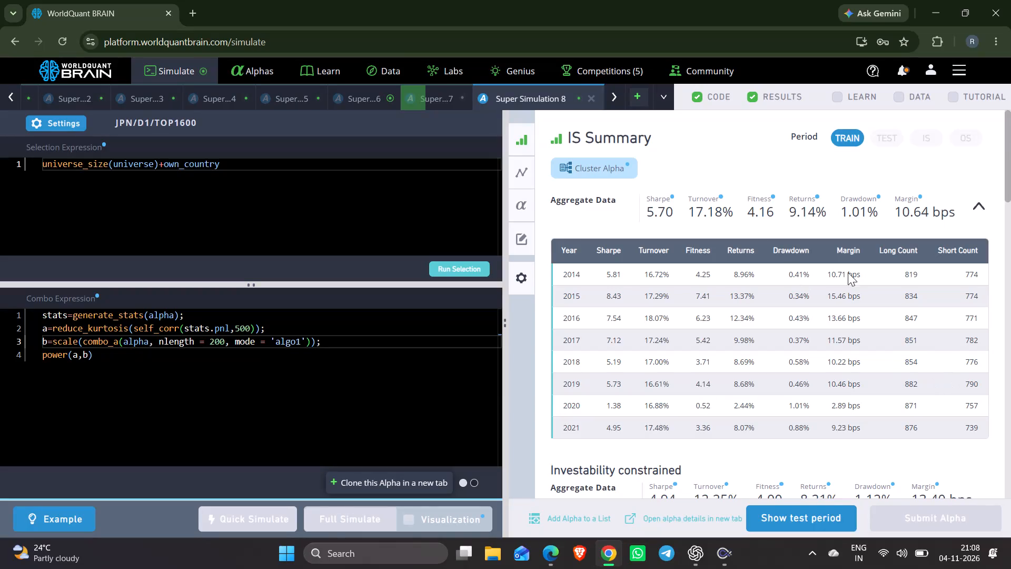
# Show Super Simulation 8's test period and examine its IS statistics and Prod Correlation.
pyautogui.click(806, 522)
pyautogui.click(929, 132)
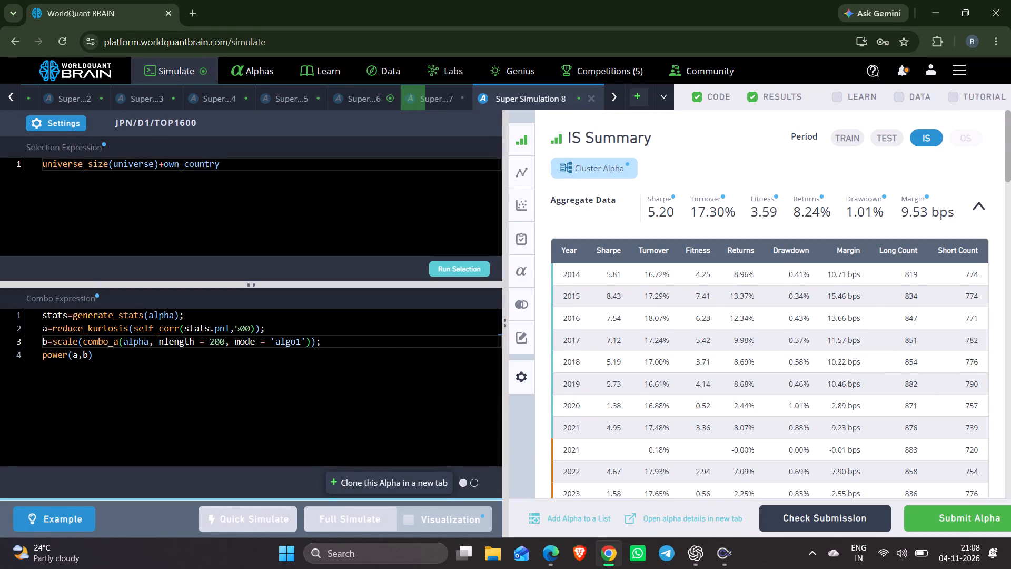
pyautogui.scroll(-9, 899, 246)
pyautogui.scroll(3, 918, 251)
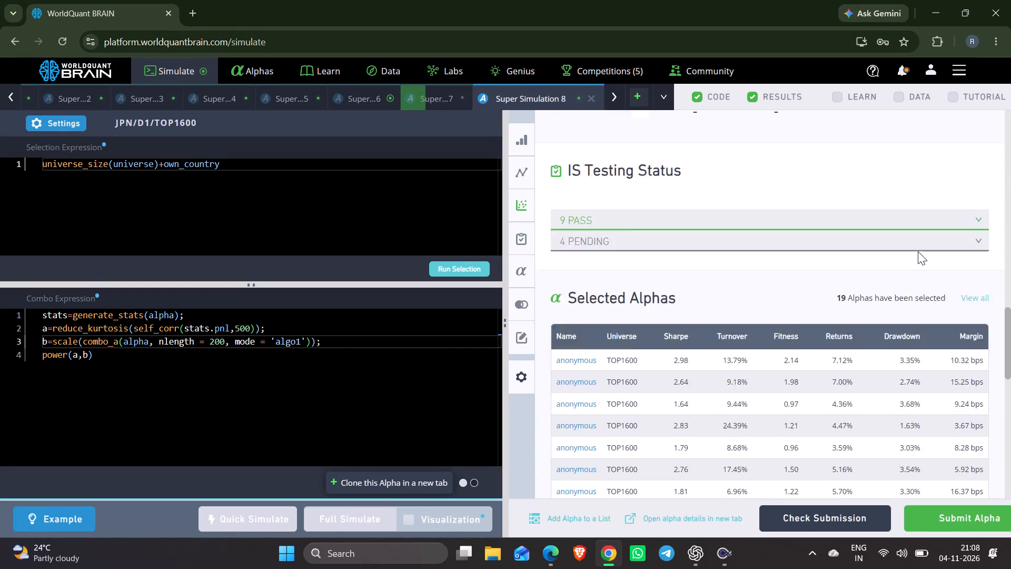
pyautogui.scroll(1, 918, 251)
pyautogui.click(967, 249)
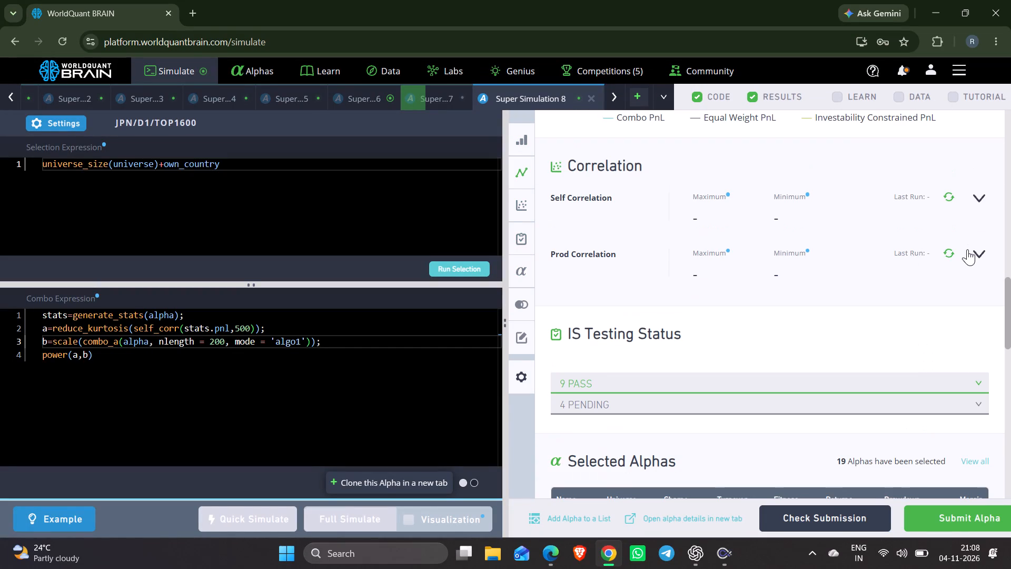
pyautogui.click(982, 250)
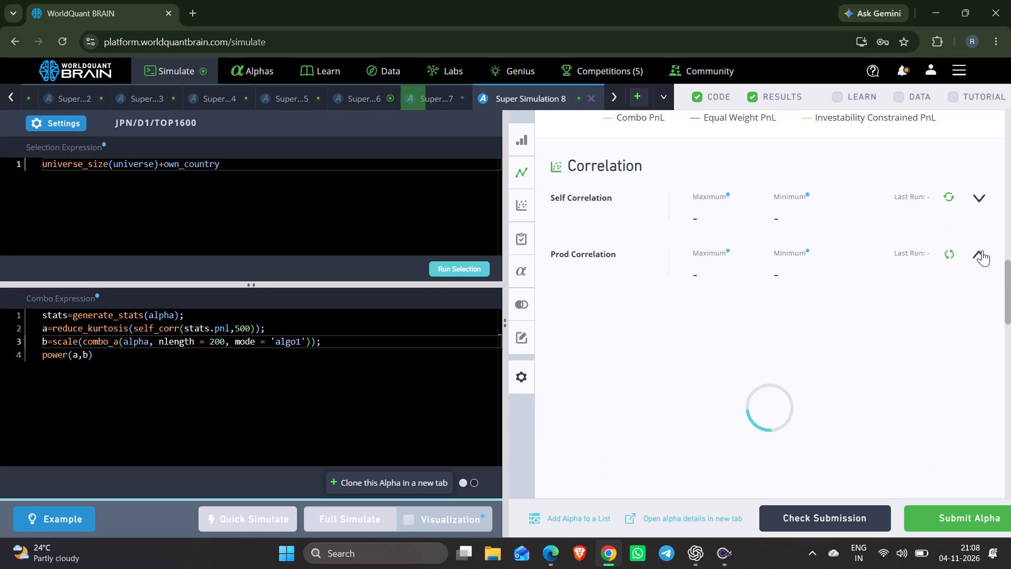
pyautogui.scroll(-3, 831, 233)
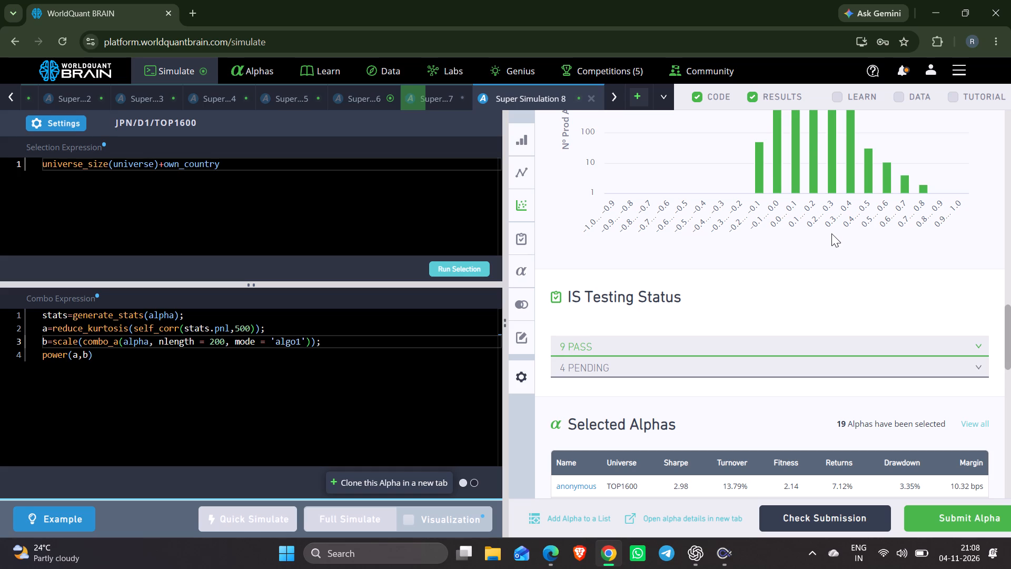
pyautogui.scroll(2, 831, 233)
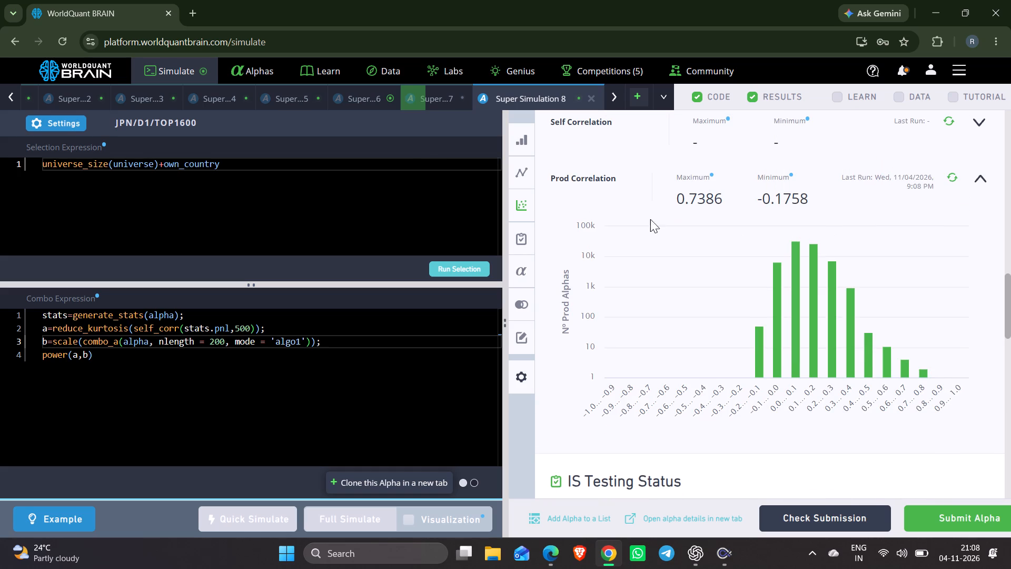
# Set the self_corr window in Super Simulation 8's combo expression to 300 and run its full simulation.
pyautogui.doubleClick(247, 330)
pyautogui.write('300')
pyautogui.click(351, 510)
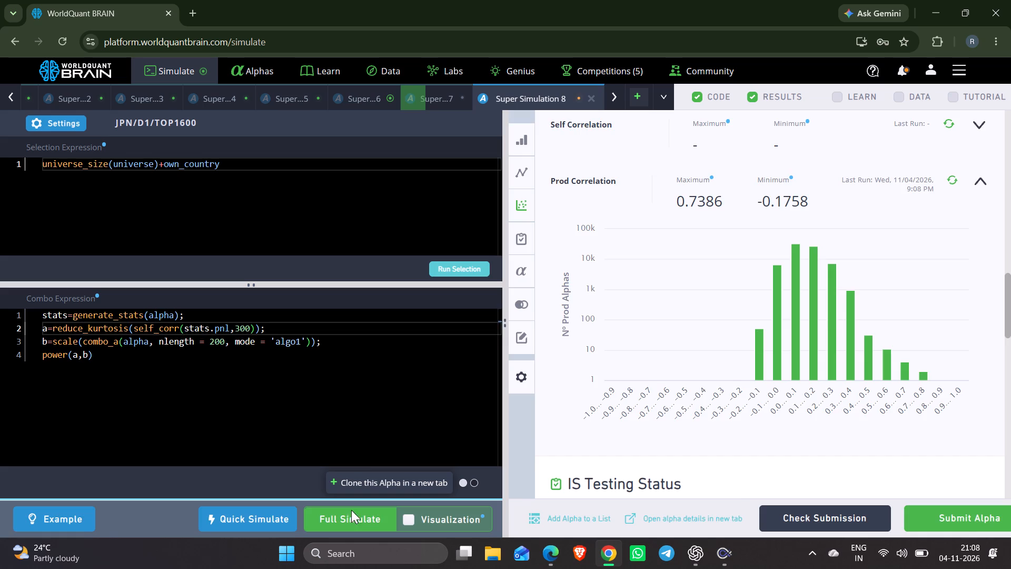
# Show Super Simulation 6's test period, run its Prod Correlation and examine its IS results.
pyautogui.click(365, 93)
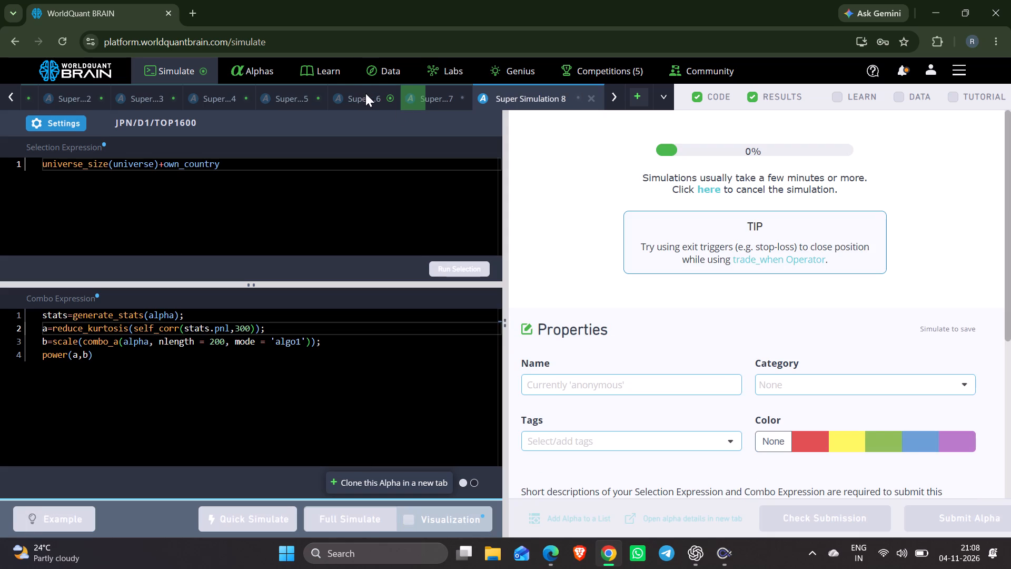
pyautogui.click(807, 516)
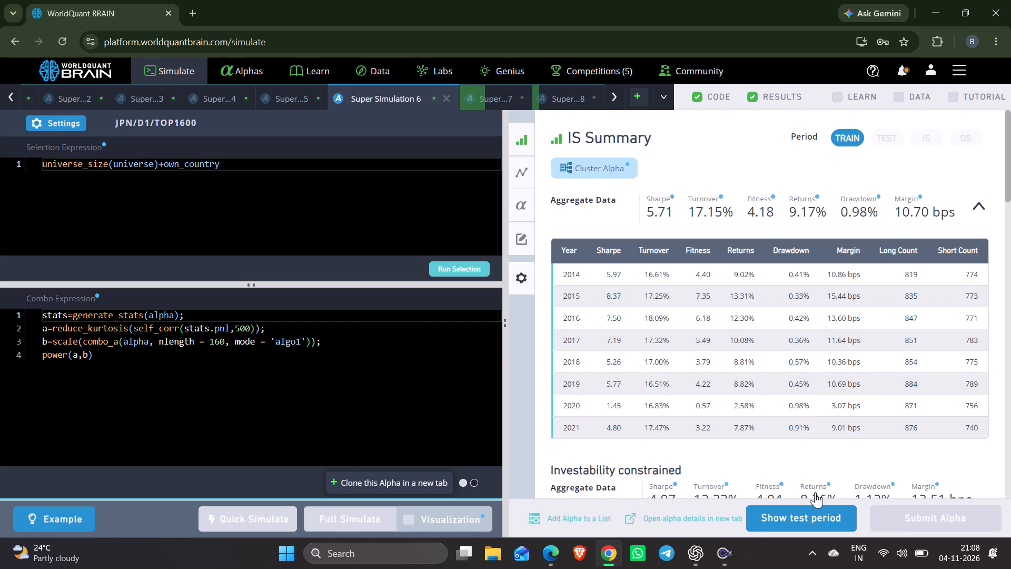
pyautogui.click(925, 134)
pyautogui.scroll(-5, 953, 293)
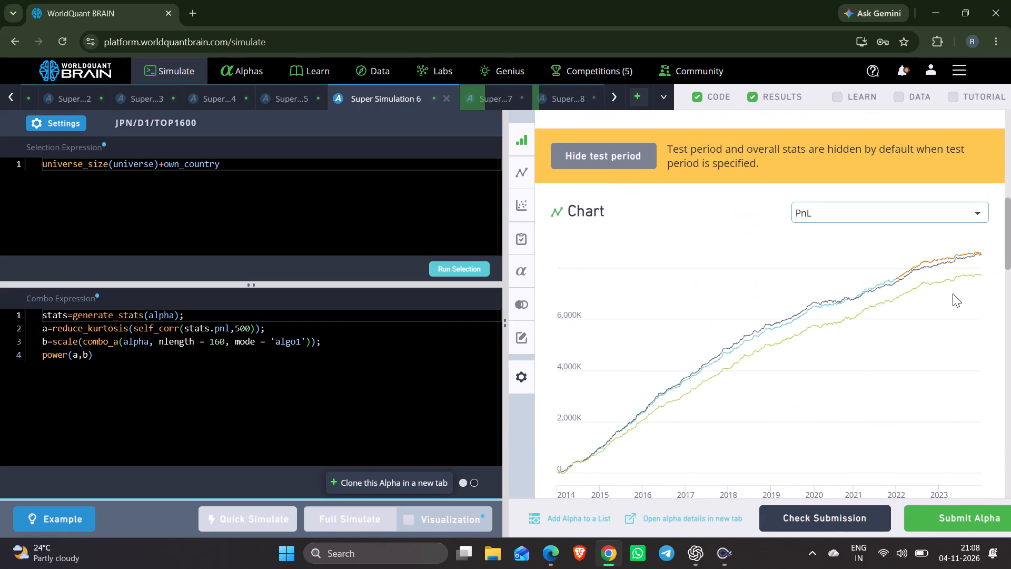
pyautogui.scroll(-4, 953, 293)
pyautogui.click(953, 293)
pyautogui.scroll(3, 953, 293)
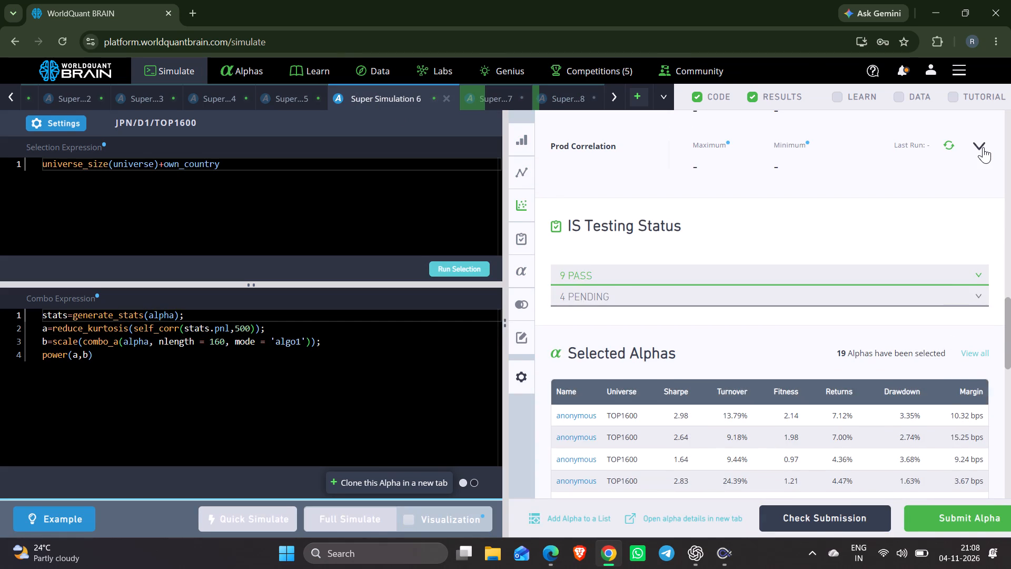
pyautogui.click(983, 147)
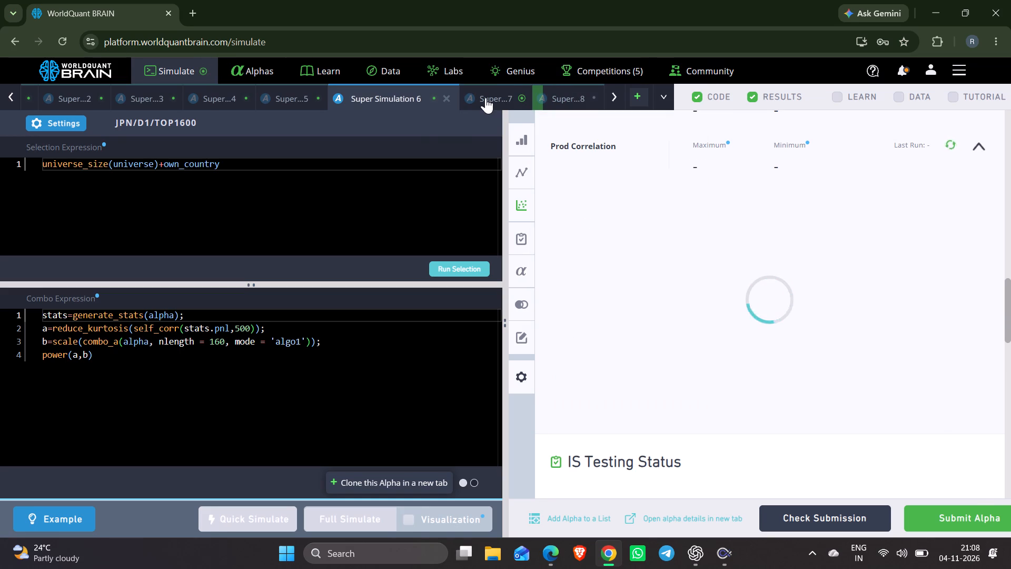
pyautogui.scroll(6, 731, 297)
pyautogui.scroll(-11, 742, 286)
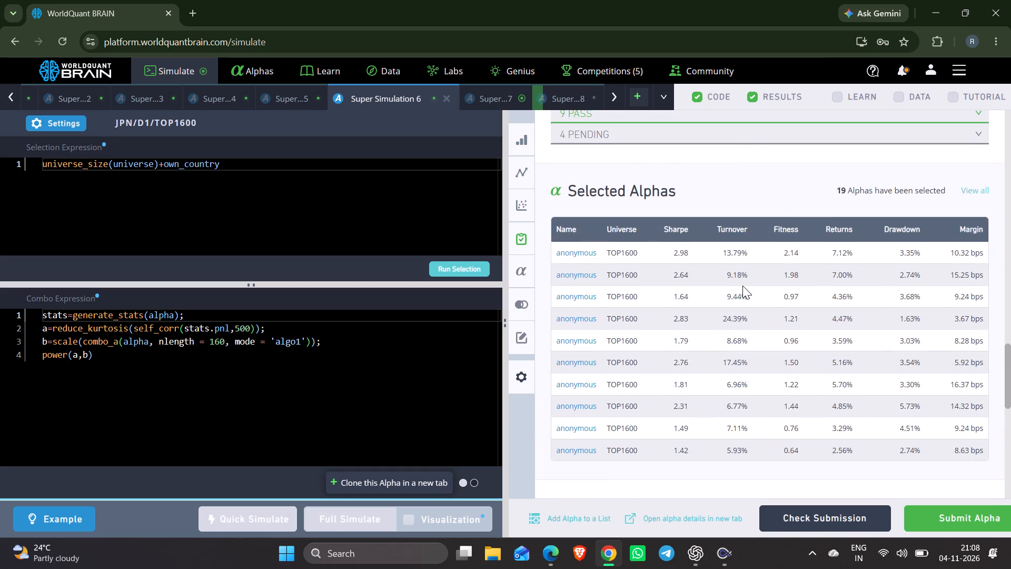
pyautogui.scroll(9, 742, 286)
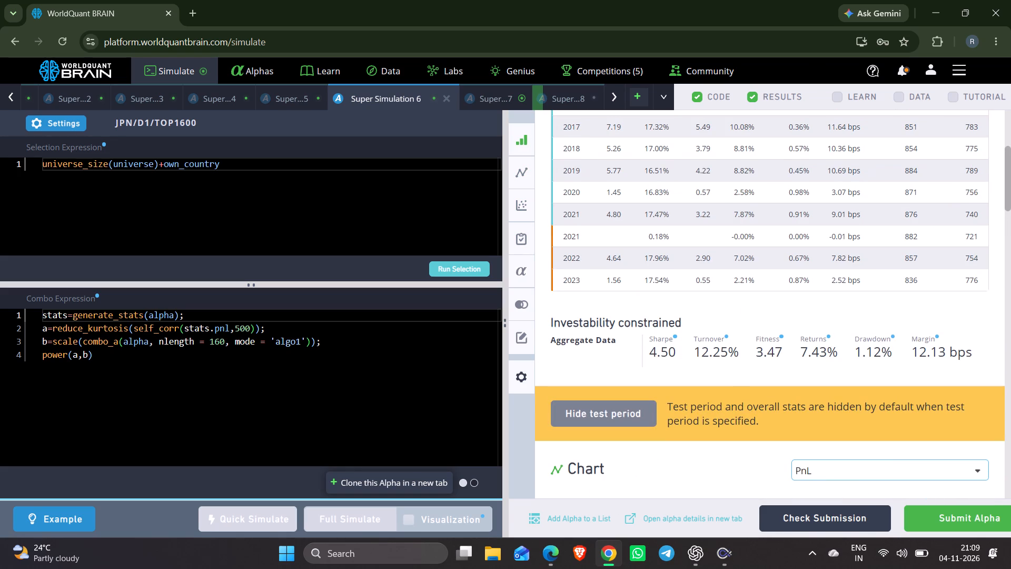
# Change Super Simulation 6's combo expression to nlength 252 and reduce_avg with threshold=0, and run its full simulation.
pyautogui.doubleClick(221, 344)
pyautogui.write('252')
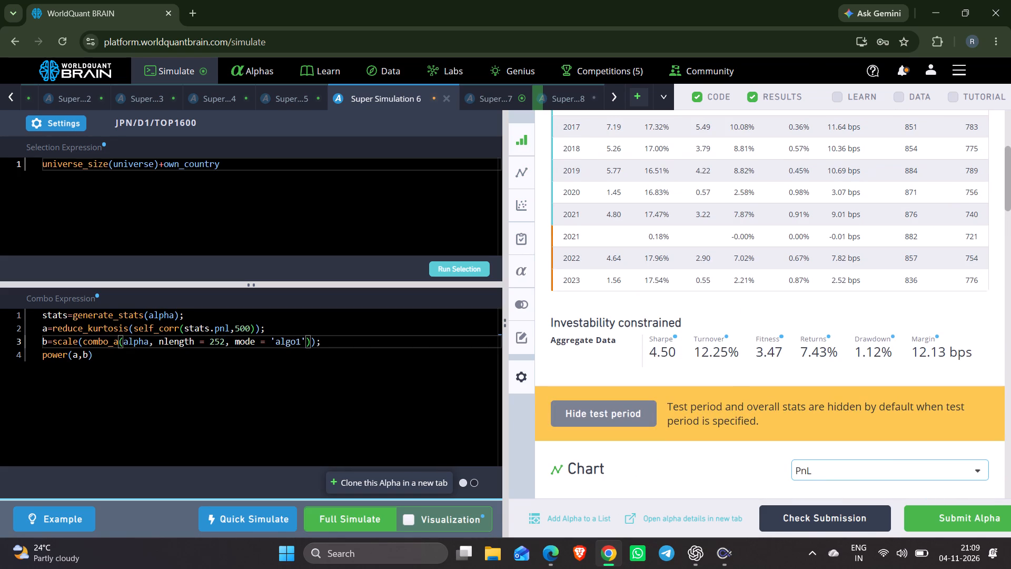
pyautogui.doubleClick(94, 328)
pyautogui.write('re')
pyautogui.press('Return')
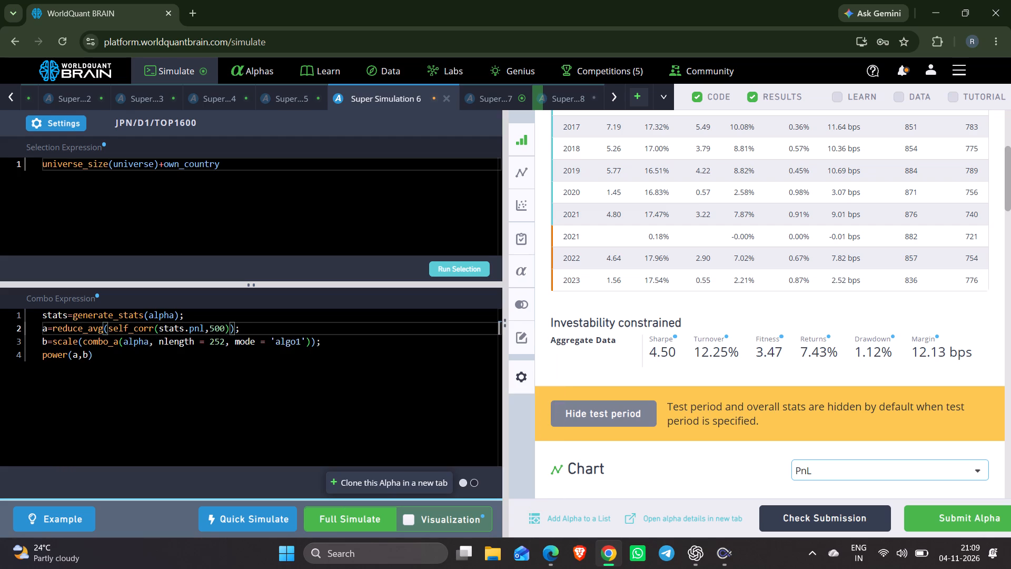
pyautogui.click(229, 332)
pyautogui.write(',thres')
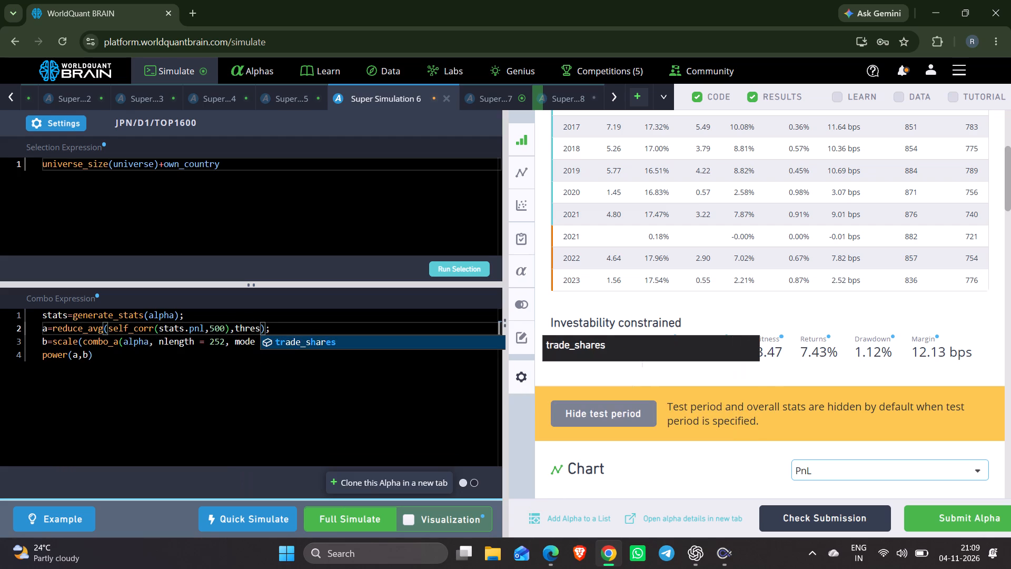
pyautogui.write('hol')
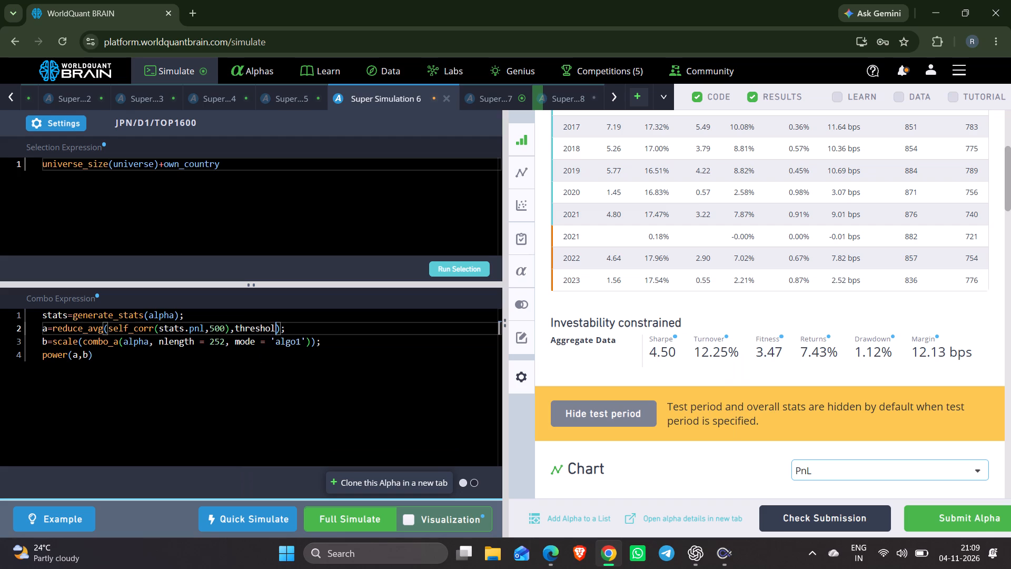
pyautogui.write('d=')
pyautogui.press('0')
pyautogui.click(348, 511)
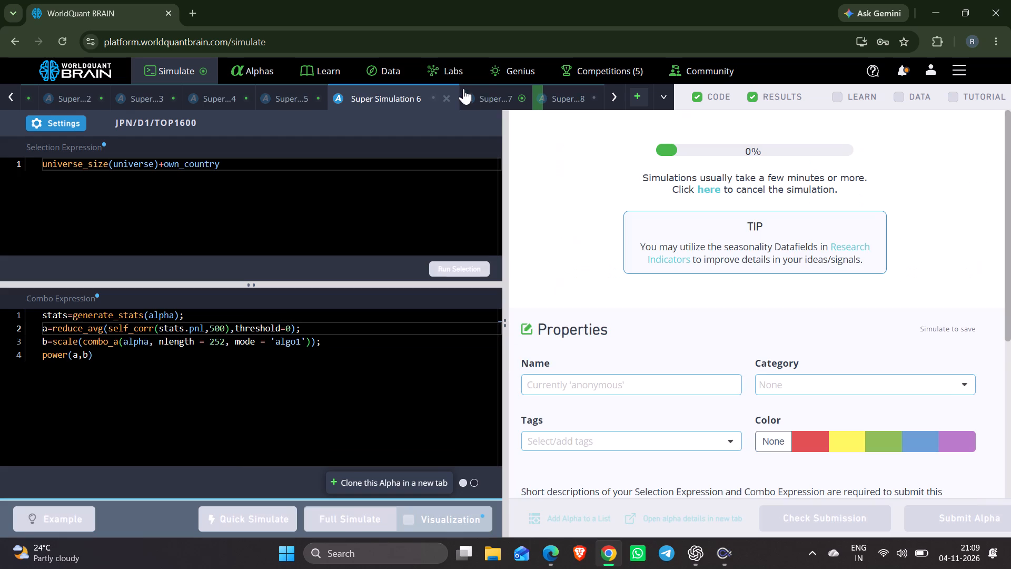
# Show Super Simulation 7's test period, view its IS statistics and run its Prod Correlation.
pyautogui.click(491, 94)
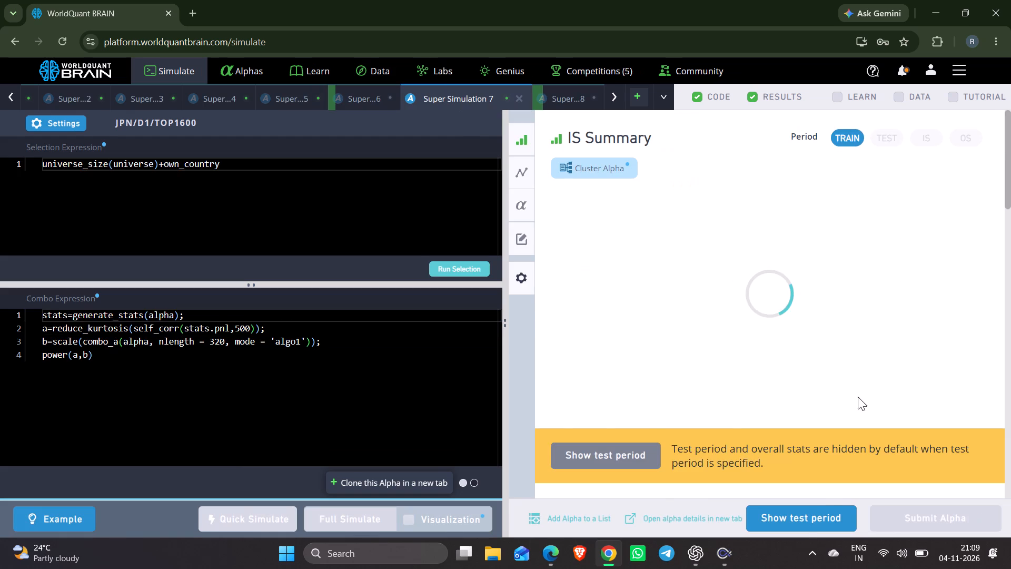
pyautogui.click(802, 521)
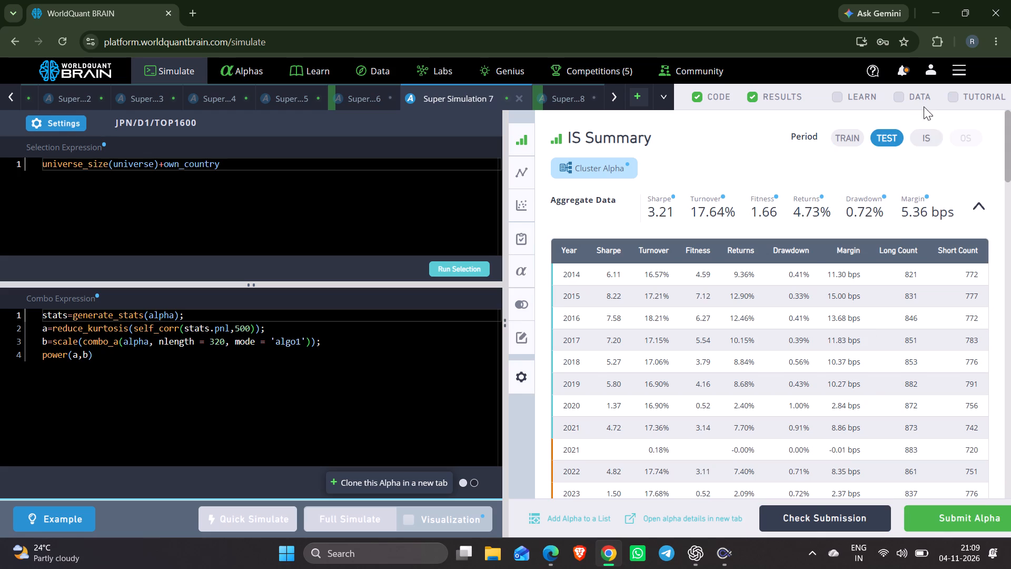
pyautogui.click(933, 140)
pyautogui.scroll(-7, 975, 371)
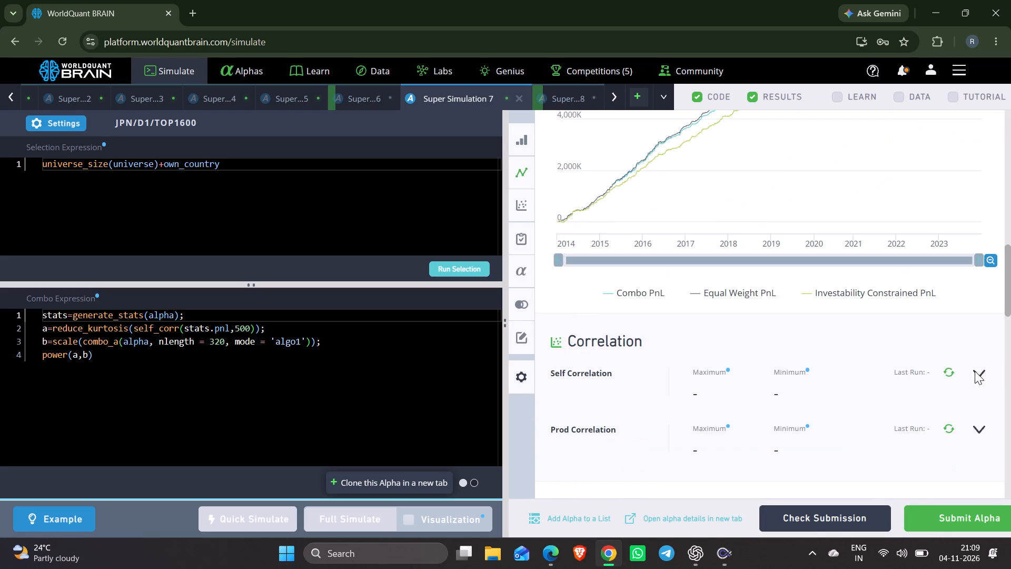
pyautogui.click(982, 431)
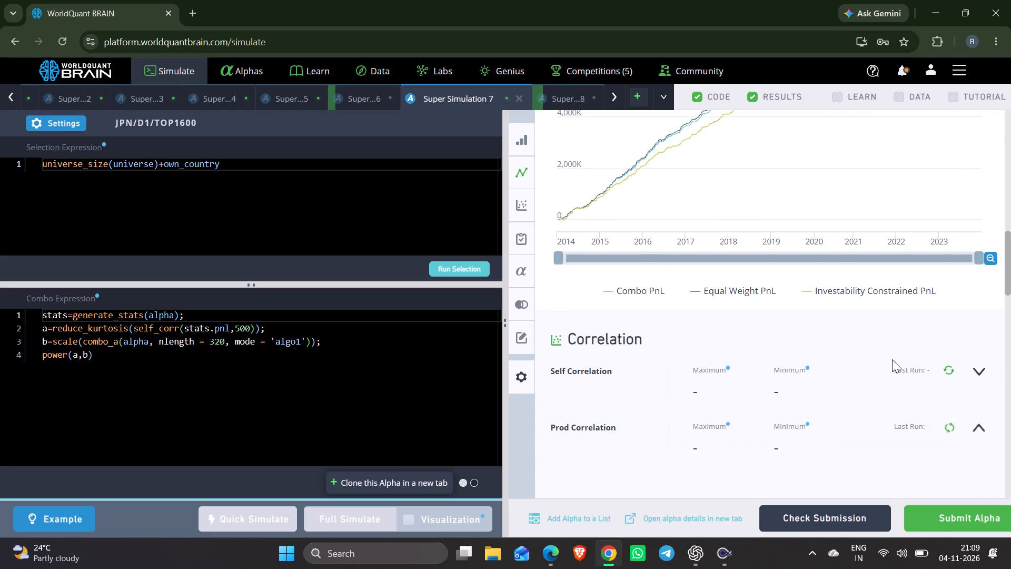
pyautogui.scroll(-3, 892, 359)
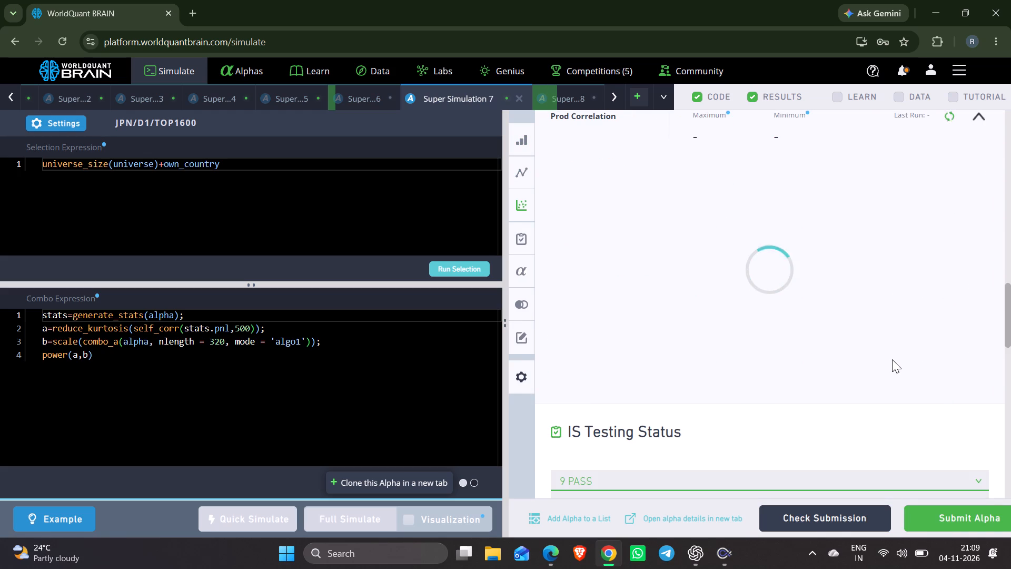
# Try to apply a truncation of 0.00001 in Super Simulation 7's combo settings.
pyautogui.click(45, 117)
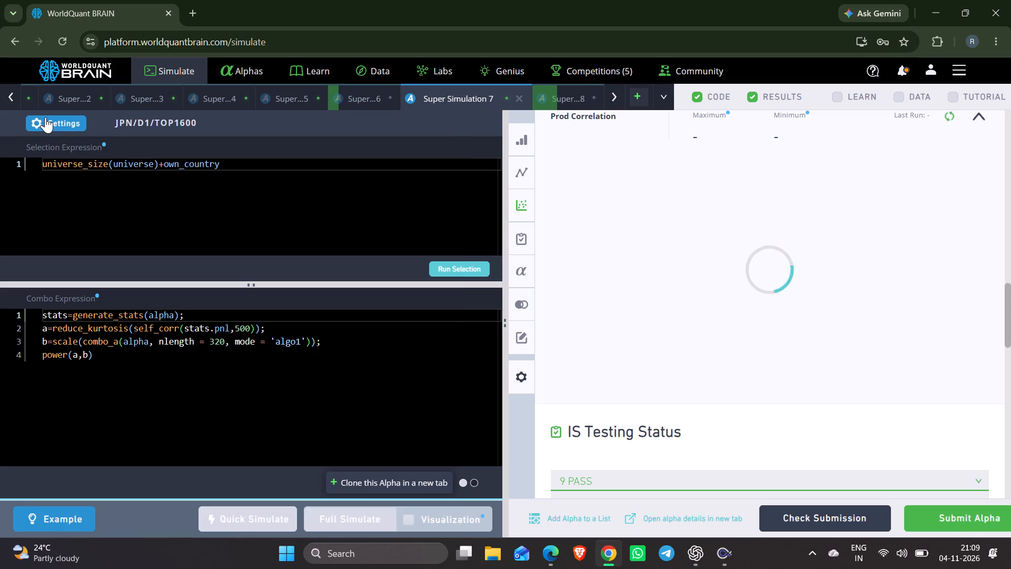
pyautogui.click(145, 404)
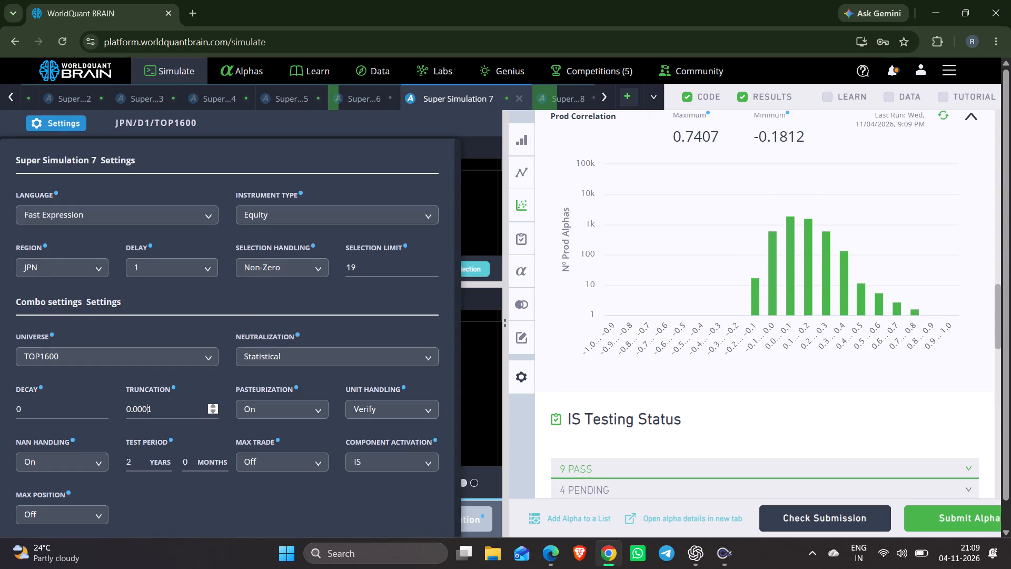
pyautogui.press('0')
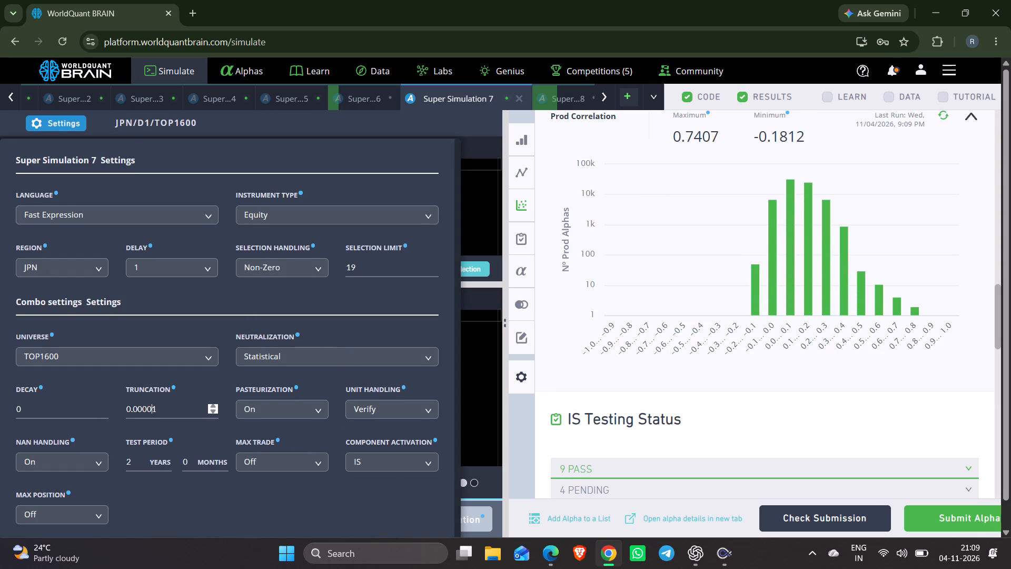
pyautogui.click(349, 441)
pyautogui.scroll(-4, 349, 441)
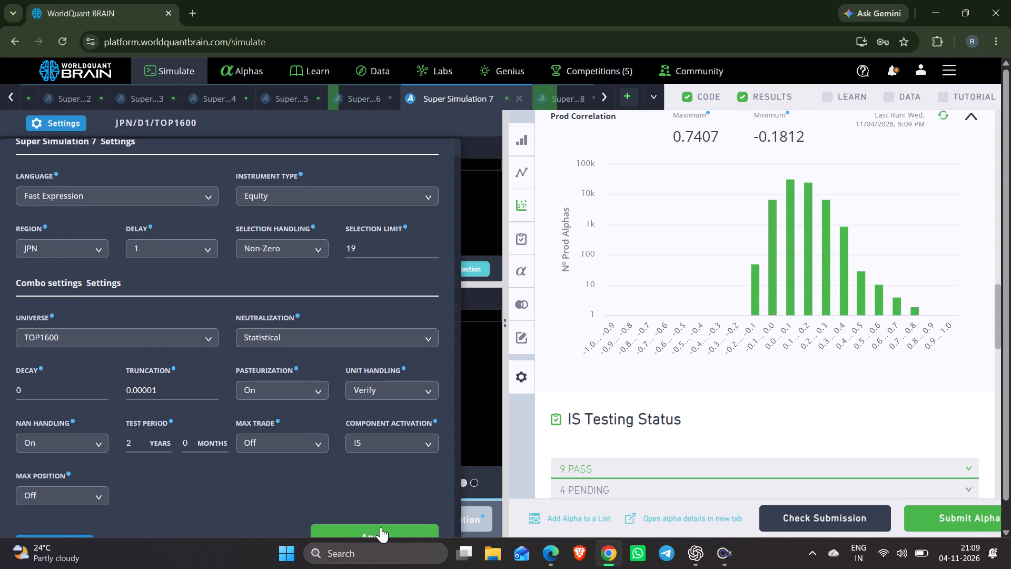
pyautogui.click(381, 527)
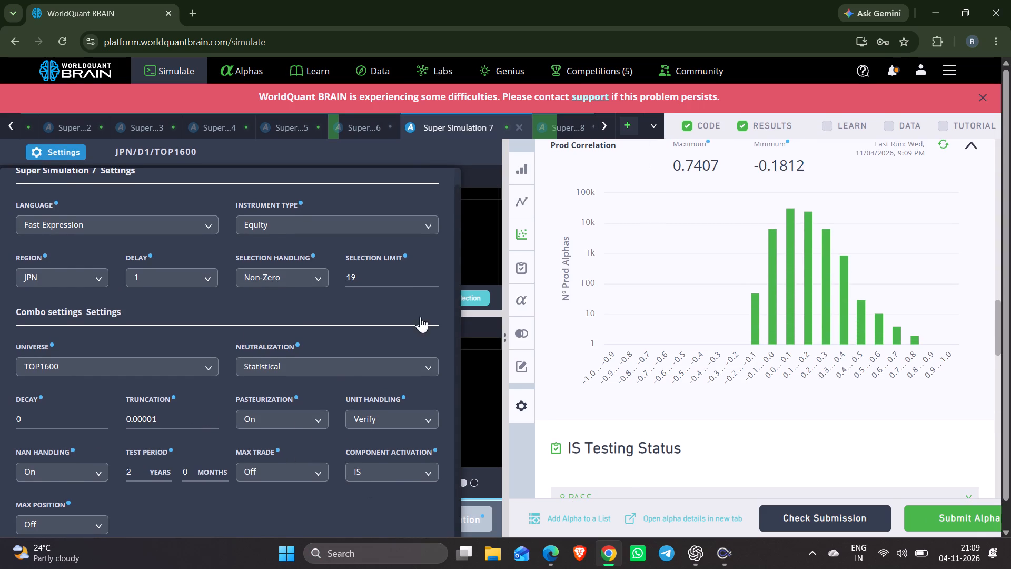
# Clone Super Simulation 7 into a new simulation tab.
pyautogui.rightClick(441, 130)
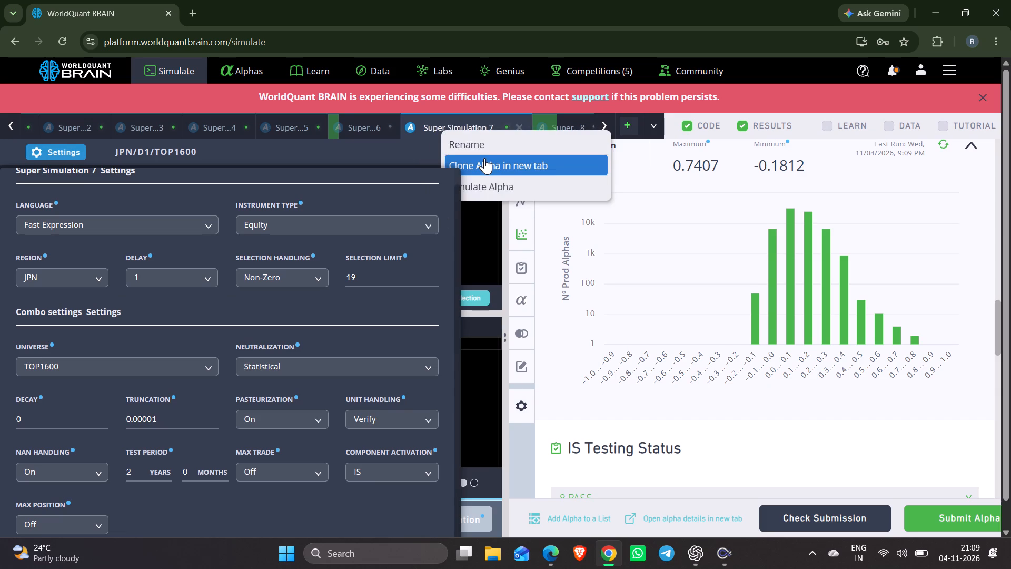
pyautogui.click(484, 158)
# Set the truncation in Super Simulation 9's combo settings to 0.00001 and apply the settings.
pyautogui.click(66, 156)
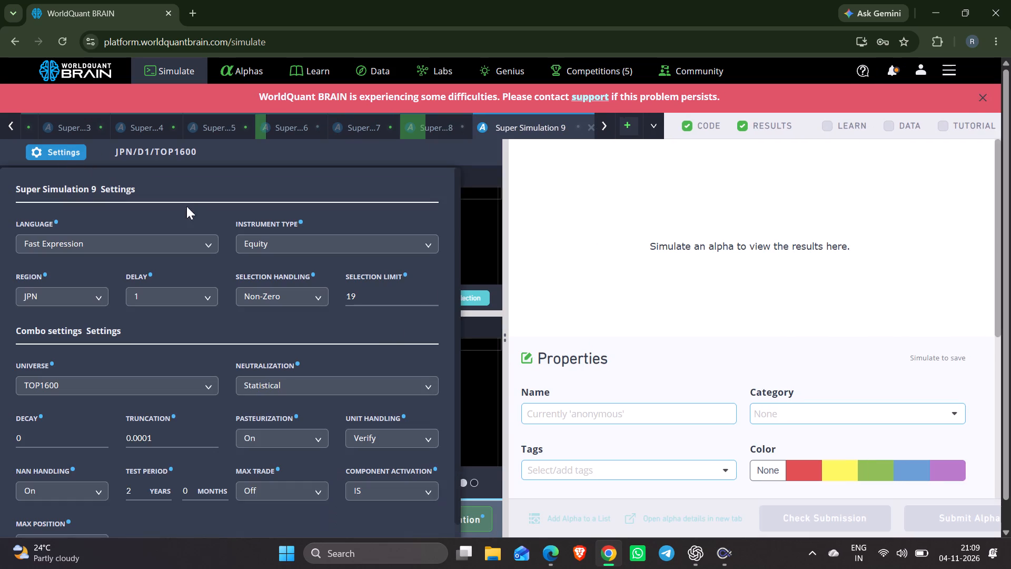
pyautogui.scroll(-5, 360, 408)
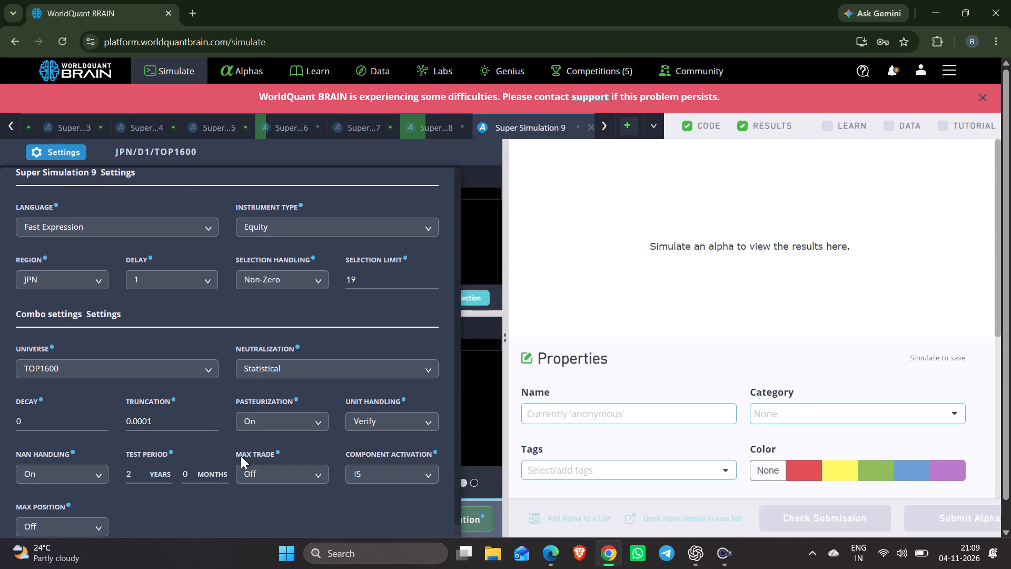
pyautogui.click(141, 395)
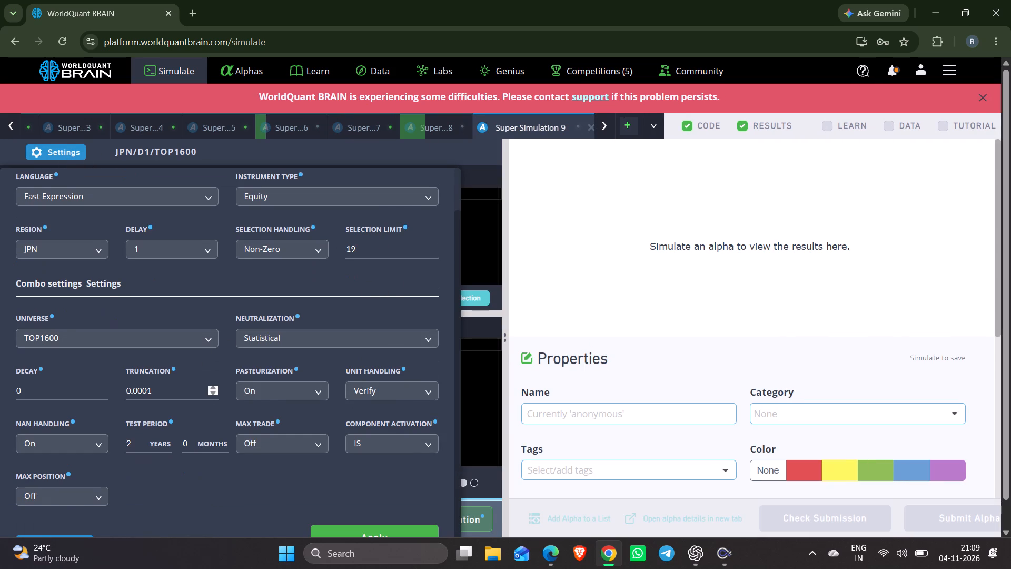
pyautogui.press('0')
pyautogui.click(357, 532)
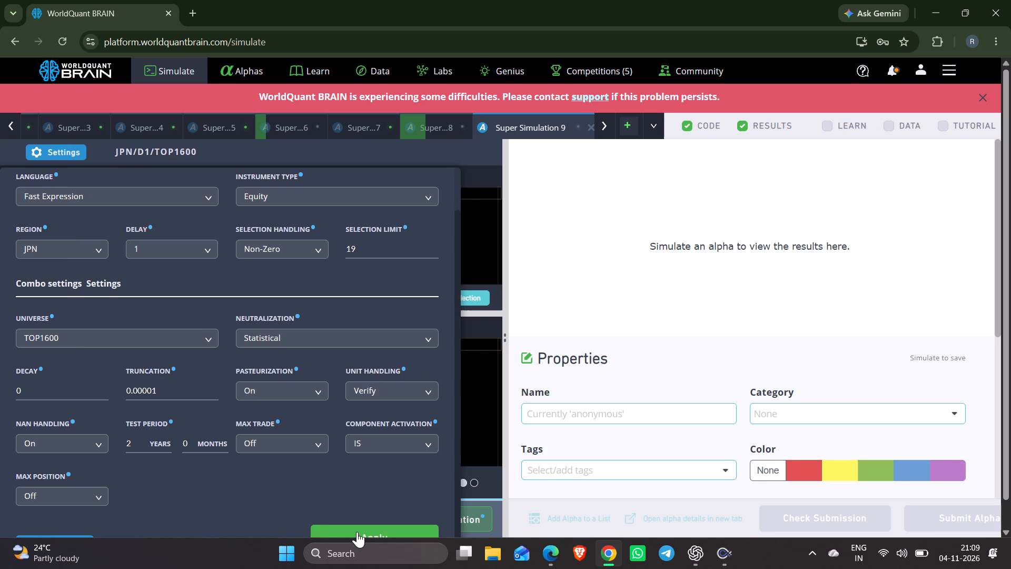
# Run a full simulation of Super Simulation 9.
pyautogui.click(363, 522)
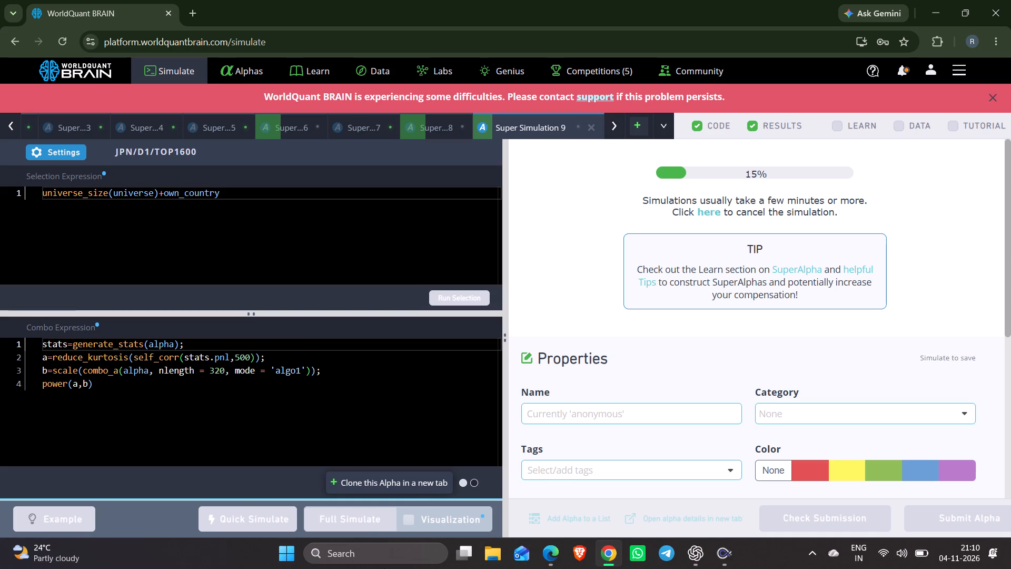
# Switch to WhatsApp while the simulation is running.
pyautogui.click(628, 544)
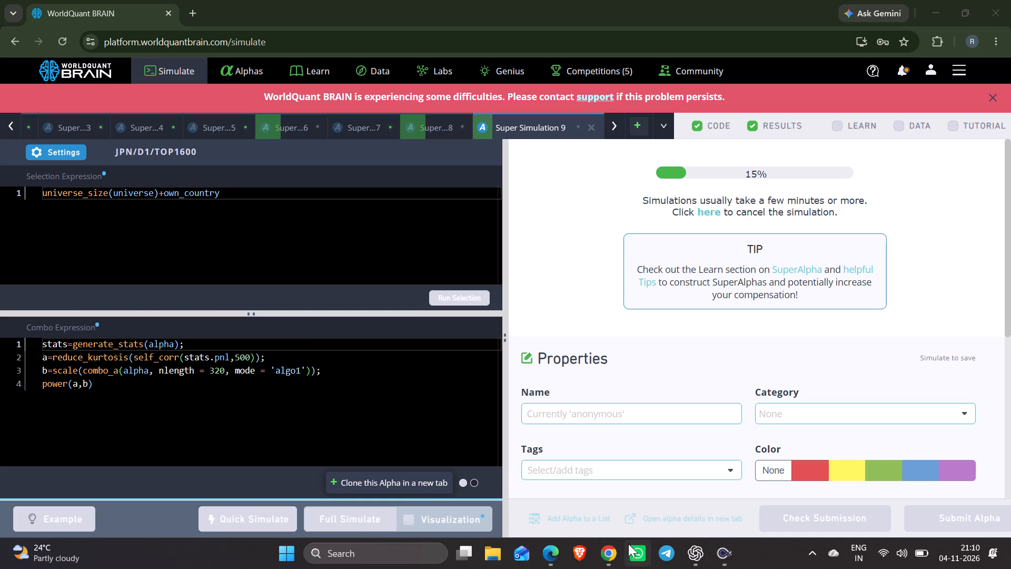
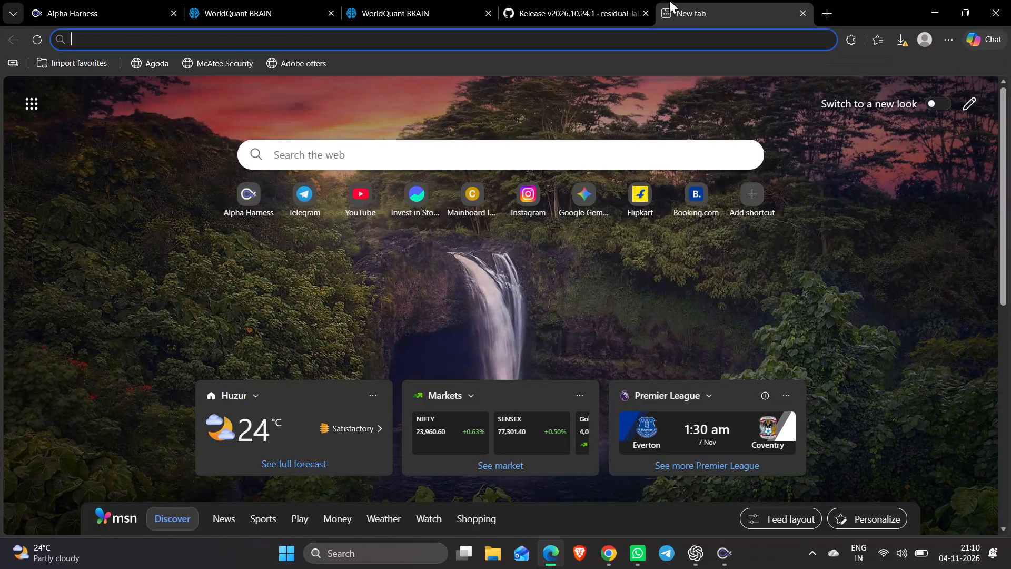
# Enter the web address whatsapp.com in the new browser tab to open the WhatsApp site.
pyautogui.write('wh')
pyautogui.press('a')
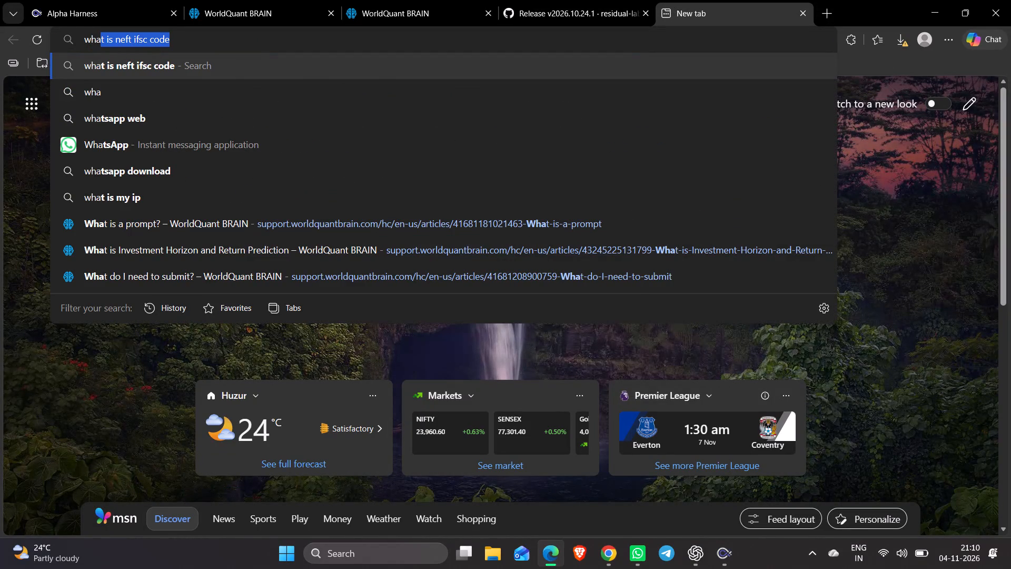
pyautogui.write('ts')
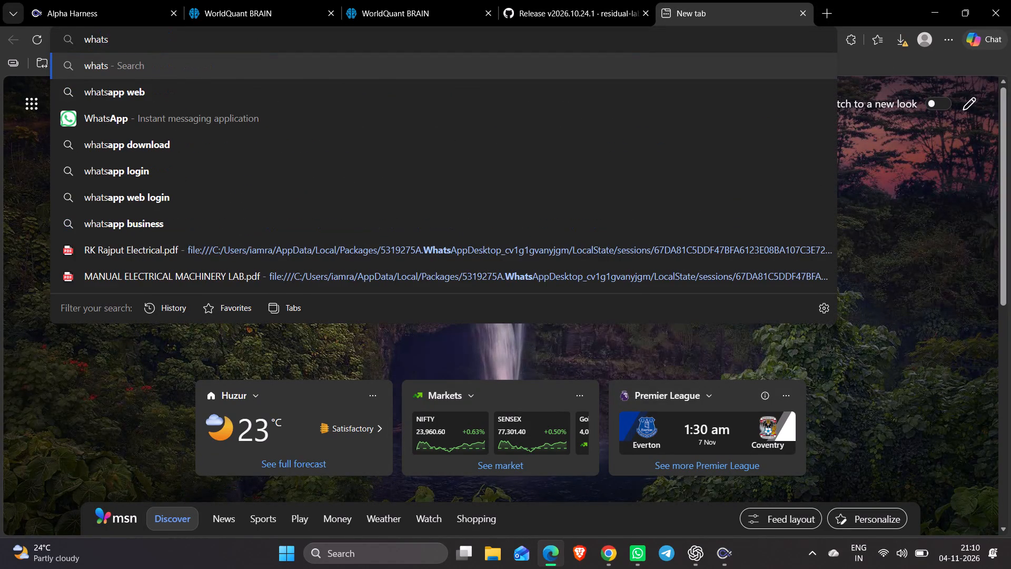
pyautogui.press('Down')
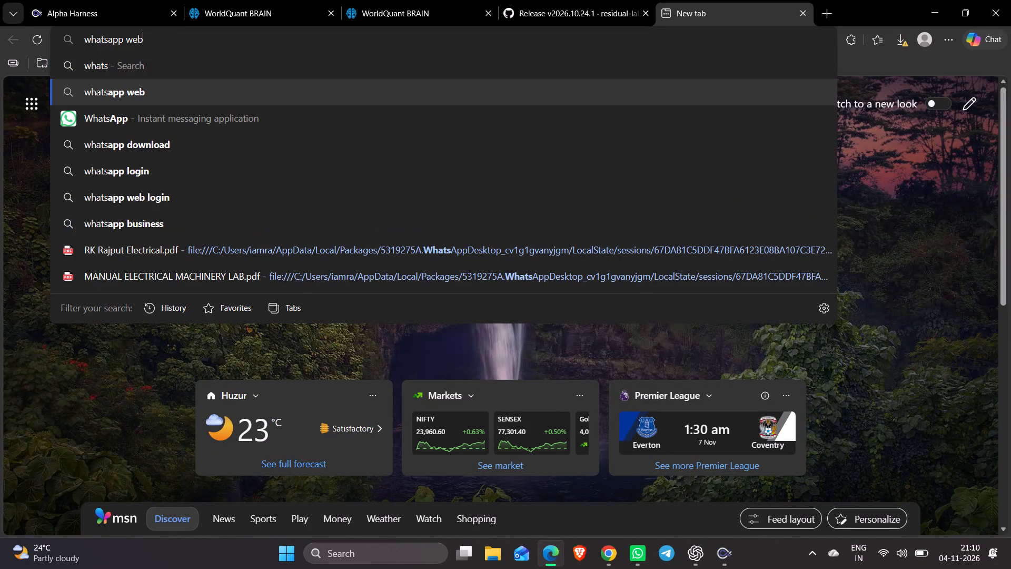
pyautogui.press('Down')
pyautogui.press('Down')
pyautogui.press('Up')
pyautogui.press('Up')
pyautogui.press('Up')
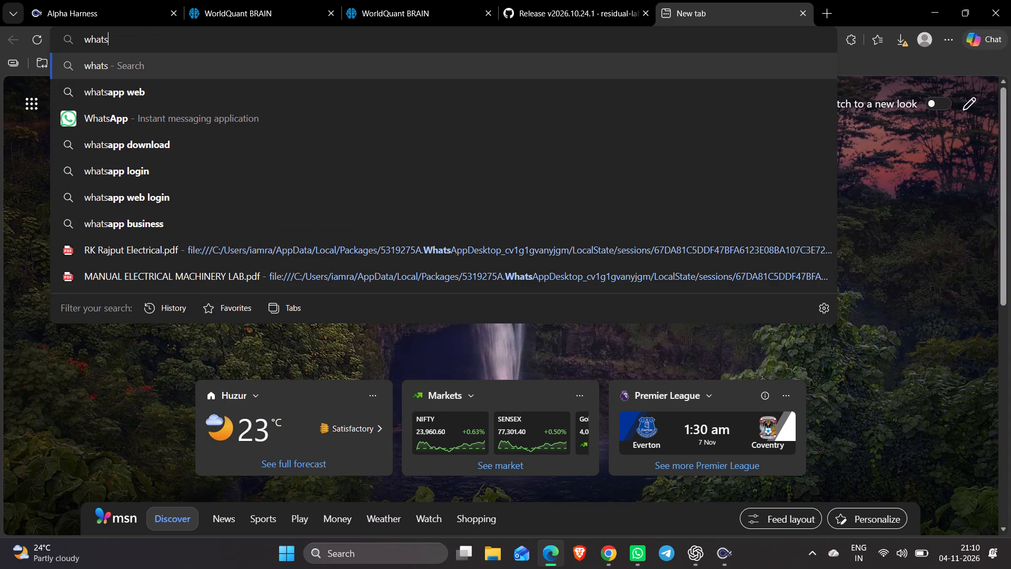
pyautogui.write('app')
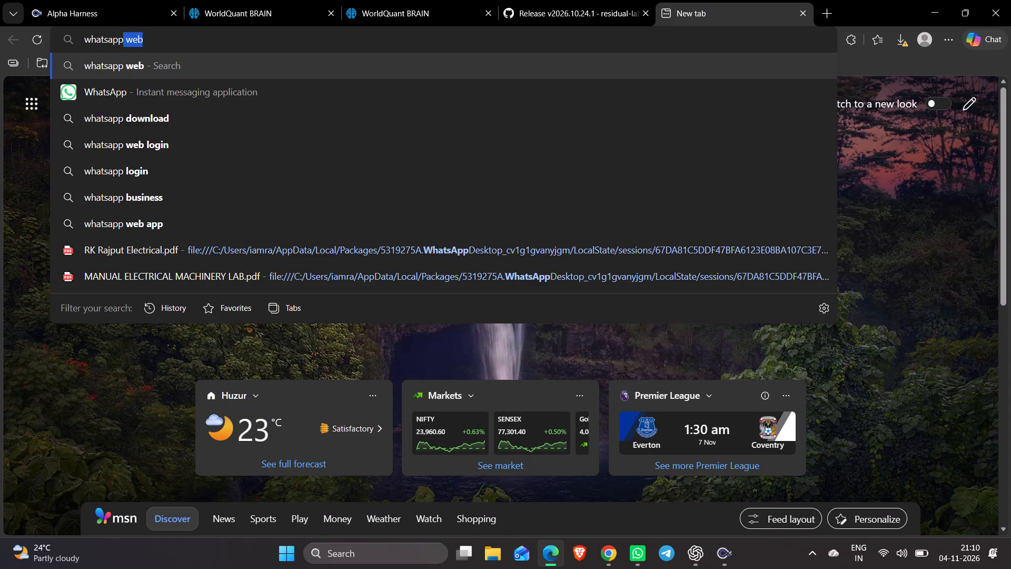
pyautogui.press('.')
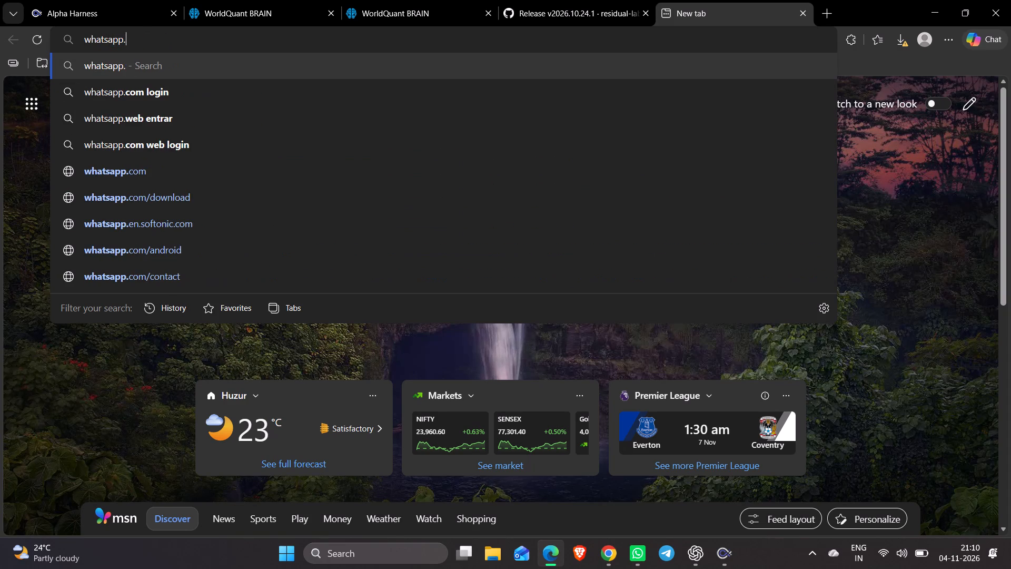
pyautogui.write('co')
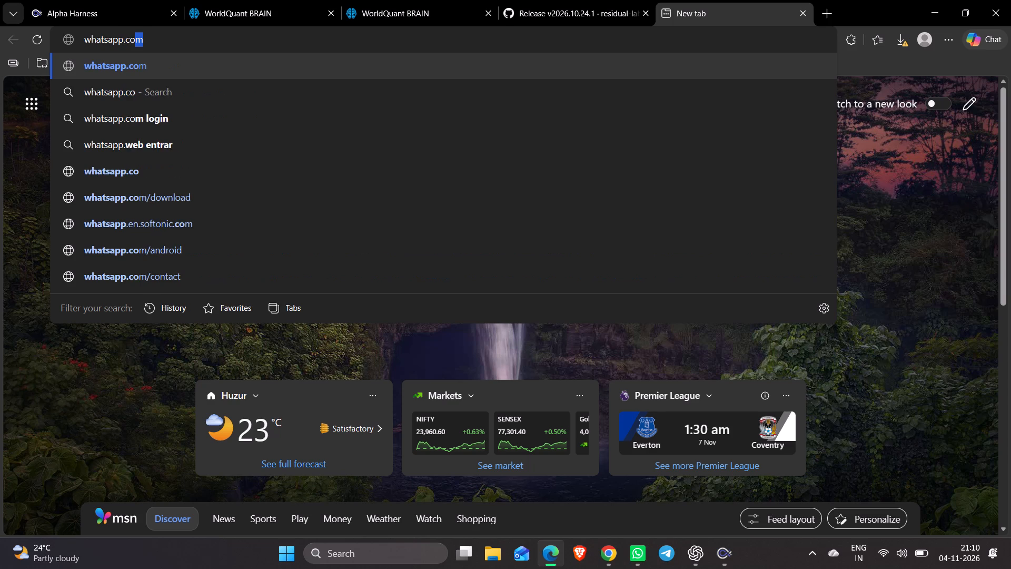
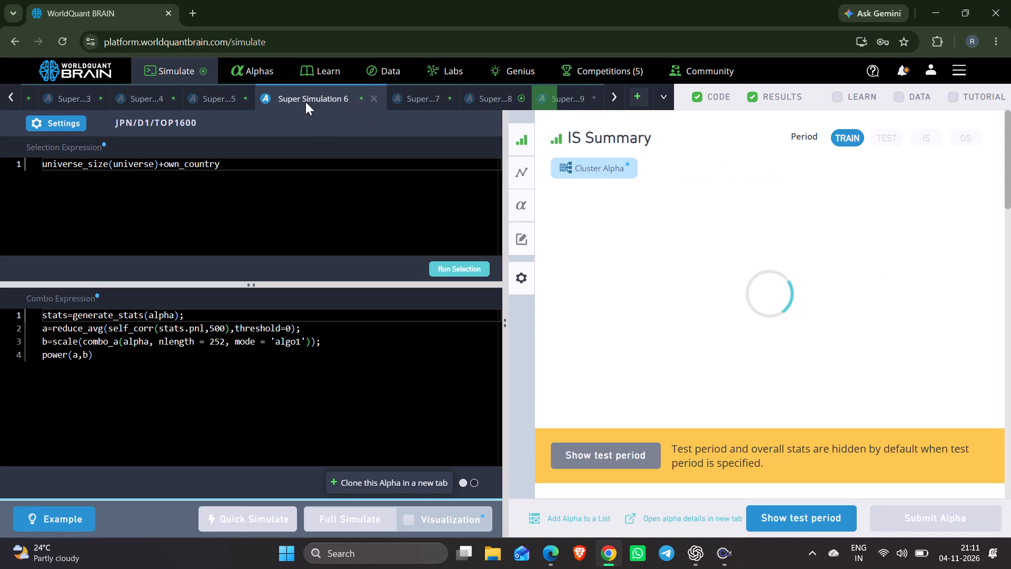
# Show Super Simulation 6's test period, view its IS statistics and run its Prod Correlation.
pyautogui.click(788, 519)
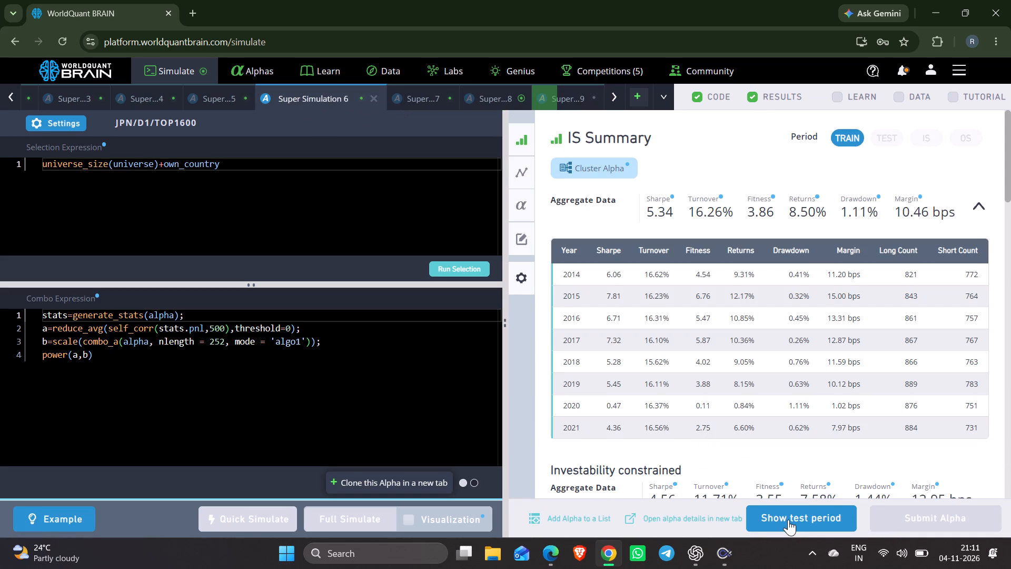
pyautogui.moveTo(938, 127); pyautogui.dragTo(929, 149)
pyautogui.click(929, 149)
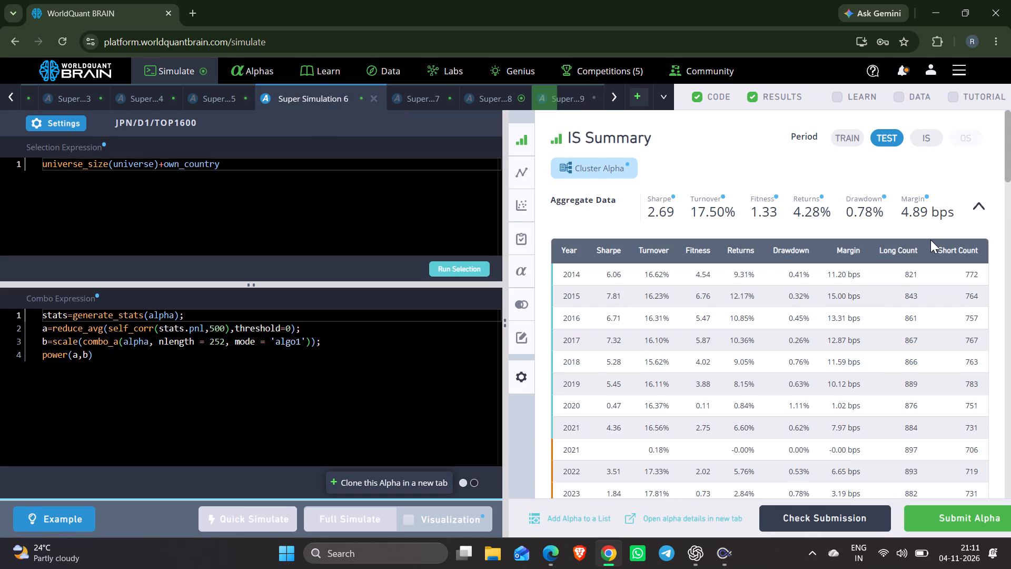
pyautogui.click(927, 134)
pyautogui.scroll(-9, 927, 193)
pyautogui.click(927, 193)
pyautogui.scroll(1, 927, 193)
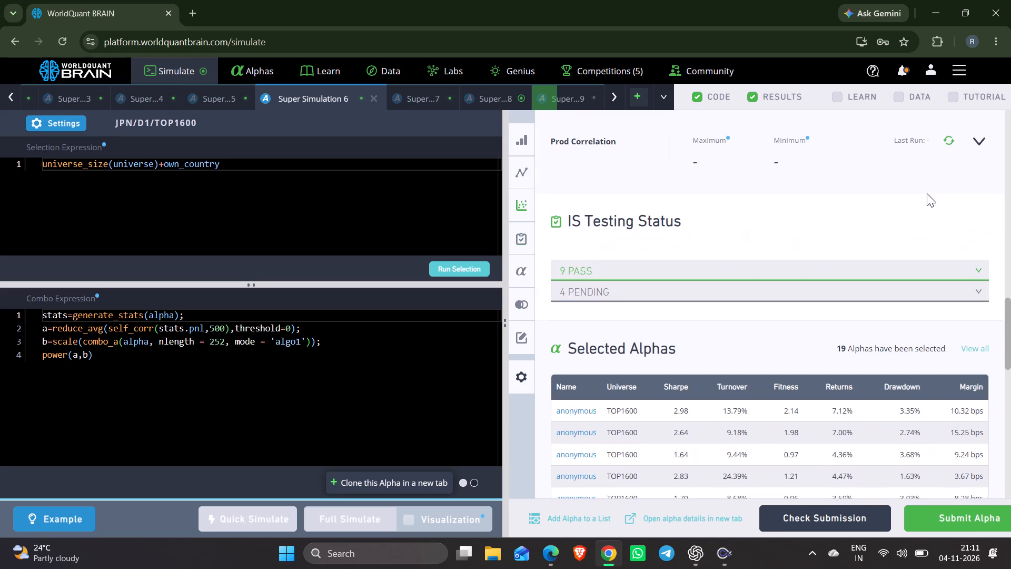
pyautogui.scroll(1, 927, 193)
pyautogui.click(980, 161)
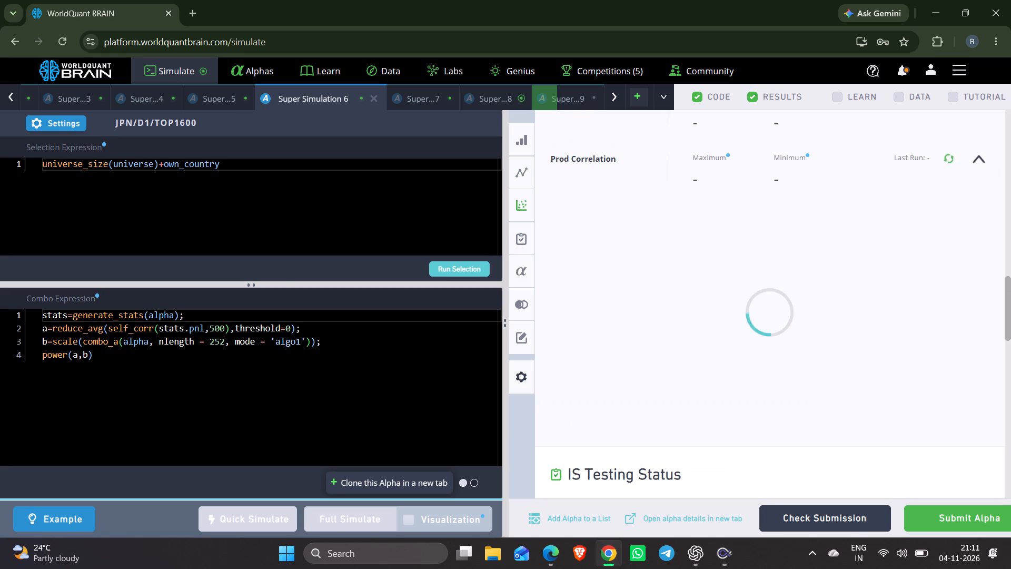
# In Super Simulation 6's combo expression, replace reduce_avg with reduce_count, strip the "=0" from the threshold argument, and run a full simulation.
pyautogui.doubleClick(86, 326)
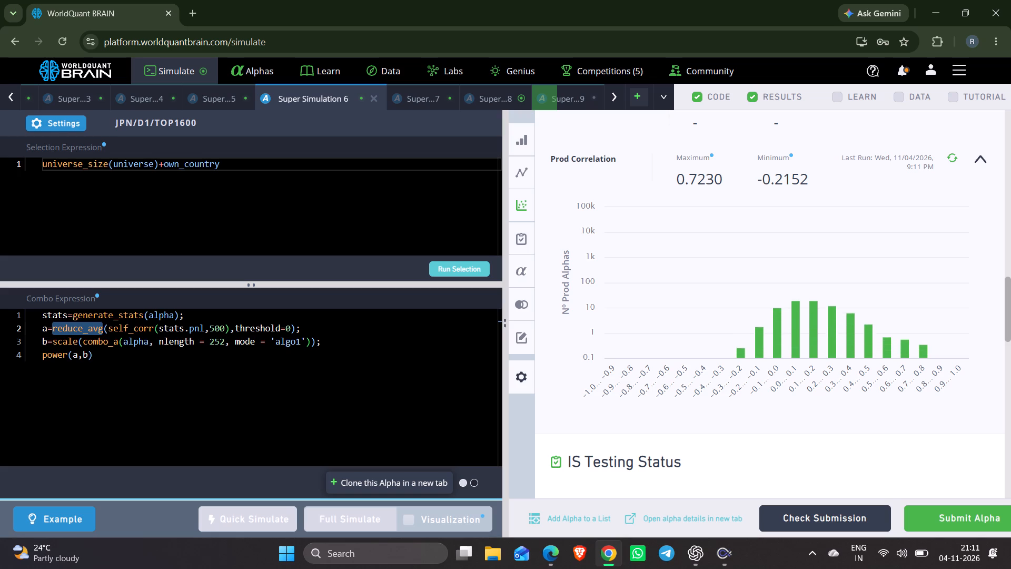
pyautogui.write('re')
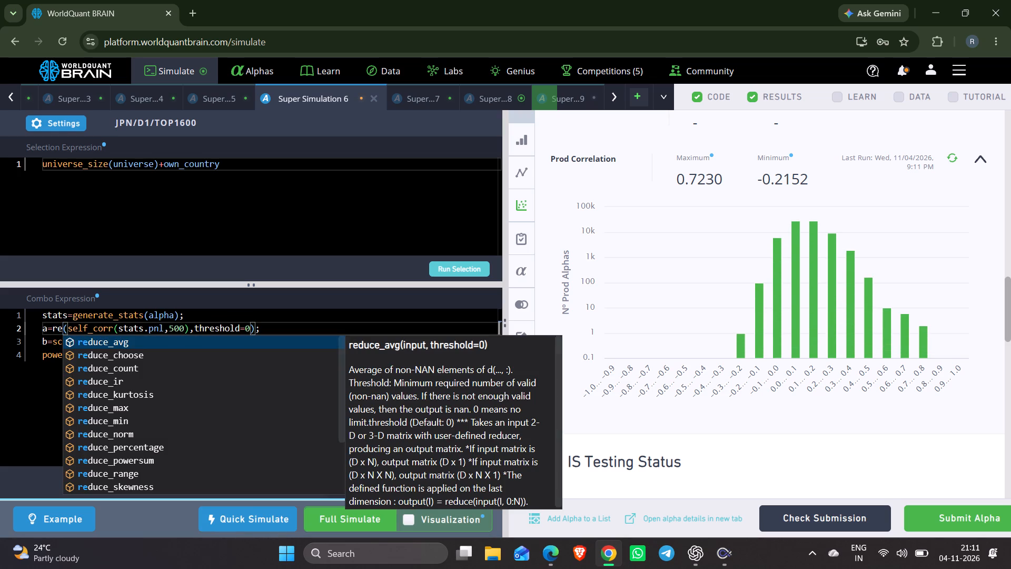
pyautogui.press('Down')
pyautogui.press('Down')
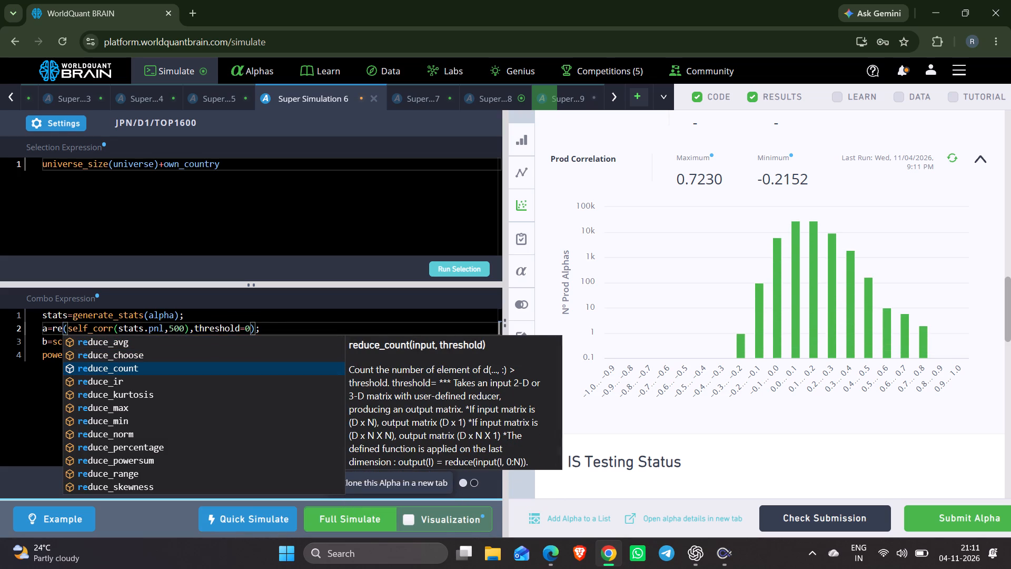
pyautogui.press('Return')
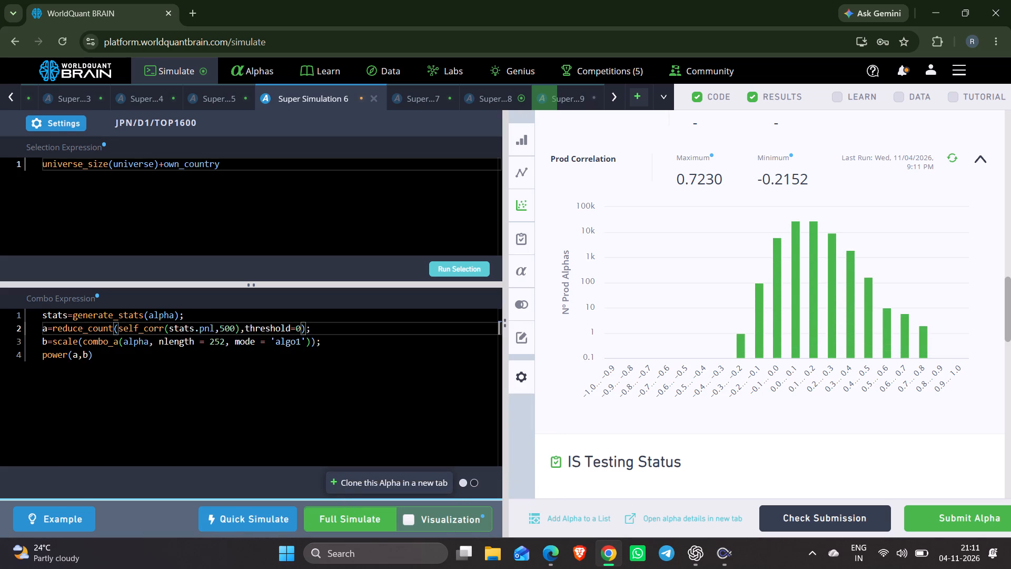
pyautogui.click(299, 332)
pyautogui.press('BackSpace')
pyautogui.press('BackSpace')
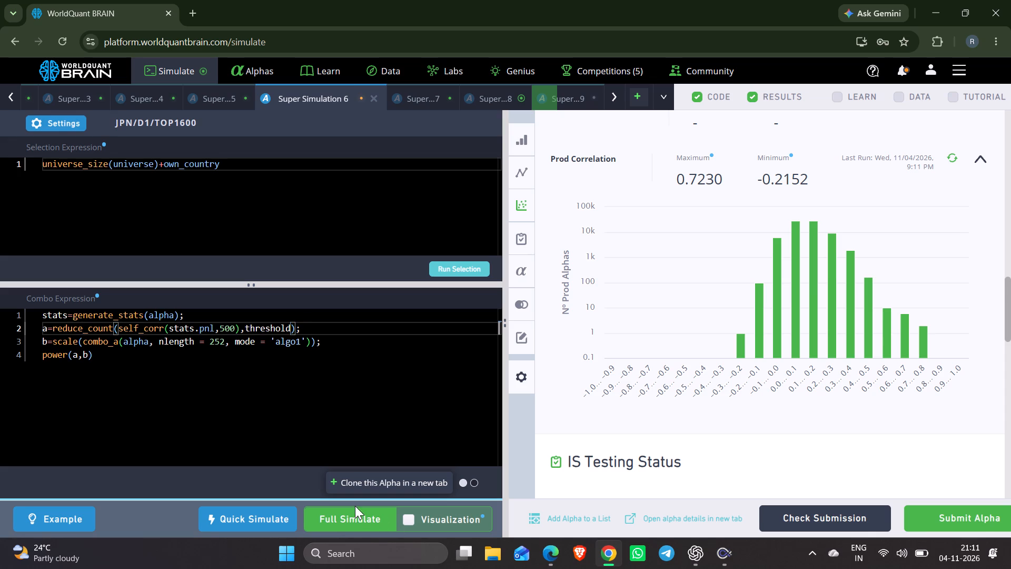
pyautogui.click(352, 515)
# Show Super Simulation 8's test period, view its IS statistics and run its Prod Correlation.
pyautogui.click(501, 88)
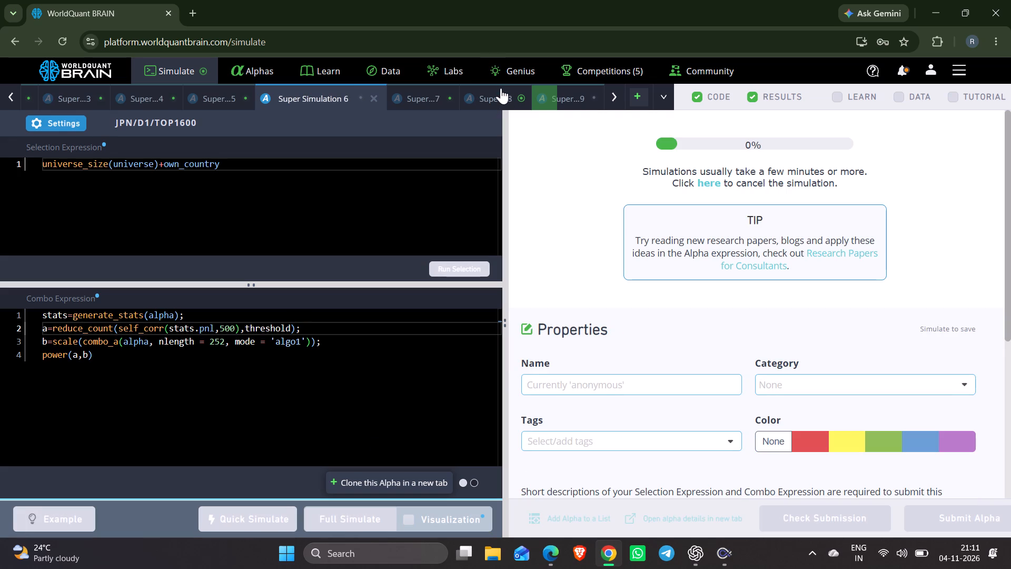
pyautogui.click(766, 528)
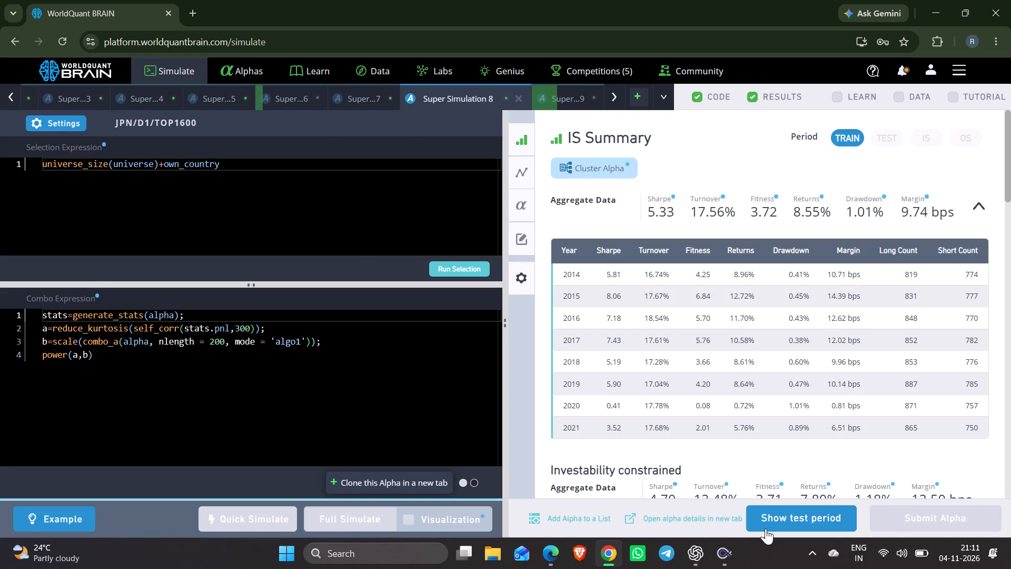
pyautogui.click(935, 132)
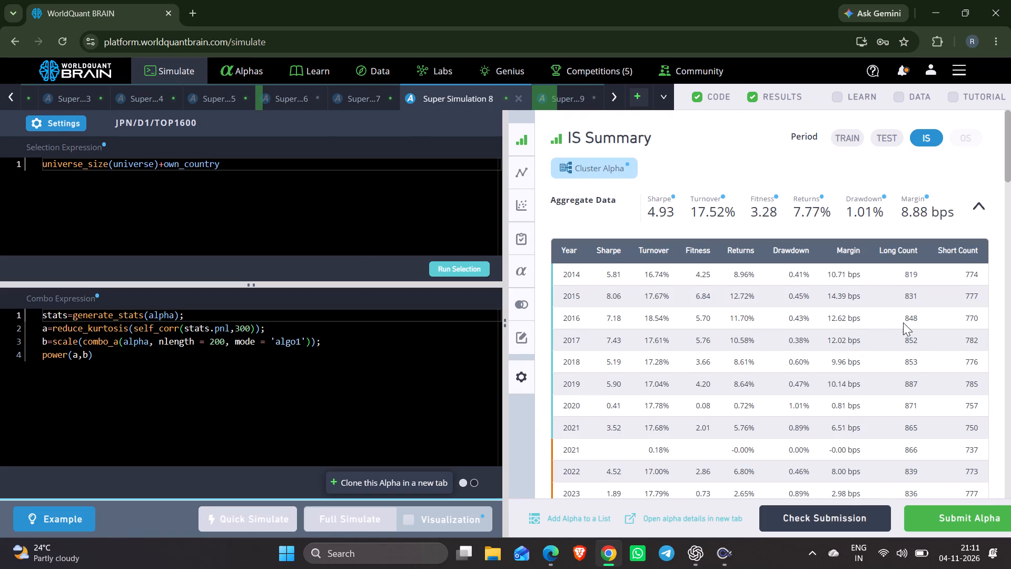
pyautogui.scroll(-9, 903, 322)
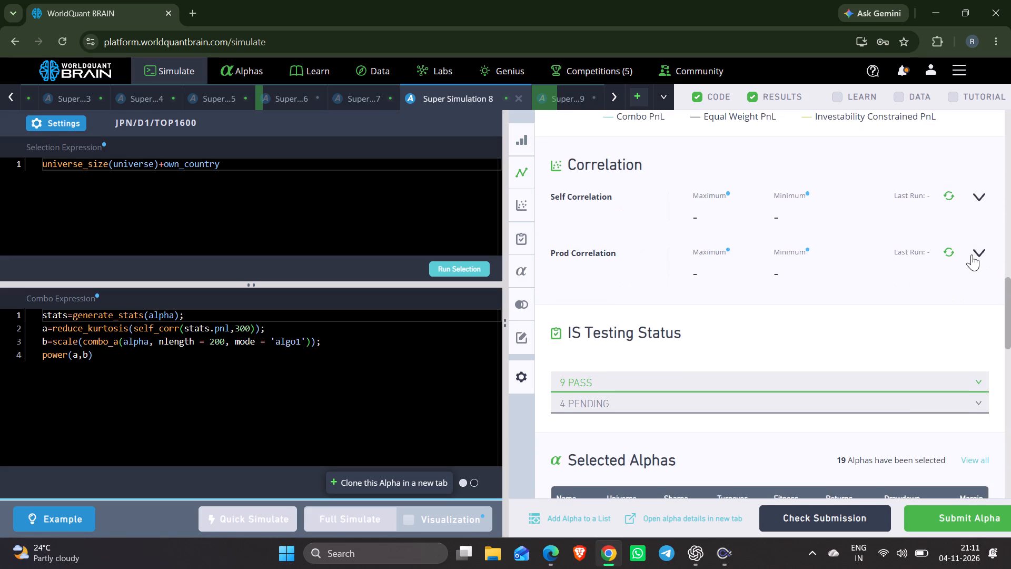
pyautogui.click(972, 254)
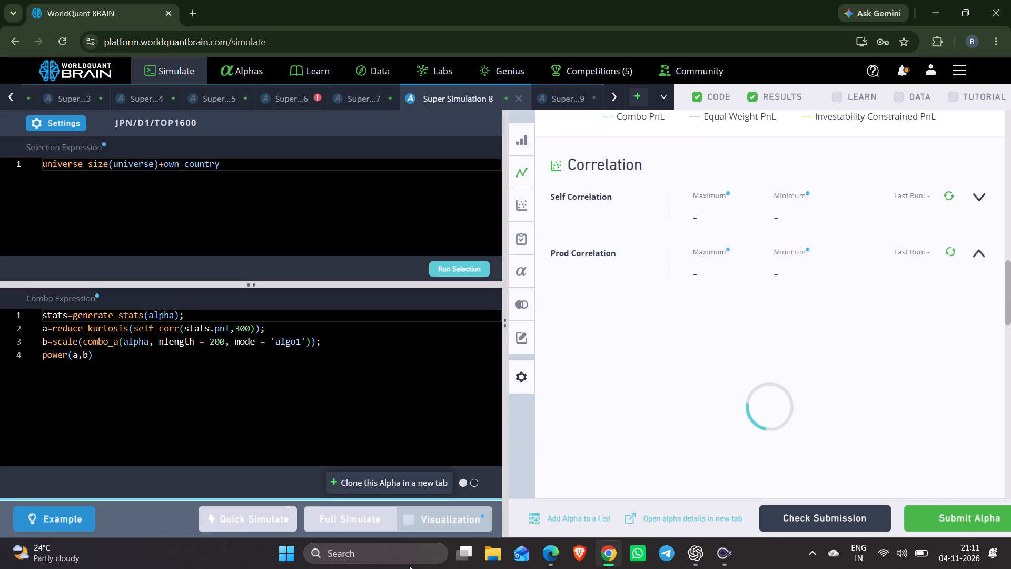
# Replace power with add in the last line of Super Simulation 8's combo expression and run a full simulation.
pyautogui.doubleClick(52, 355)
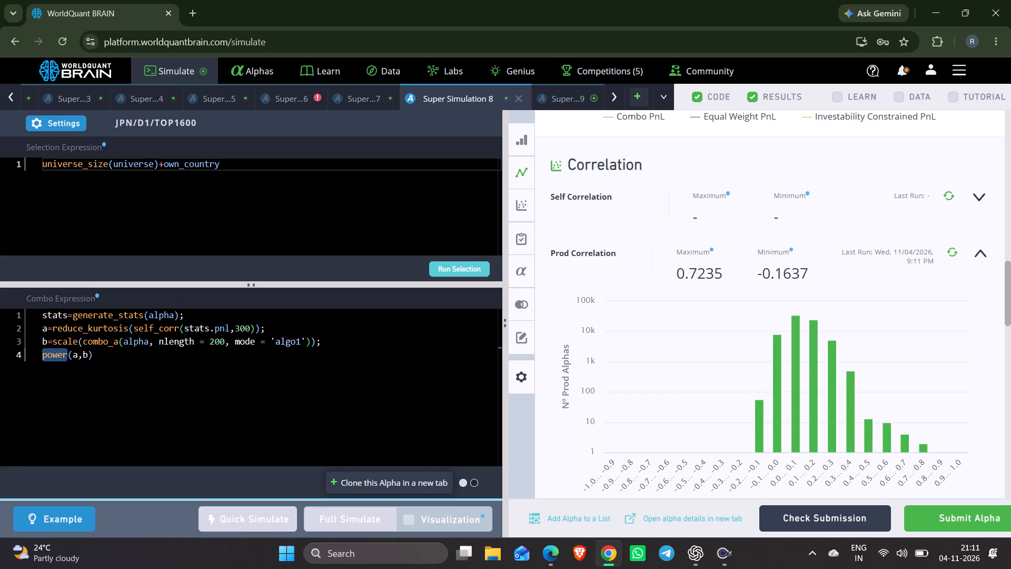
pyautogui.write('add')
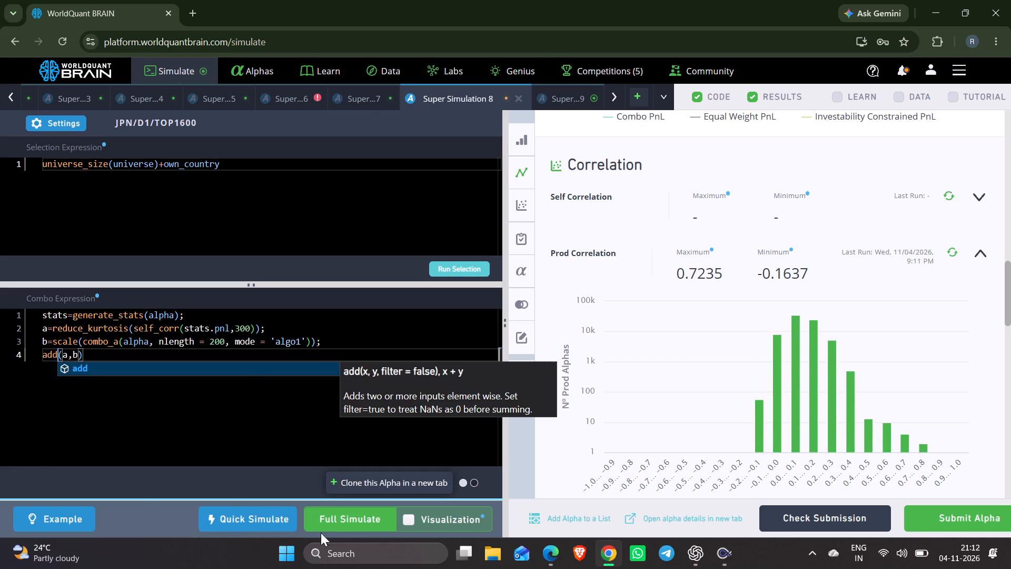
pyautogui.click(346, 516)
# Set the reduce_count argument to threshold=2 in Super Simulation 6's combo expression and run a full simulation.
pyautogui.click(293, 93)
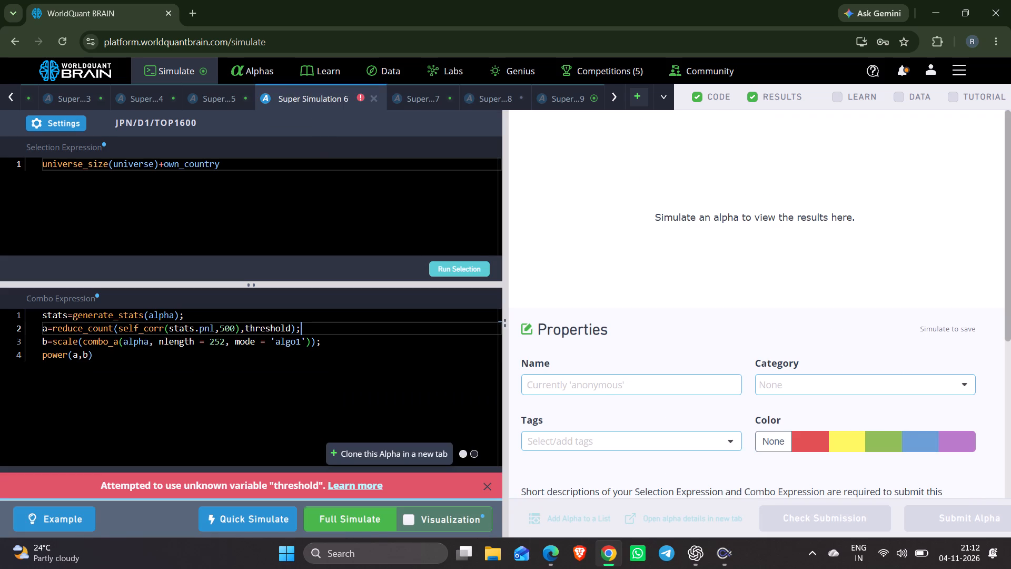
pyautogui.click(291, 328)
pyautogui.press('=')
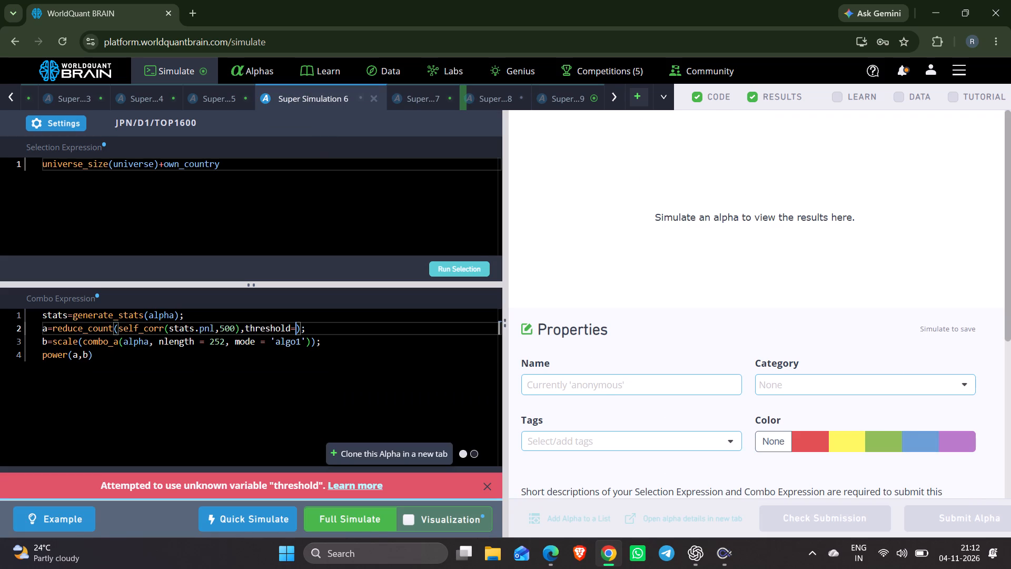
pyautogui.press('2')
pyautogui.click(377, 511)
# Show Super Simulation 9's test period, view its IS statistics and run its Prod Correlation.
pyautogui.click(578, 89)
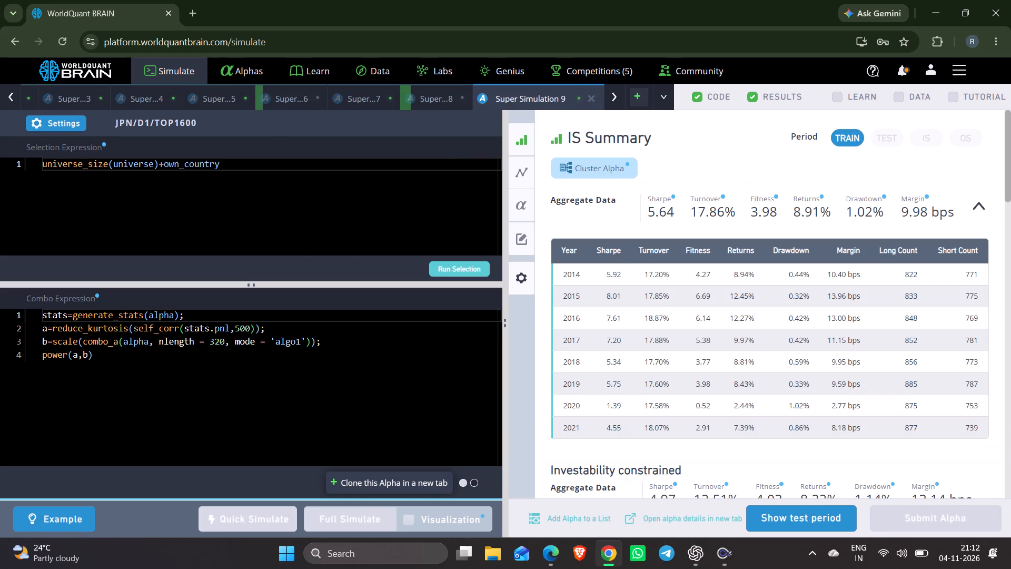
pyautogui.click(785, 521)
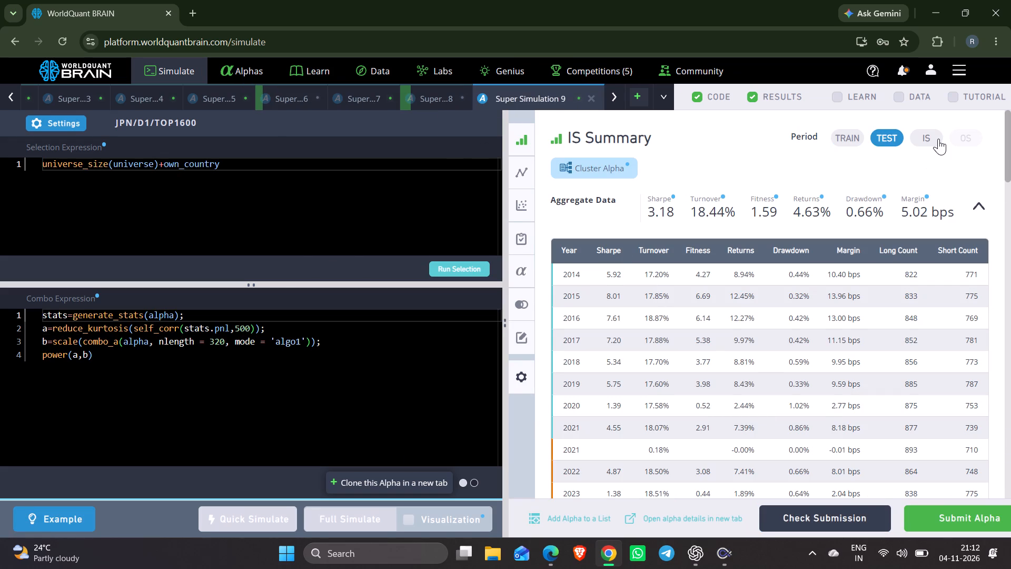
pyautogui.click(935, 142)
pyautogui.scroll(-2, 688, 388)
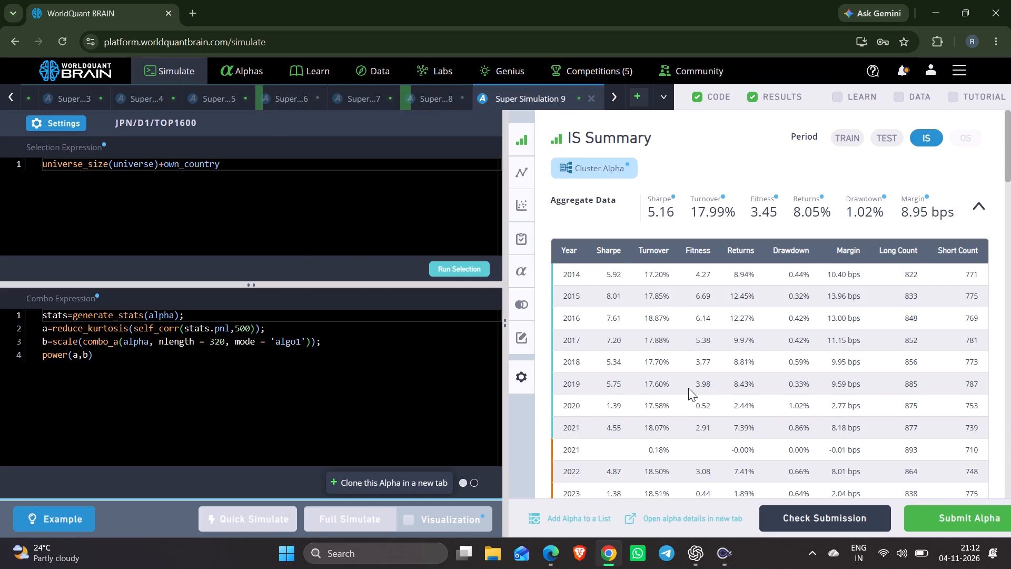
pyautogui.scroll(-7, 688, 388)
pyautogui.scroll(3, 833, 281)
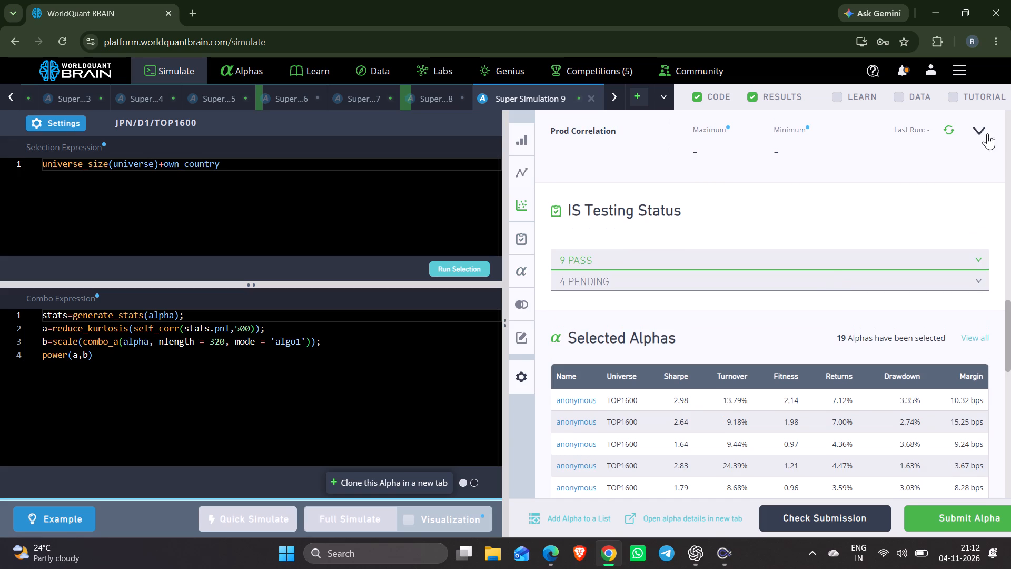
pyautogui.click(984, 125)
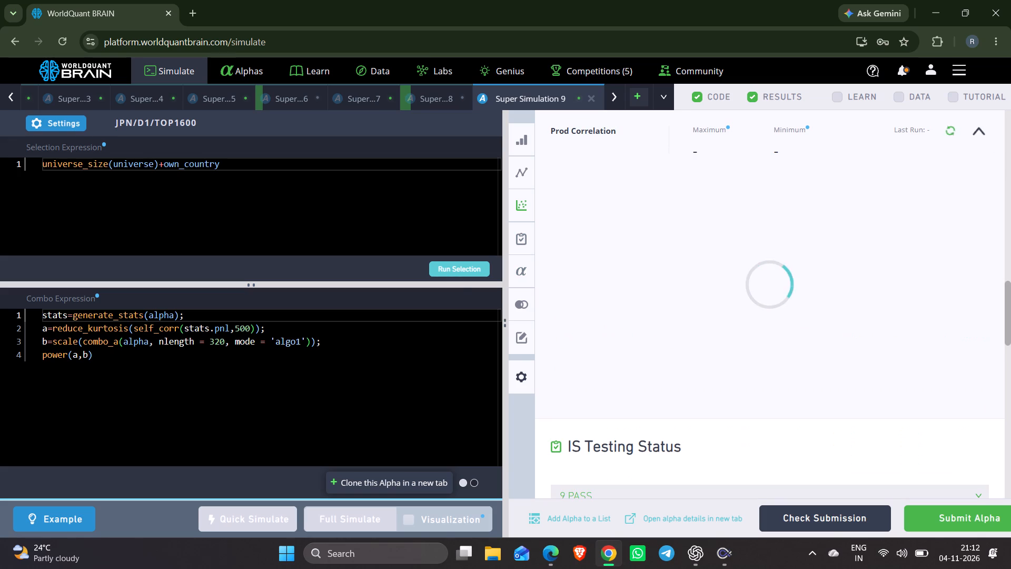
# Replace power with signed_power in the last line of Super Simulation 9's combo expression and run a full simulation.
pyautogui.doubleClick(55, 357)
pyautogui.write('sign')
pyautogui.press('Down')
pyautogui.press('Return')
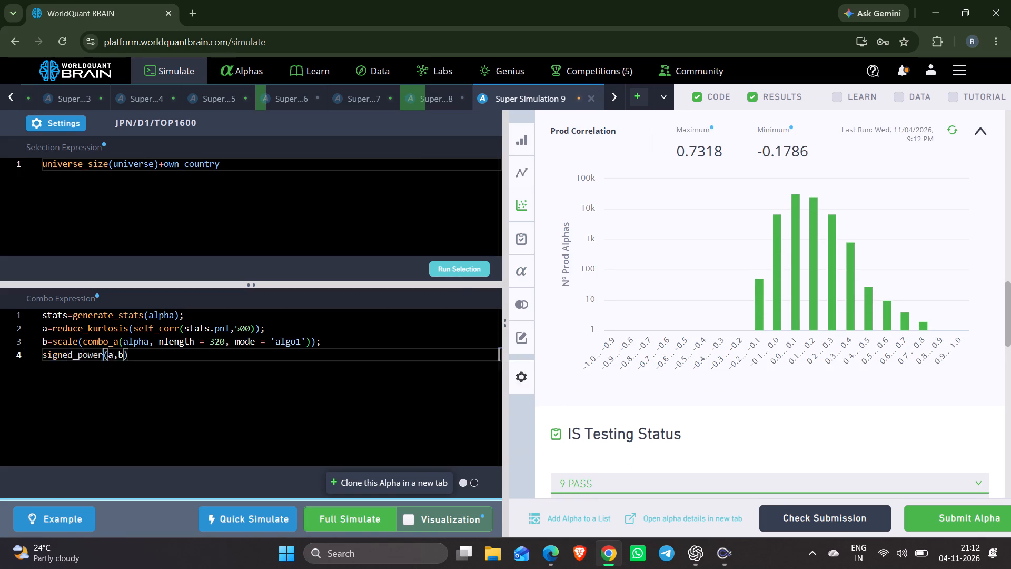
pyautogui.click(351, 524)
# Clone Super Simulation 6 into a new simulation tab.
pyautogui.rightClick(318, 97)
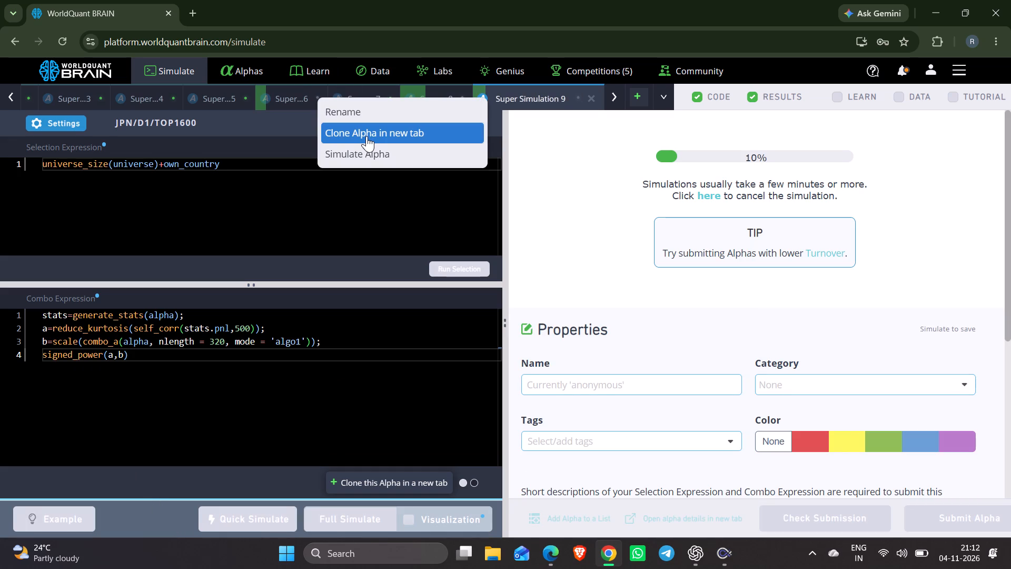
pyautogui.click(366, 136)
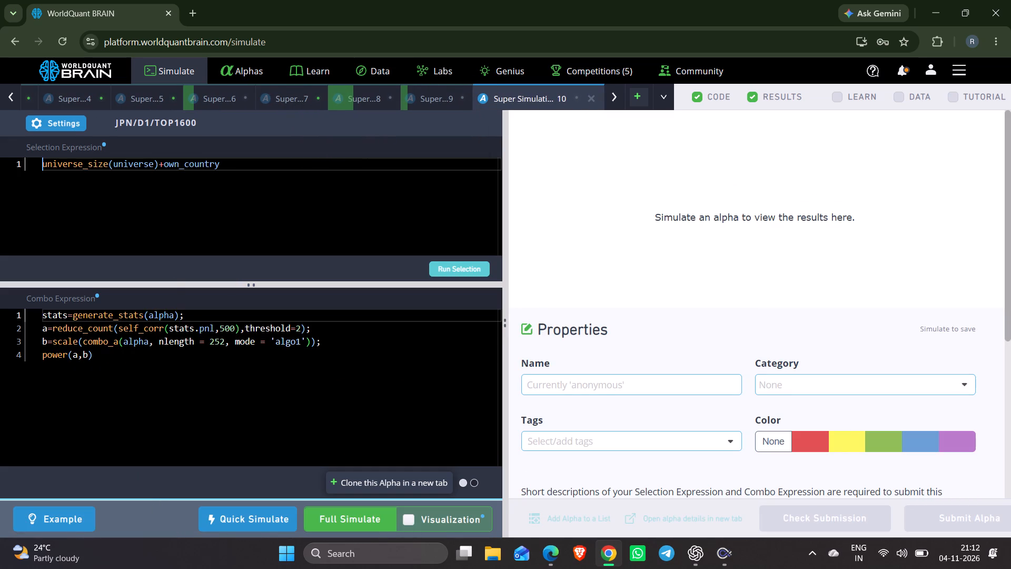
# Replace power with if_else in the last line of Super Simulation 10's combo expression, using a==0 as the condition.
pyautogui.doubleClick(56, 359)
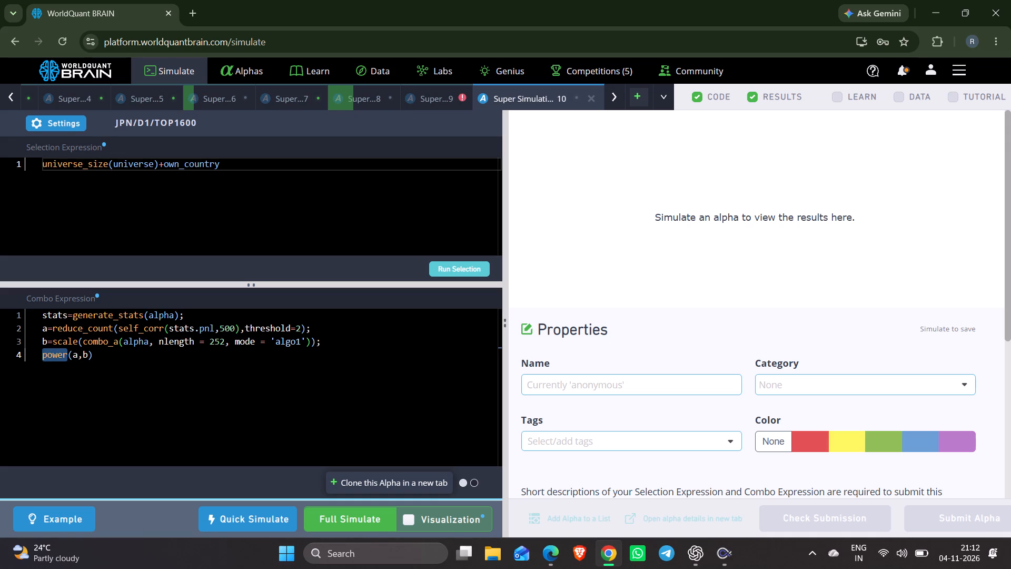
pyautogui.press('i')
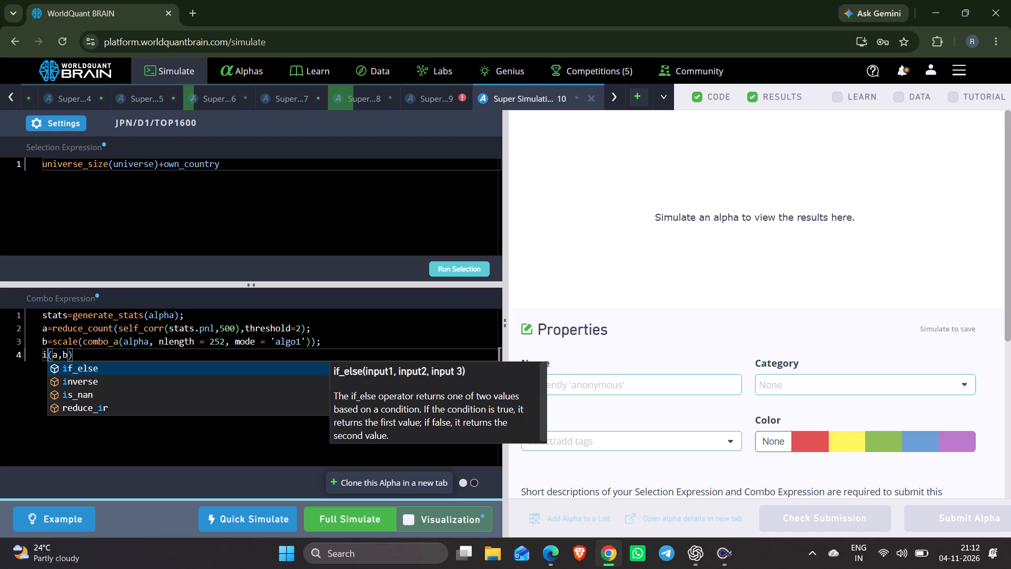
pyautogui.press('Return')
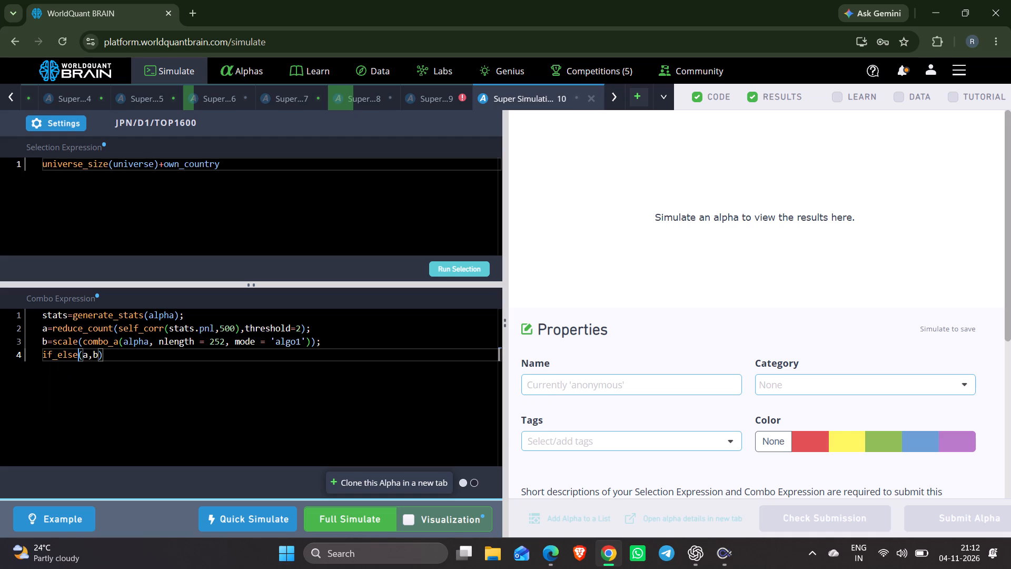
pyautogui.press('Right')
pyautogui.press('Right')
pyautogui.write('>=')
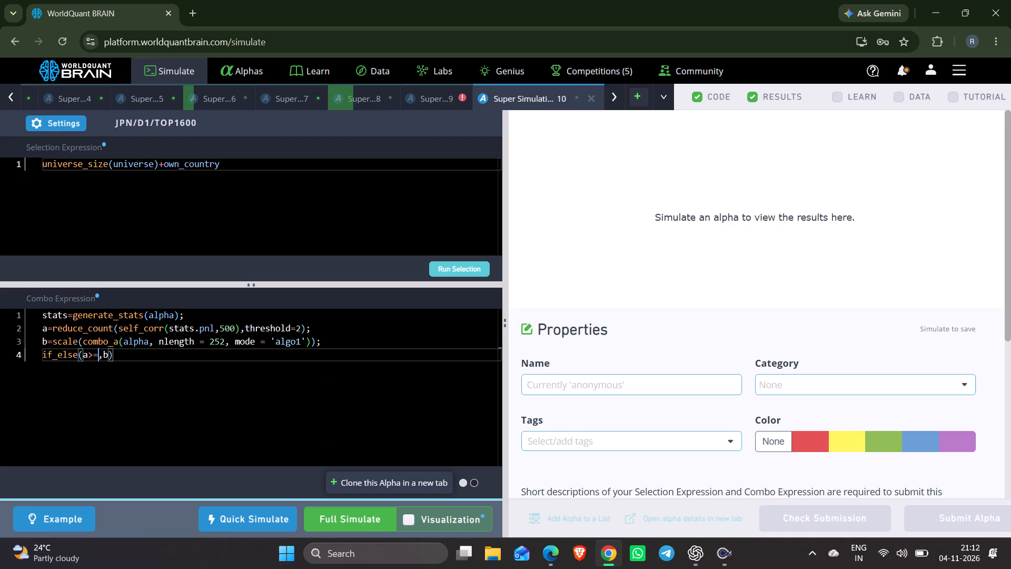
pyautogui.press('1')
pyautogui.press('BackSpace')
pyautogui.press('0')
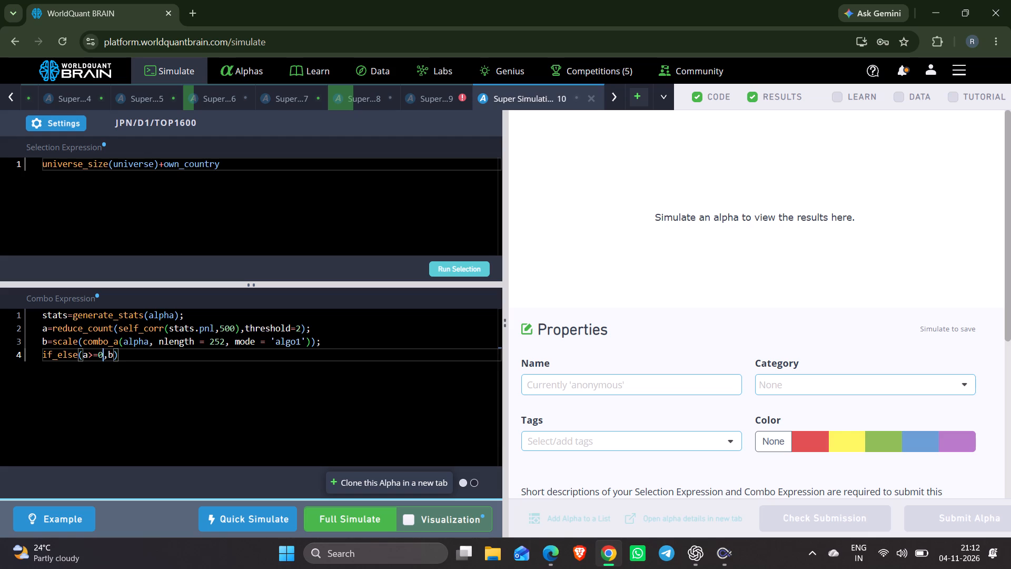
pyautogui.click(113, 354)
pyautogui.press('Left')
pyautogui.press('Left')
pyautogui.press('Left')
pyautogui.press('Left')
pyautogui.press('BackSpace')
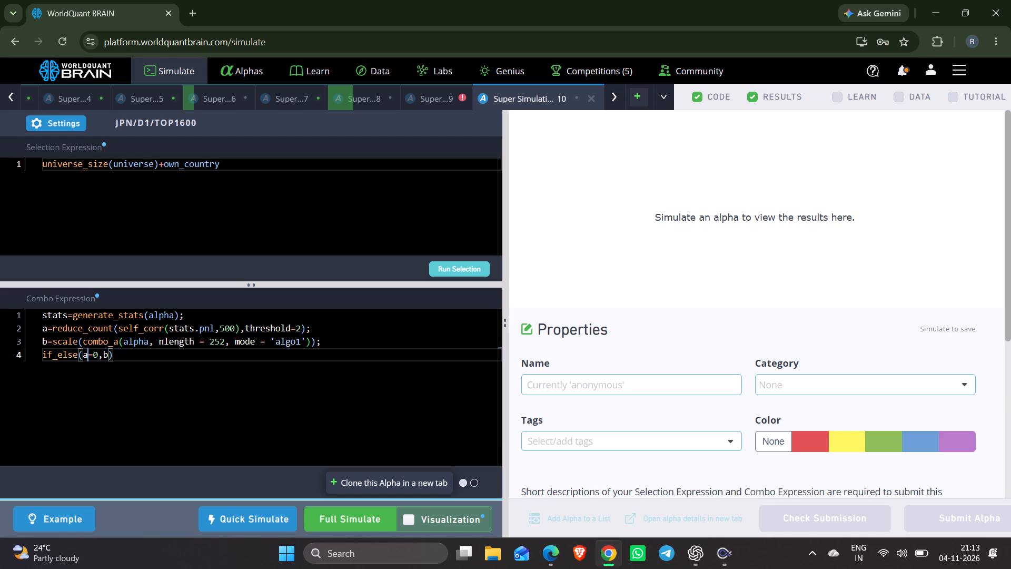
pyautogui.press('=')
# Complete the if_else arguments as b>=1 and nan in Super Simulation 10 and run a full simulation.
pyautogui.press('Right')
pyautogui.press('Right')
pyautogui.press('Right')
pyautogui.press('Right')
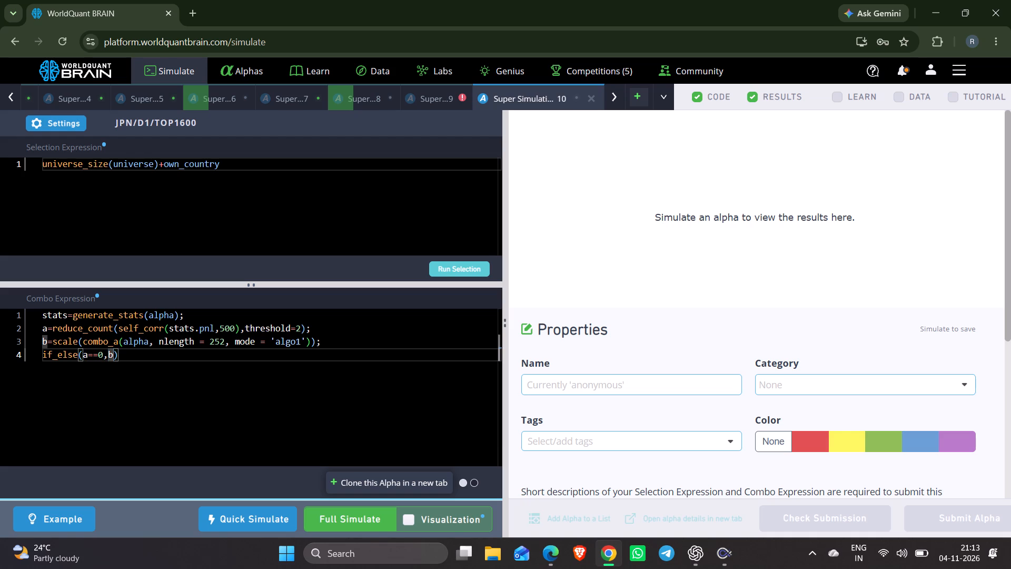
pyautogui.write('>=1')
pyautogui.press(',')
pyautogui.press('m')
pyautogui.press('BackSpace')
pyautogui.write('nan')
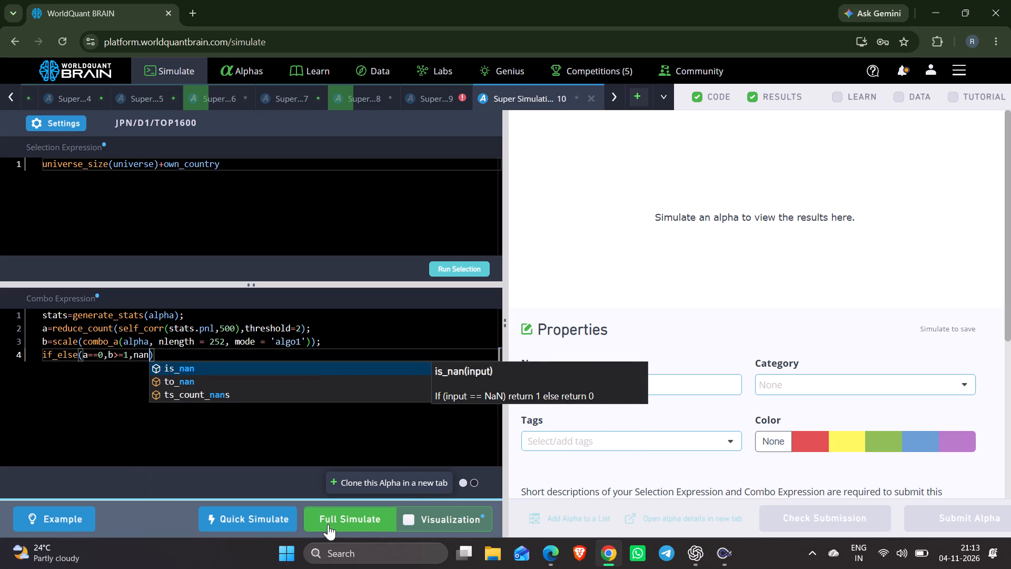
pyautogui.click(331, 519)
# Change the last line of Super Simulation 9's combo expression to (a^2*b) and run a full simulation.
pyautogui.click(435, 99)
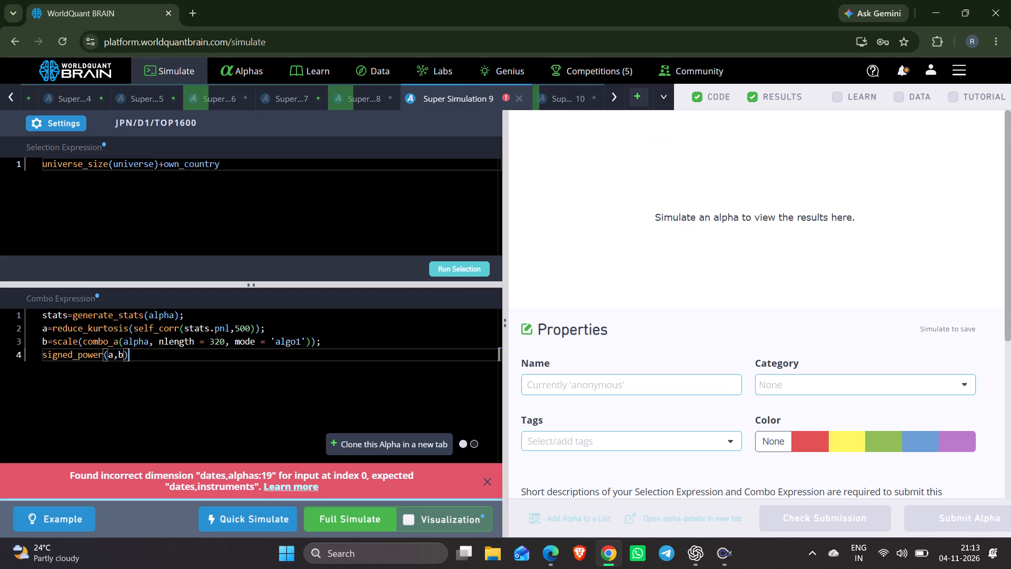
pyautogui.doubleClick(80, 353)
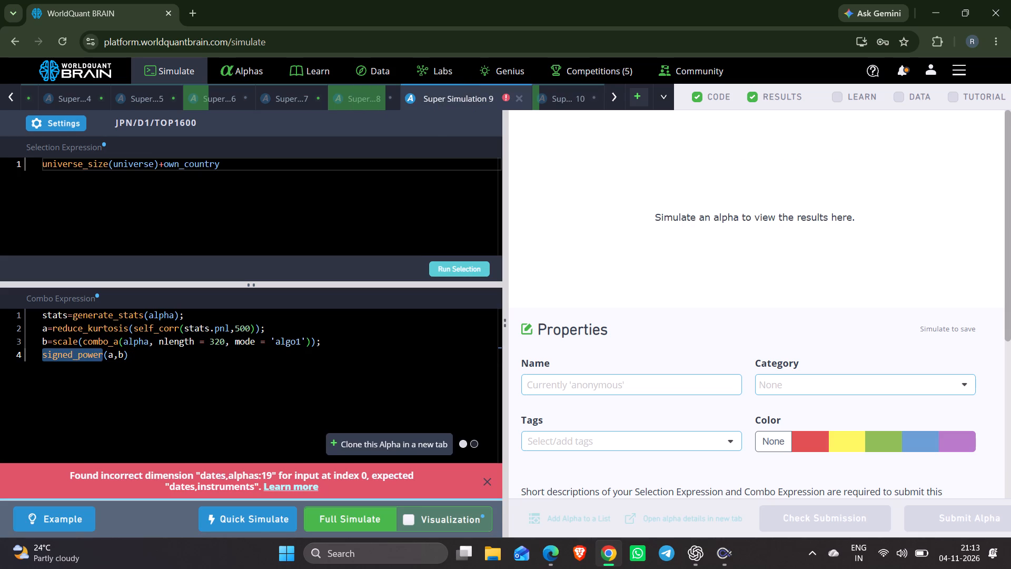
pyautogui.press('BackSpace')
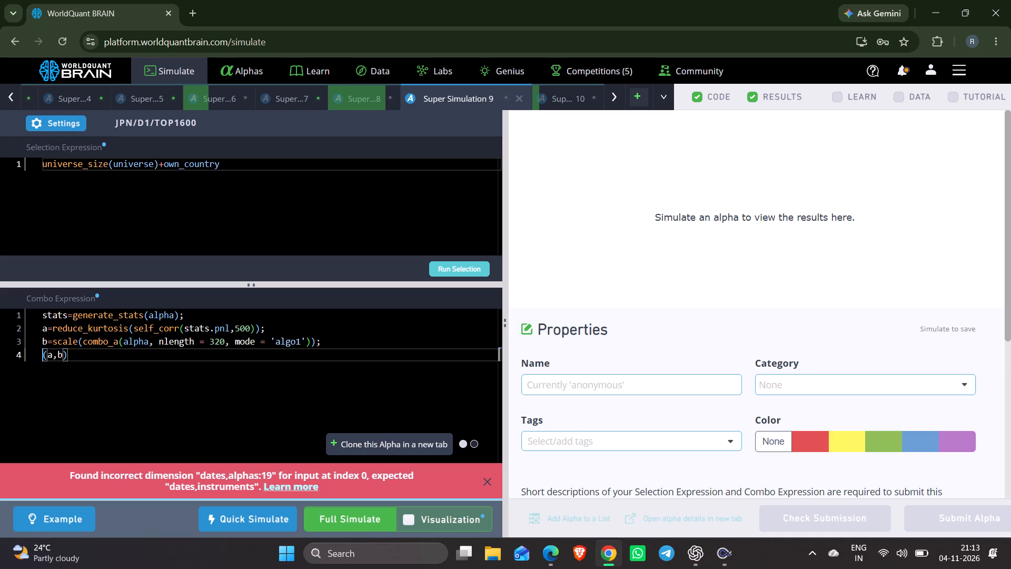
pyautogui.press('Right')
pyautogui.press('Right')
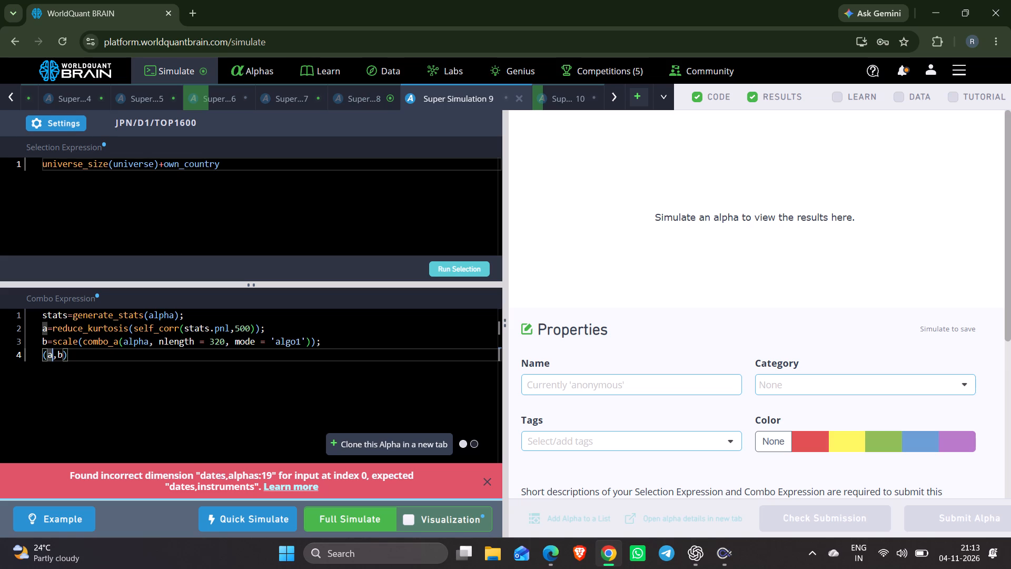
pyautogui.hotkey('shift', '^')
pyautogui.press('2')
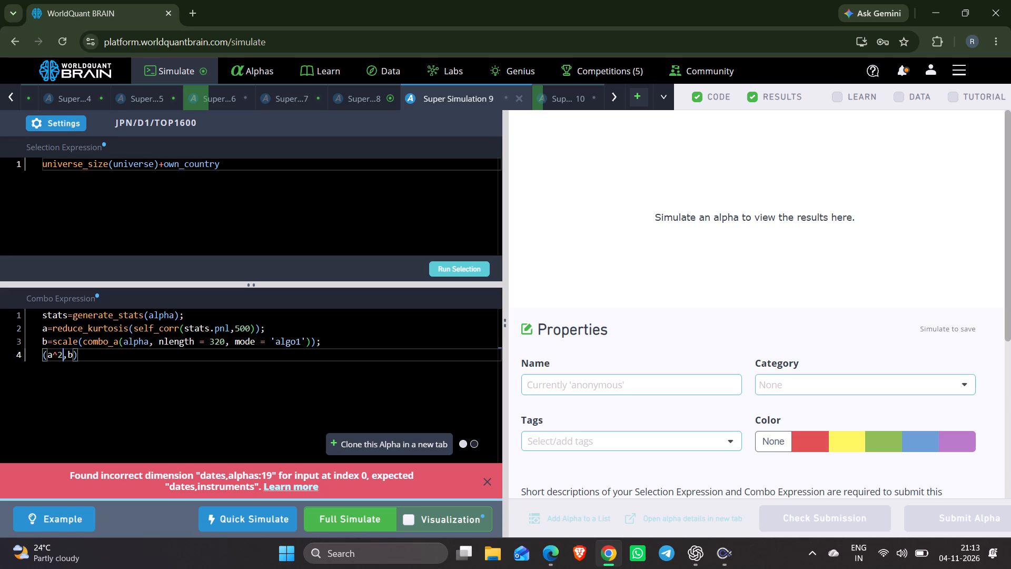
pyautogui.press('Right')
pyautogui.press('BackSpace')
pyautogui.press('*')
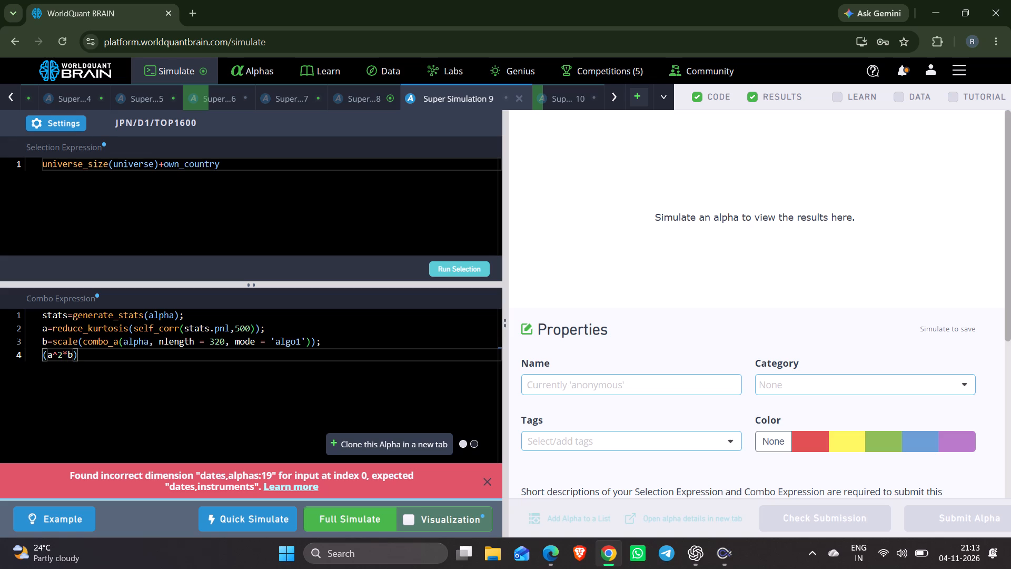
pyautogui.click(349, 524)
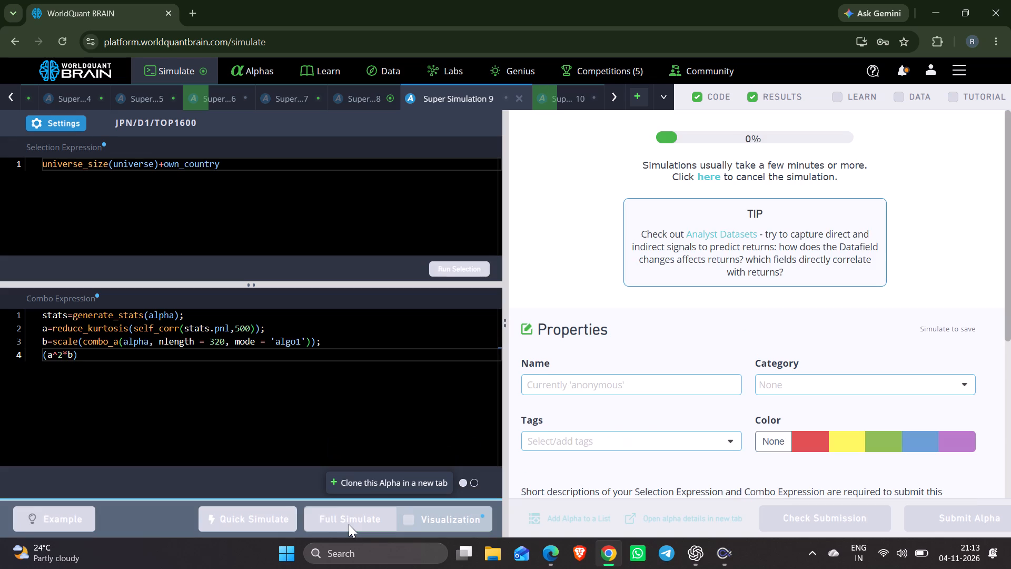
# Show Super Simulation 8's test period, view its IS results and PnL chart, and run its Prod Correlation.
pyautogui.click(360, 96)
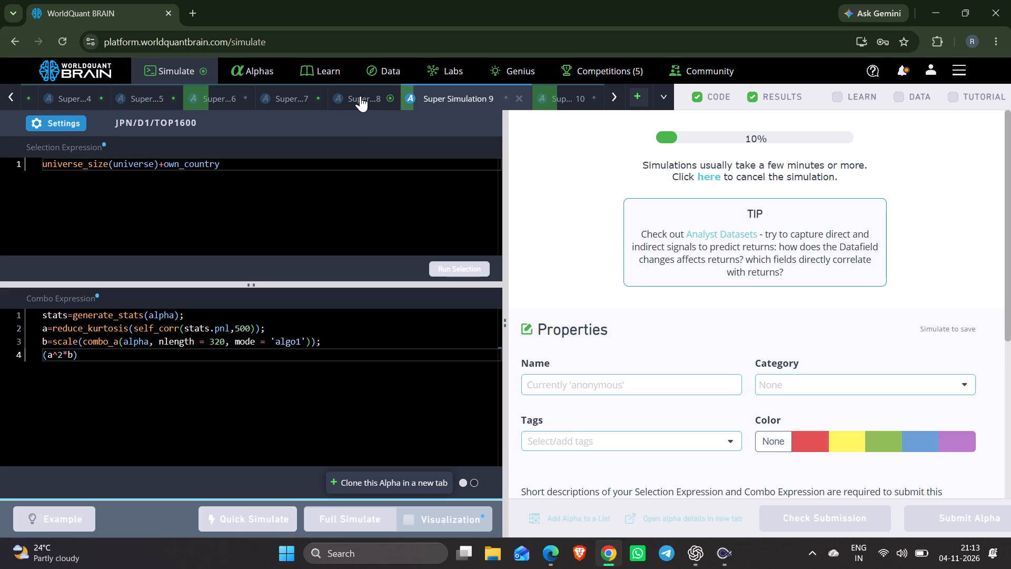
pyautogui.click(812, 513)
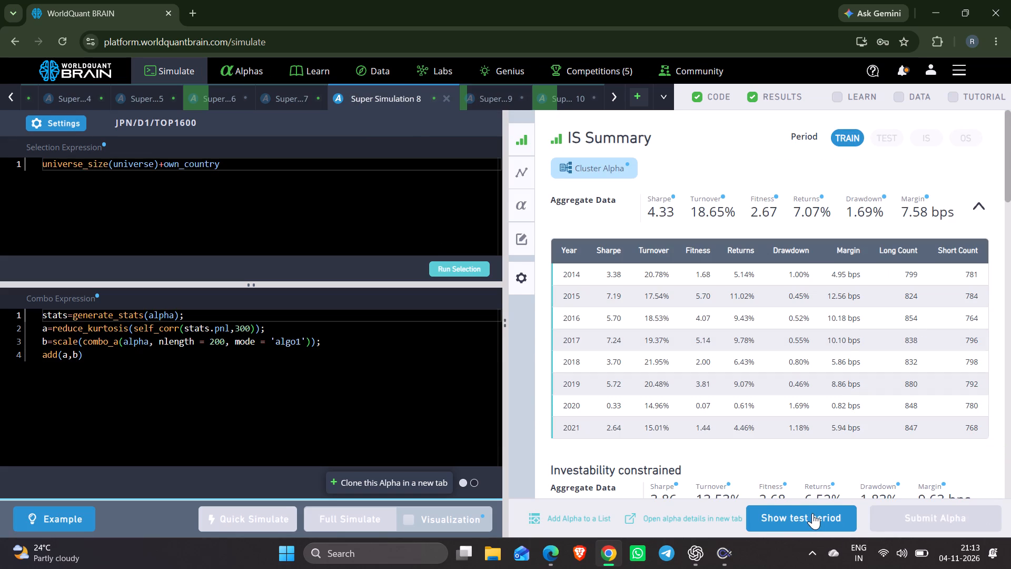
pyautogui.click(925, 130)
pyautogui.scroll(-4, 896, 298)
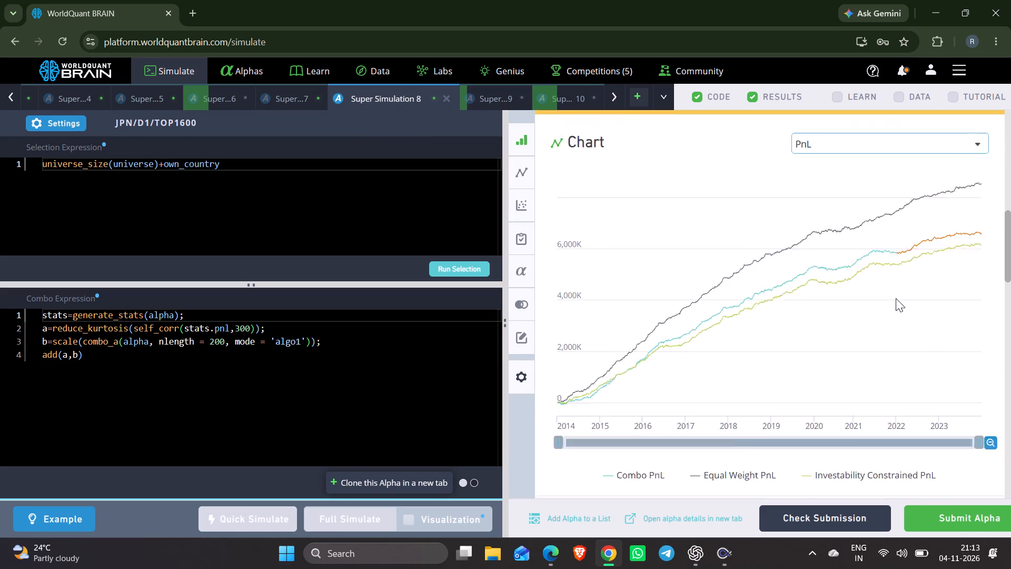
pyautogui.scroll(-8, 896, 298)
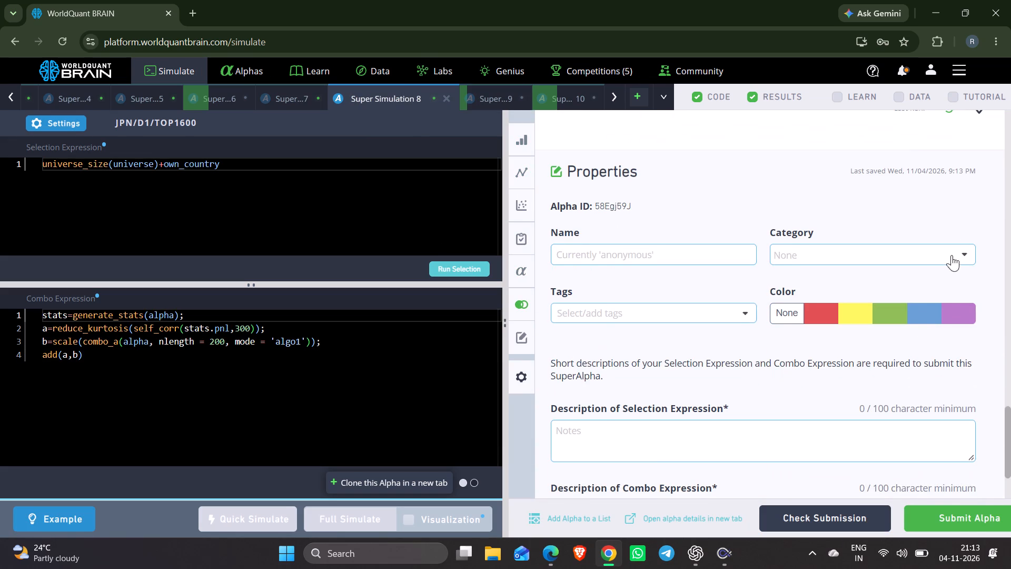
pyautogui.scroll(5, 951, 219)
pyautogui.click(951, 219)
pyautogui.scroll(1, 951, 219)
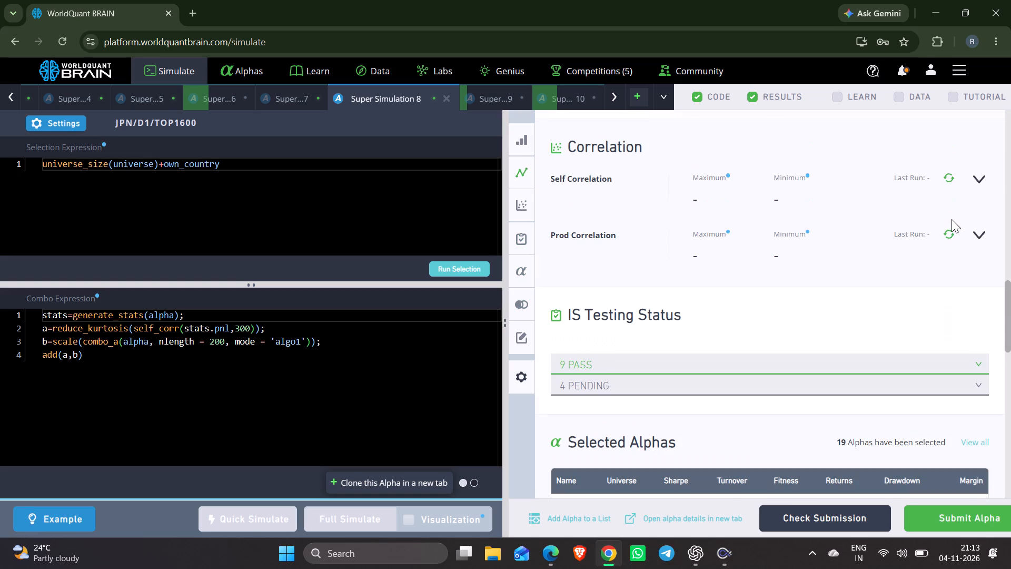
pyautogui.scroll(1, 951, 219)
pyautogui.click(975, 233)
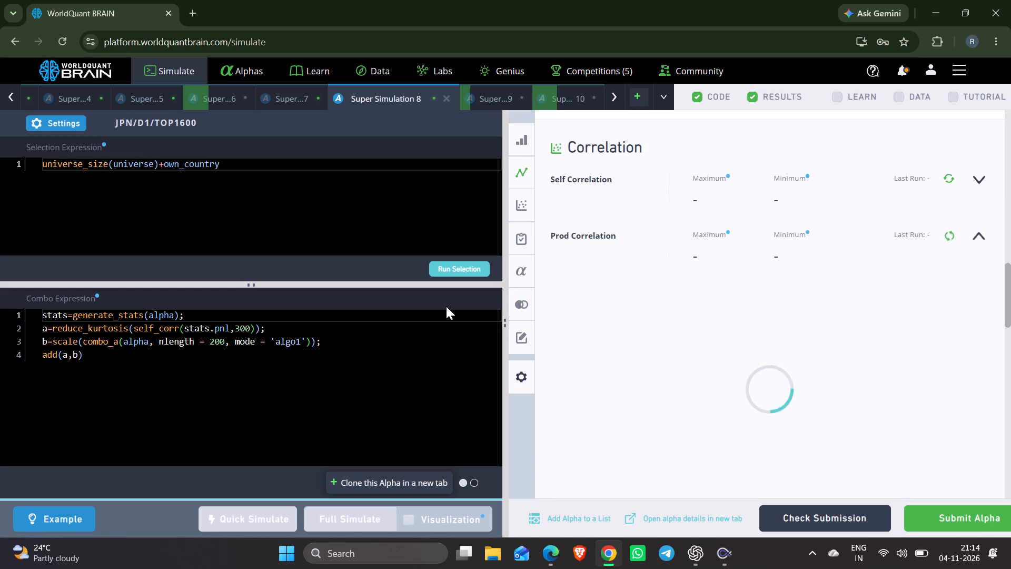
# Rename the Super Simulation 8 tab as asdf.
pyautogui.rightClick(380, 104)
pyautogui.click(413, 123)
pyautogui.write('asdf')
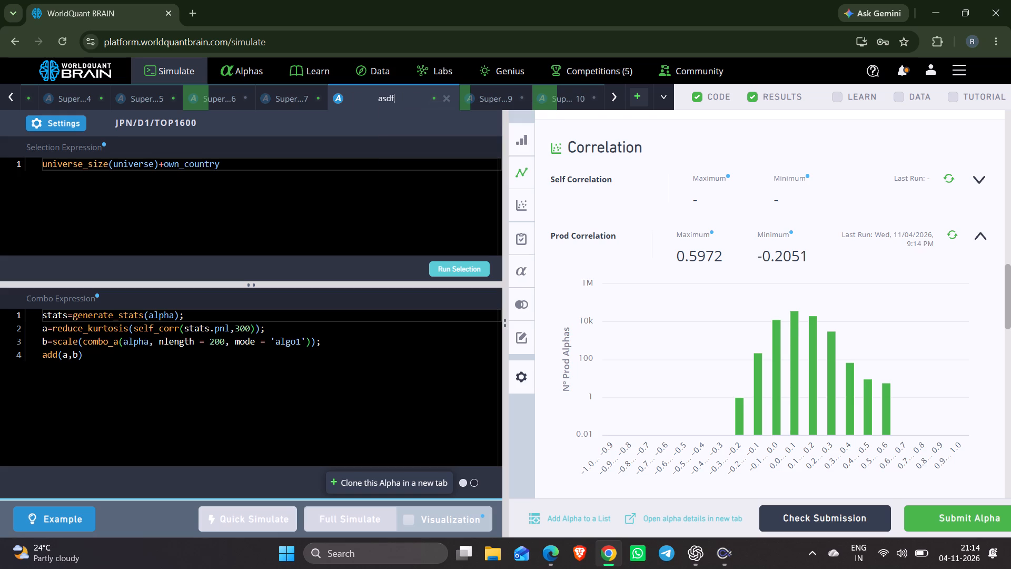
# Clone the asdf SuperAlpha into a new simulation tab.
pyautogui.click(364, 483)
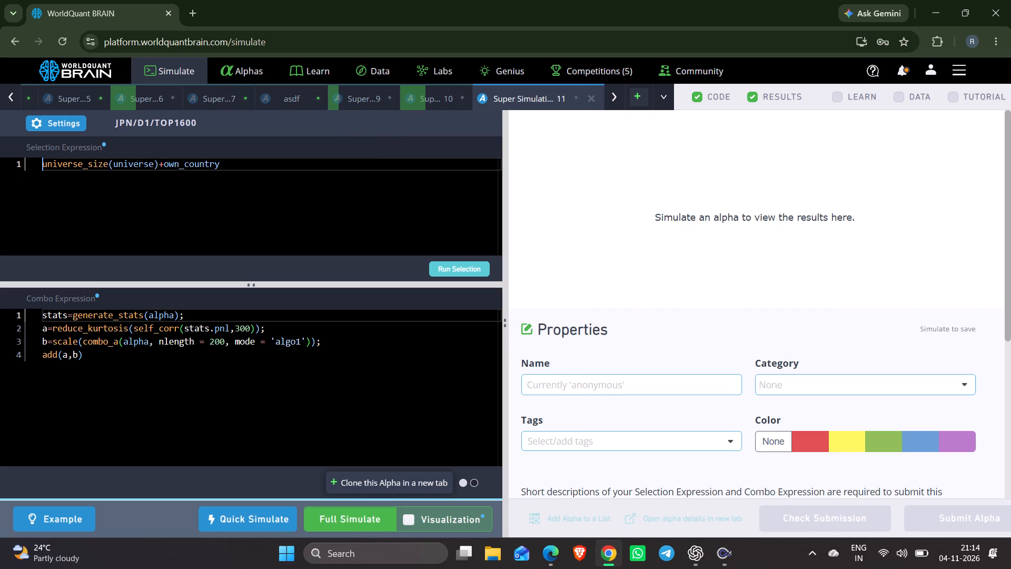
# Replace add with multiply in the last line of Super Simulation 11's combo expression and try to run a full simulation.
pyautogui.doubleClick(52, 358)
pyautogui.press('m')
pyautogui.write('ul')
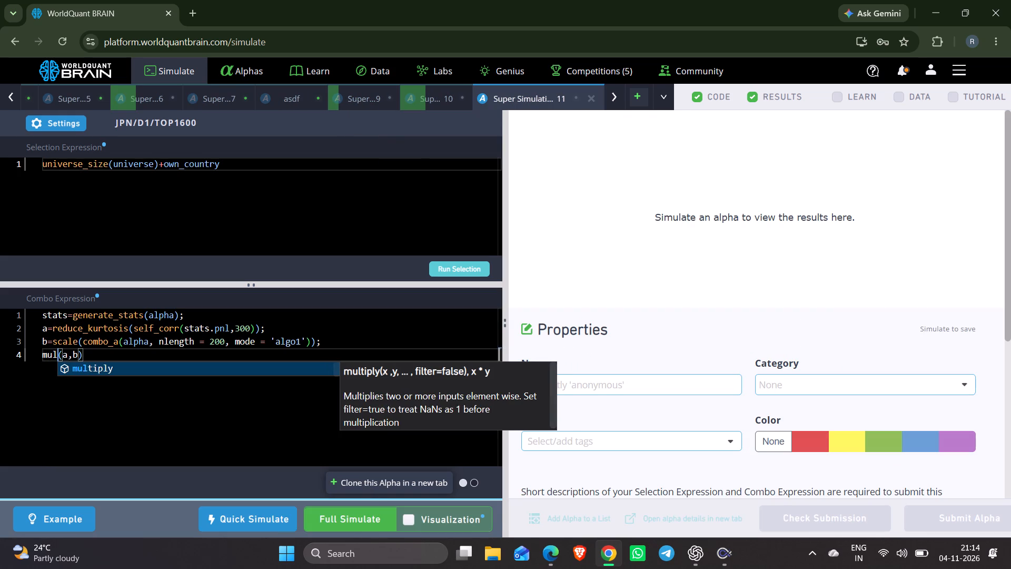
pyautogui.press('Return')
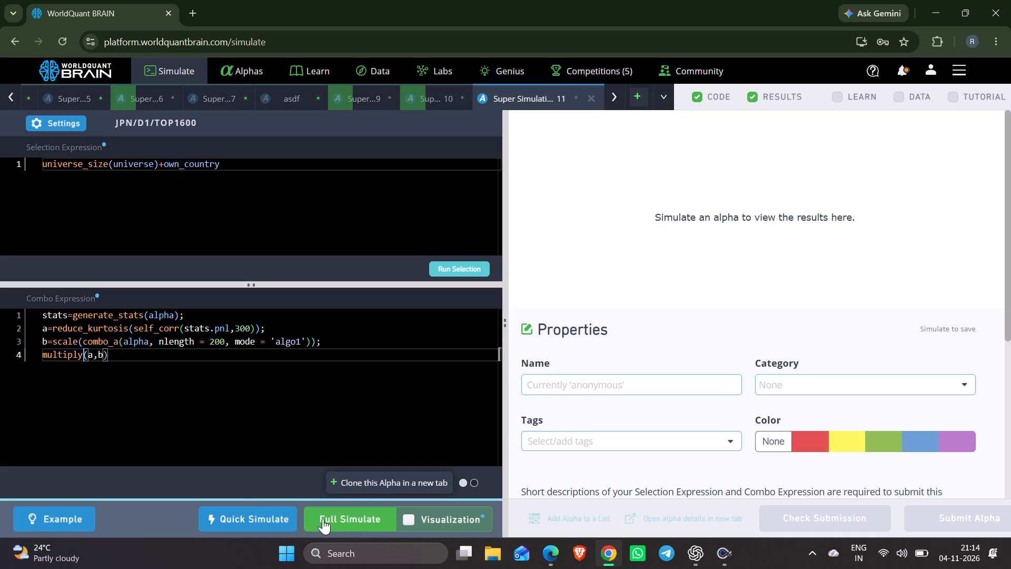
pyautogui.click(323, 518)
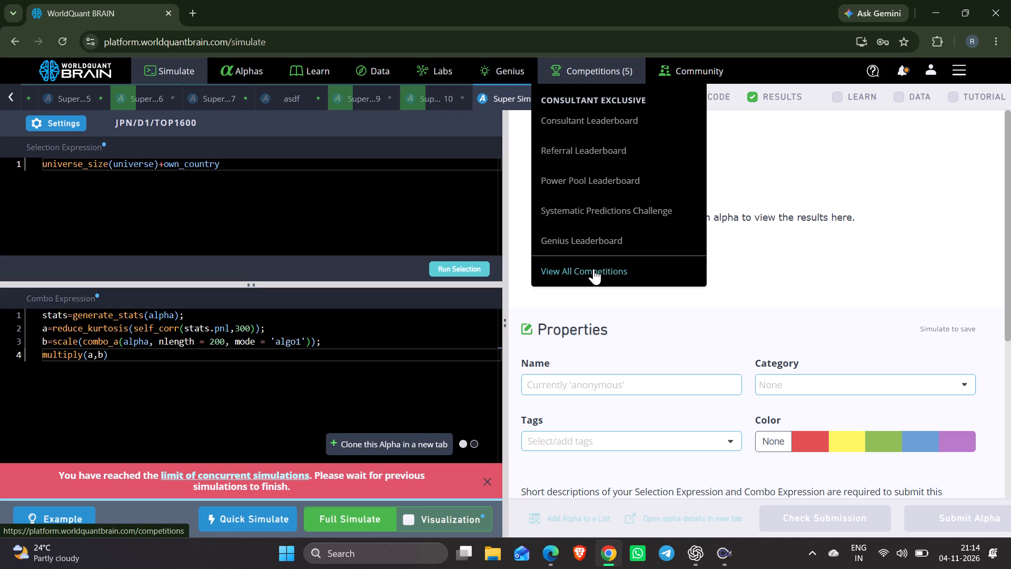
# Open the profile's performance page.
pyautogui.click(930, 71)
pyautogui.click(887, 96)
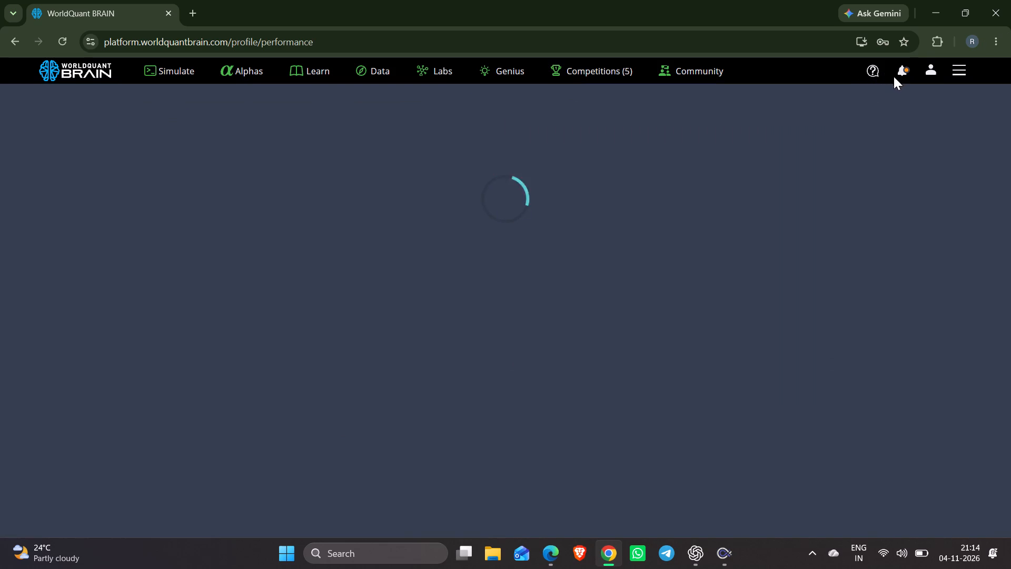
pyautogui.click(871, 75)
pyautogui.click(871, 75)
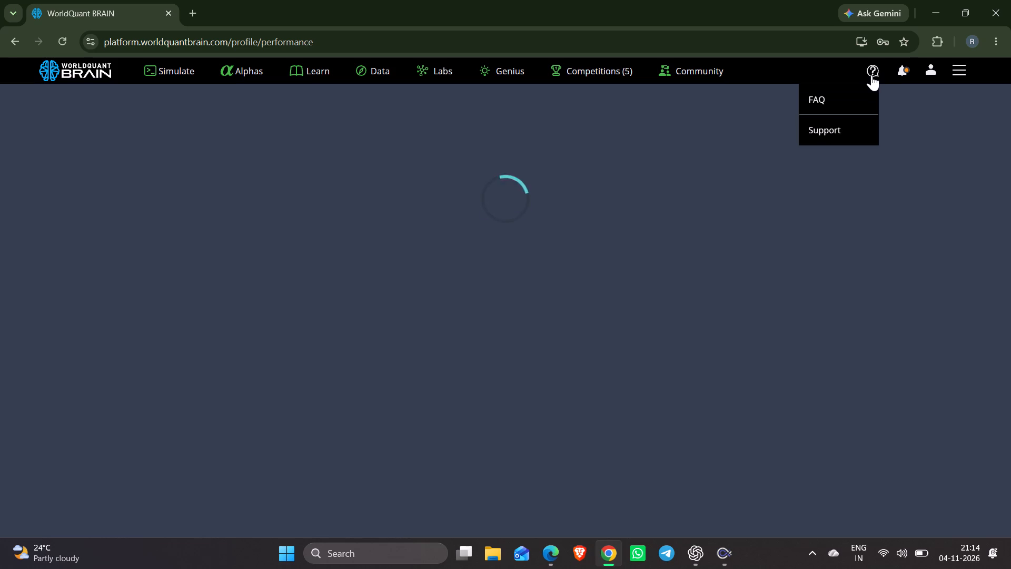
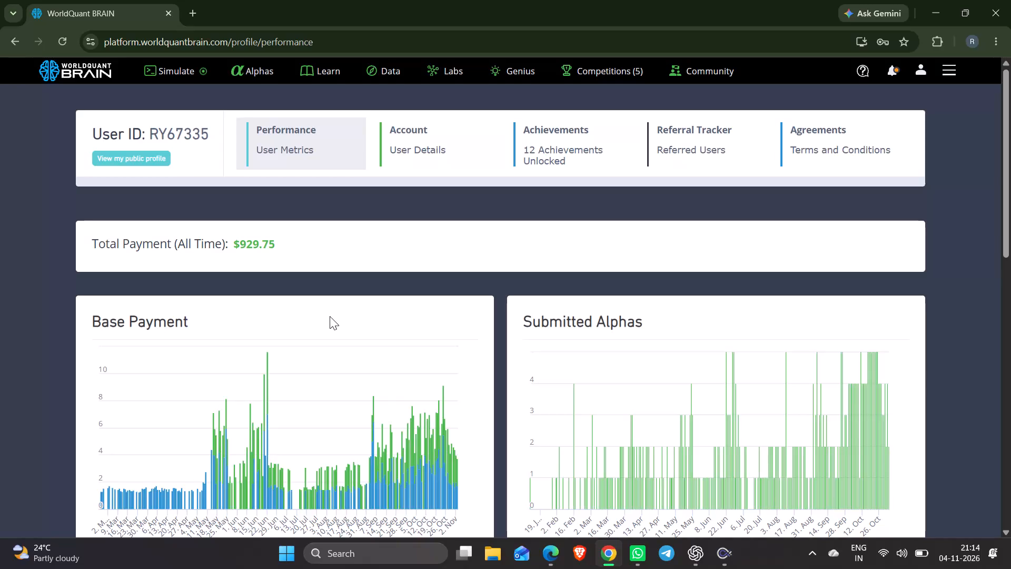
# Review the Base Payment, Submitted Alphas, Simulated Alphas and Other Payment sections of the profile's performance page.
pyautogui.scroll(-3, 330, 316)
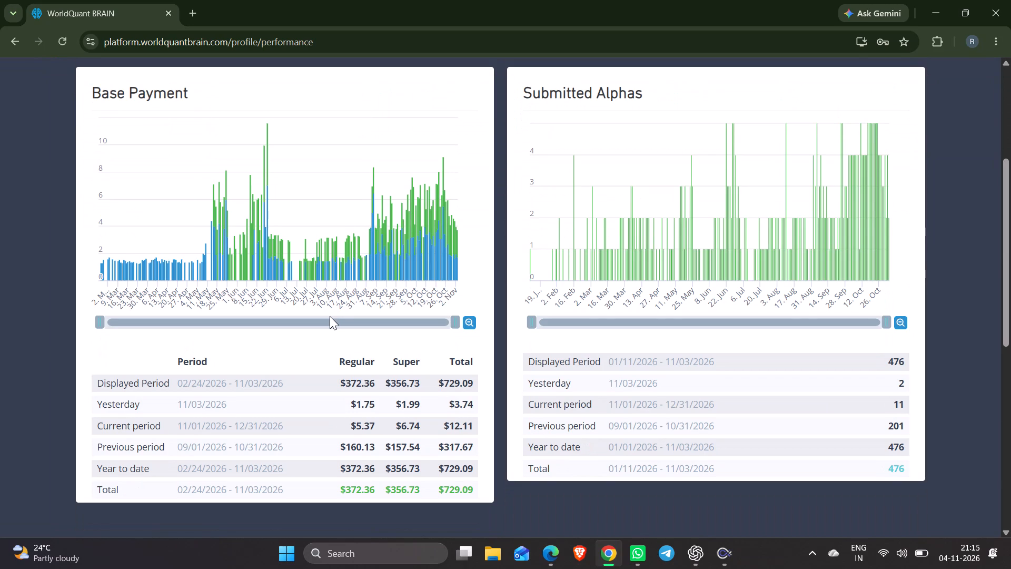
pyautogui.scroll(-5, 330, 316)
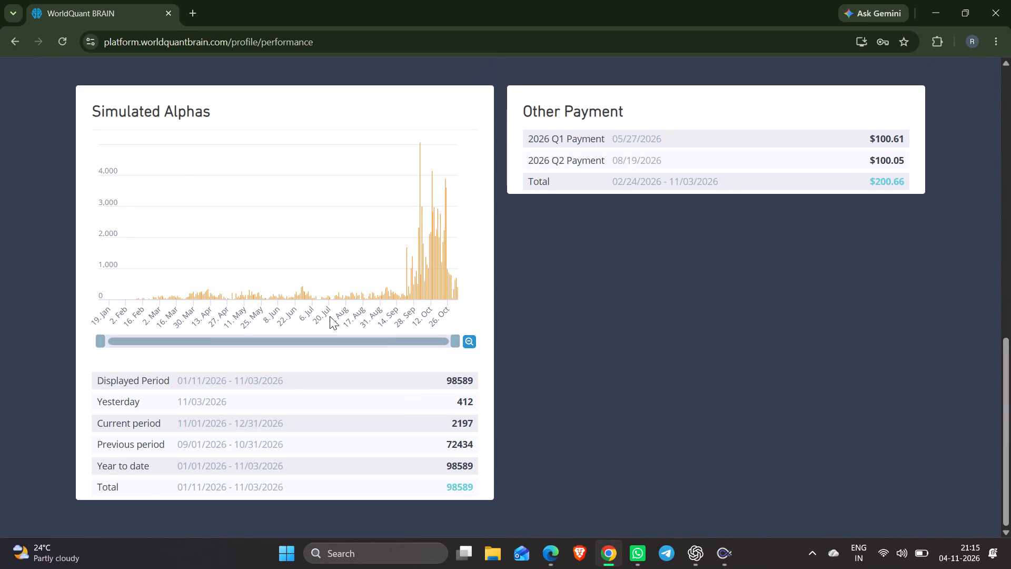
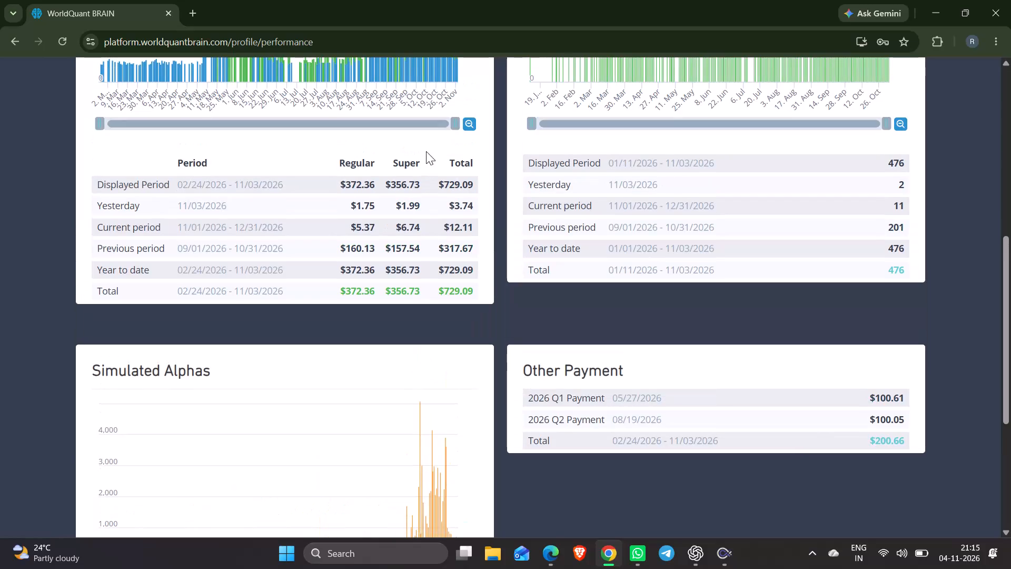
# Open the Consultant Leaderboard and review the own-user row against the other consultants' factors and correlations.
pyautogui.scroll(8, 426, 151)
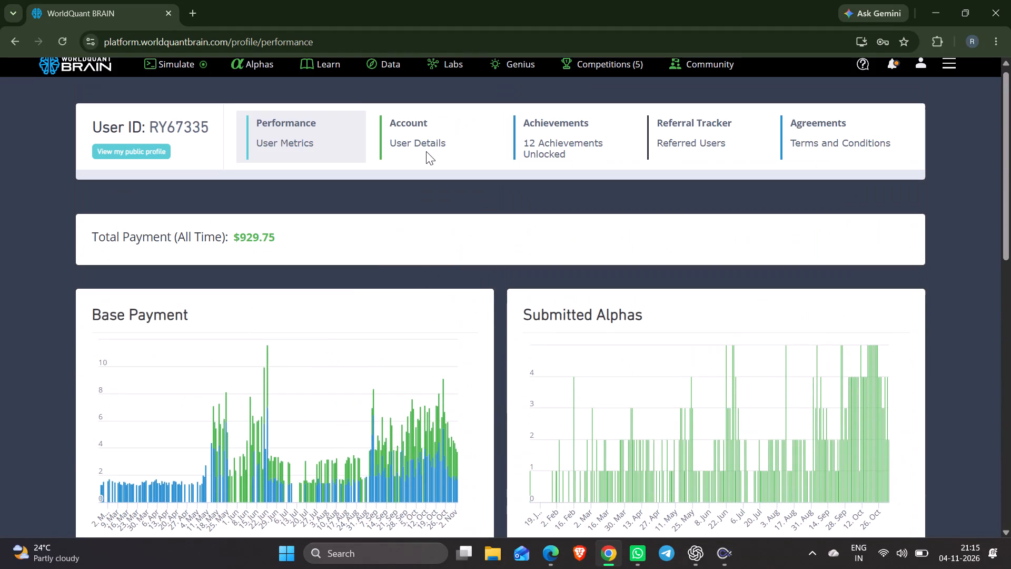
pyautogui.click(566, 120)
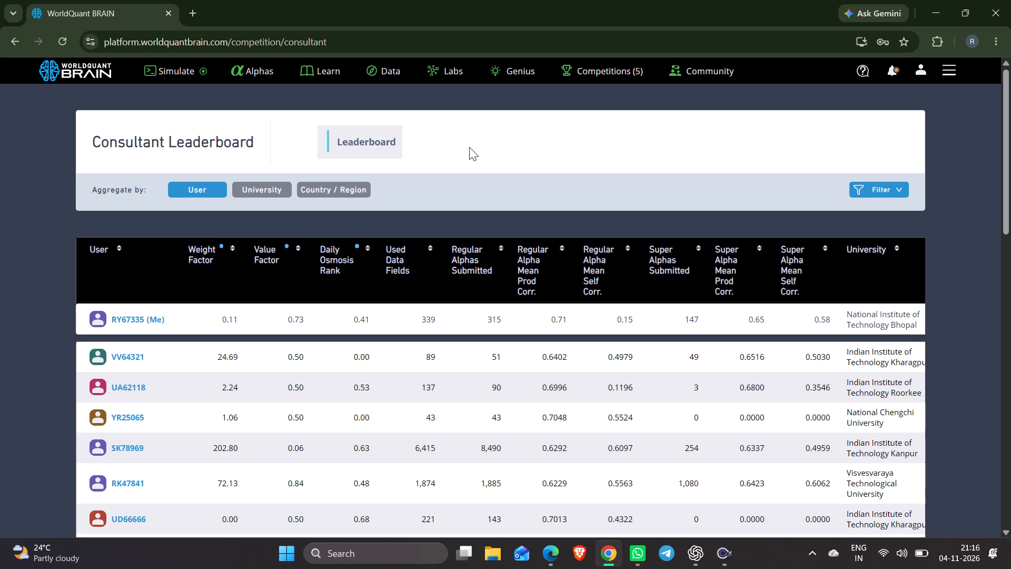
pyautogui.scroll(-1, 379, 204)
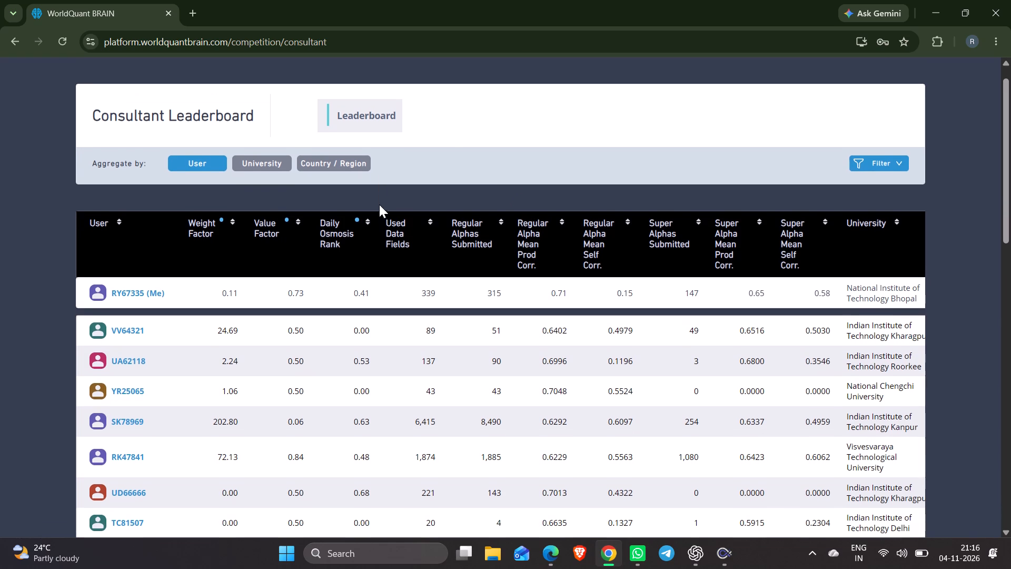
pyautogui.scroll(-1, 379, 204)
pyautogui.hscroll(7, 379, 204)
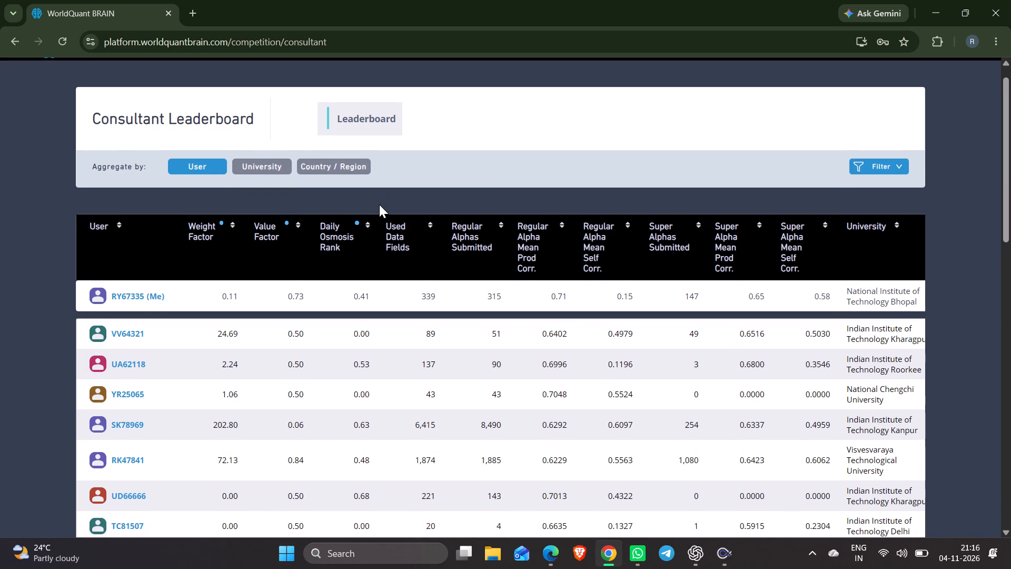
# Return to the simulation workspace and run a full simulation of the multiply(a,b) expression in Super Simulation 11.
pyautogui.click(179, 63)
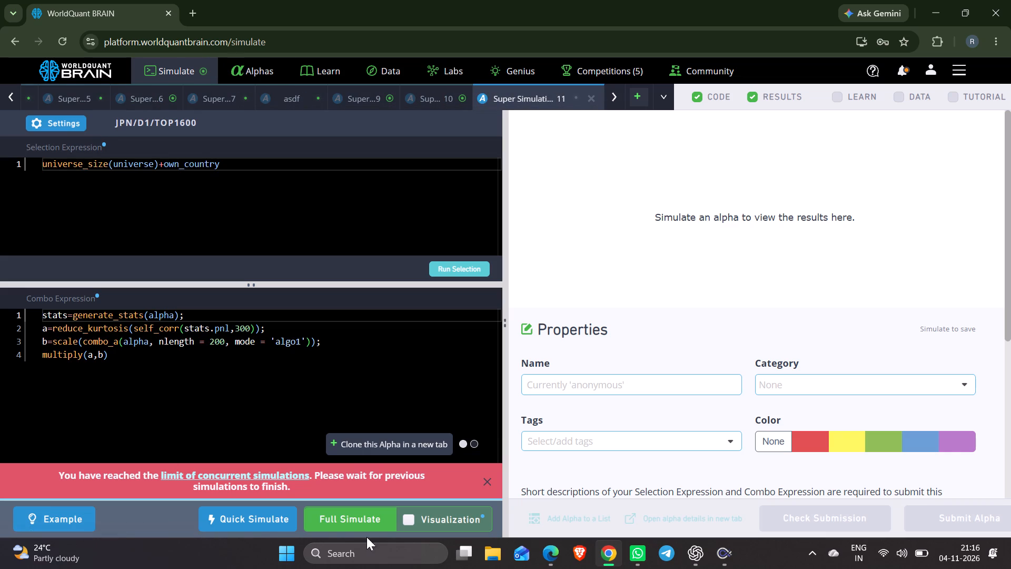
pyautogui.click(351, 521)
# In Super Simulation 6, replace reduce_count with reduce_norm, remove the threshold argument from line a, and run a full simulation.
pyautogui.click(142, 99)
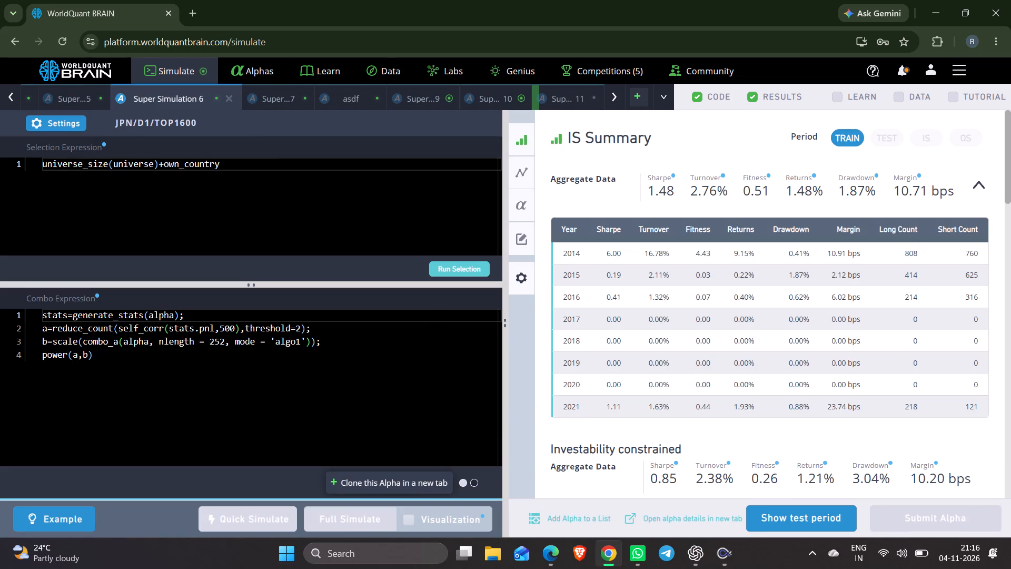
pyautogui.doubleClick(98, 331)
pyautogui.write('re')
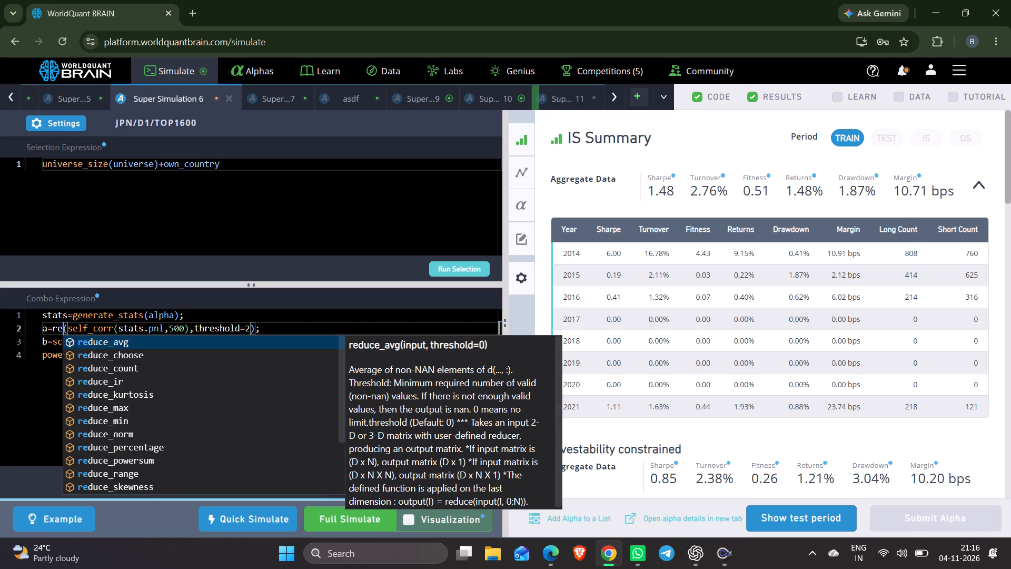
pyautogui.click(130, 431)
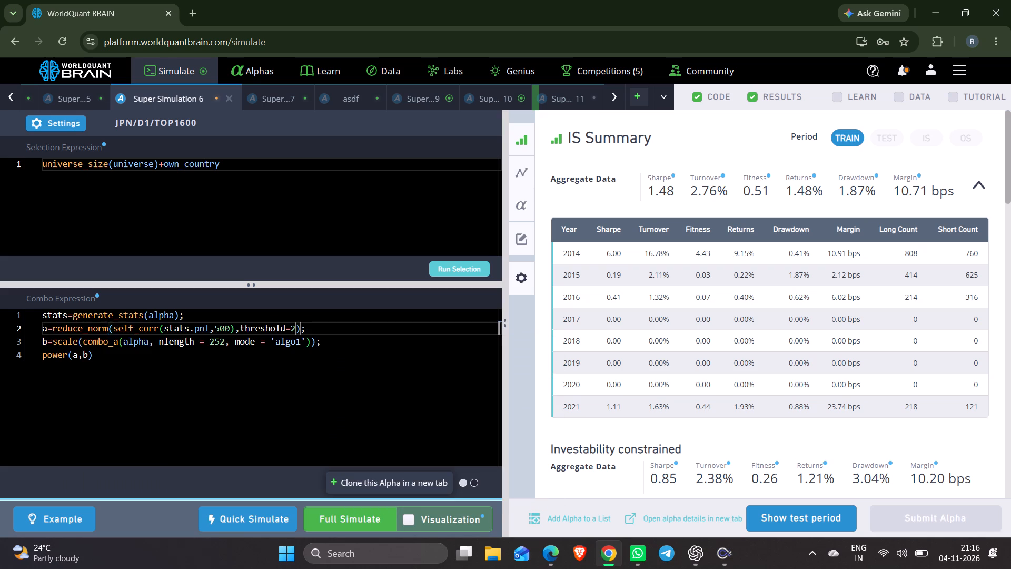
pyautogui.press('Down')
pyautogui.press('Down')
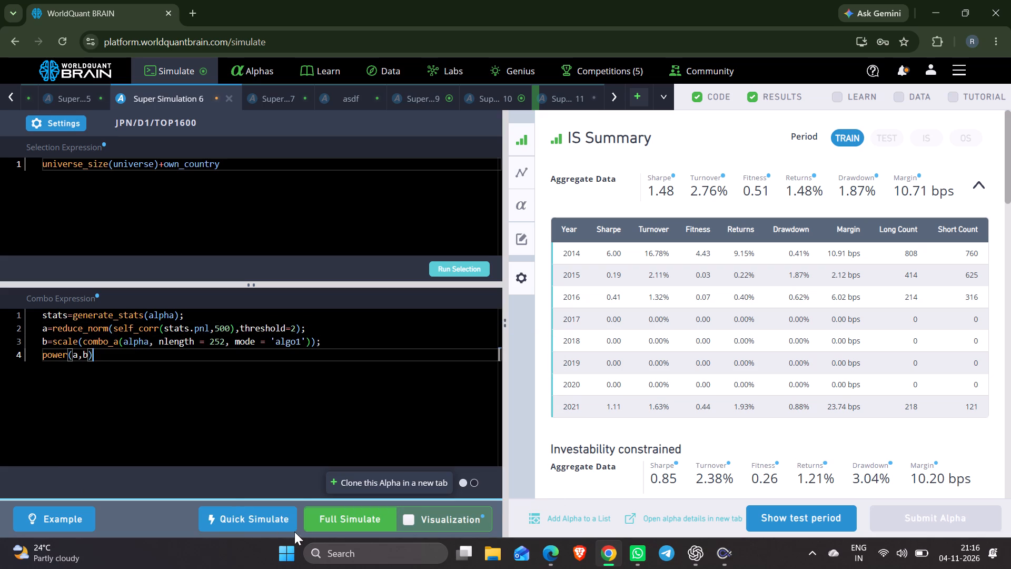
pyautogui.click(295, 330)
pyautogui.press('BackSpace')
pyautogui.press('BackSpace')
pyautogui.press('BackSpace')
pyautogui.press('BackSpace')
pyautogui.press('BackSpace')
pyautogui.press('BackSpace')
pyautogui.press('BackSpace')
pyautogui.press('BackSpace')
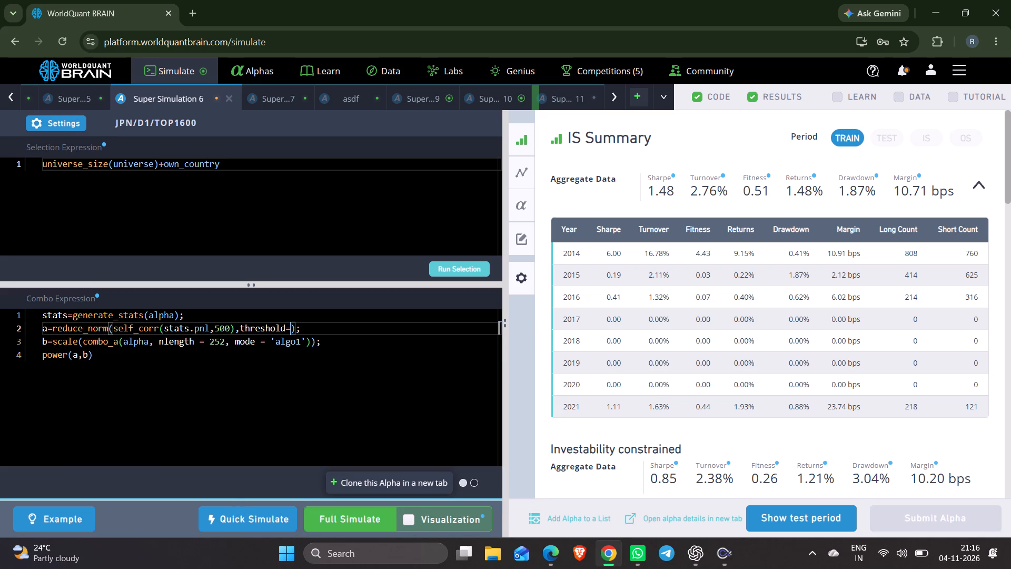
pyautogui.press('BackSpace')
pyautogui.press('BackSpace')
pyautogui.press('BackSpace')
pyautogui.press('BackSpace')
pyautogui.click(333, 507)
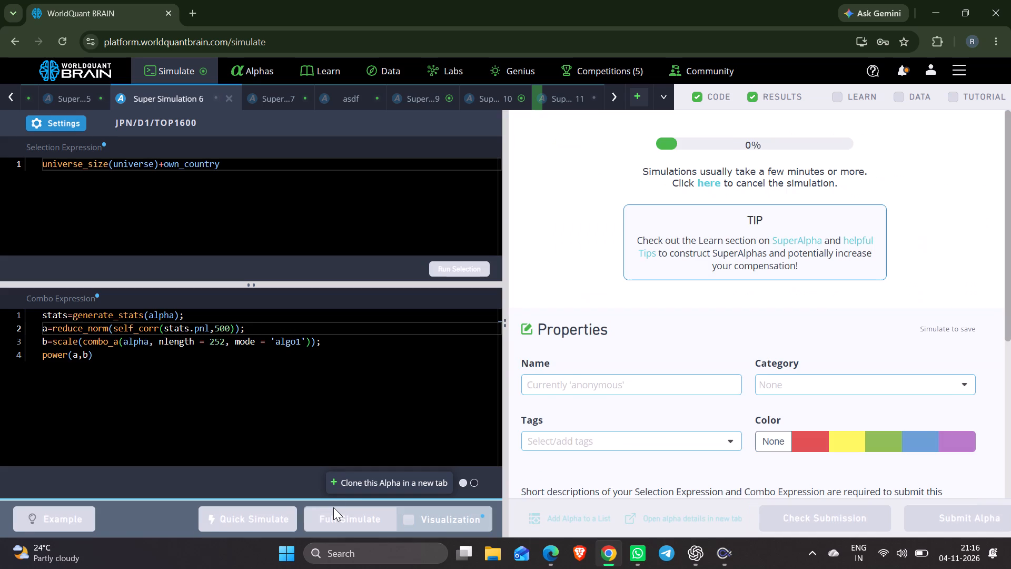
# In Super Simulation 9, reveal the test period, examine the IS-period statistics, and run the Prod Correlation check.
pyautogui.click(412, 94)
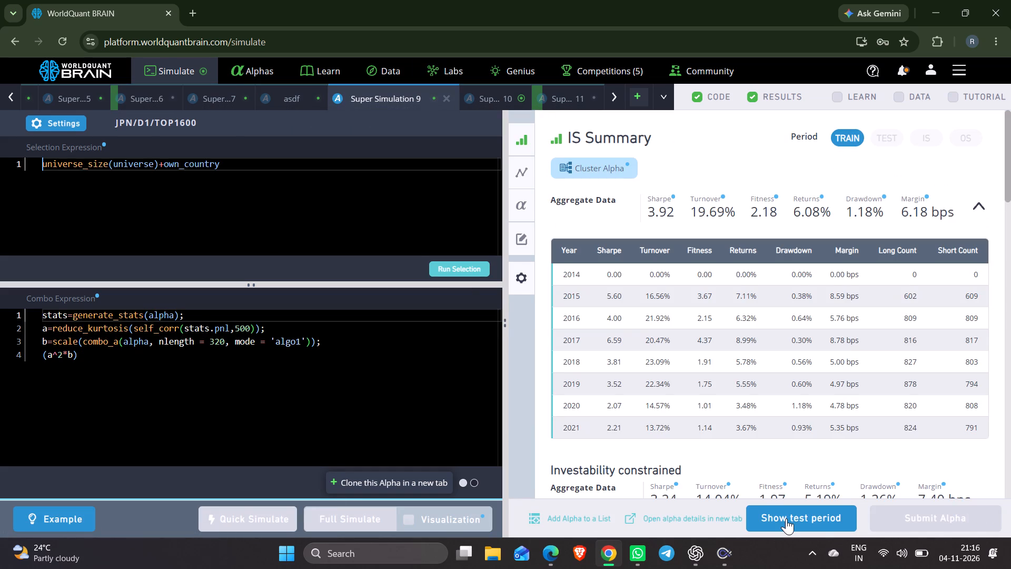
pyautogui.click(786, 518)
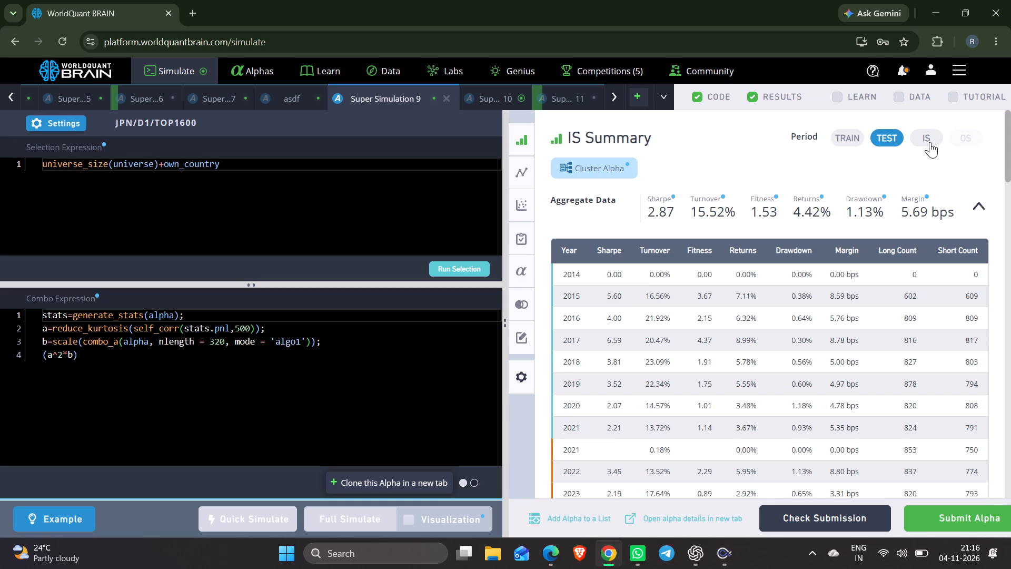
pyautogui.click(930, 142)
pyautogui.scroll(-8, 689, 271)
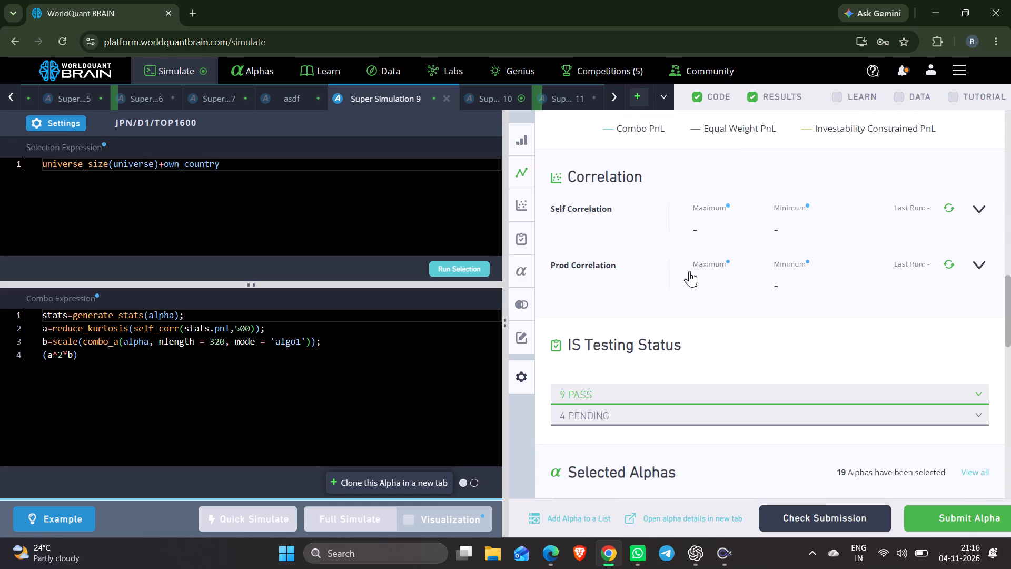
pyautogui.scroll(-4, 689, 271)
pyautogui.scroll(1, 851, 206)
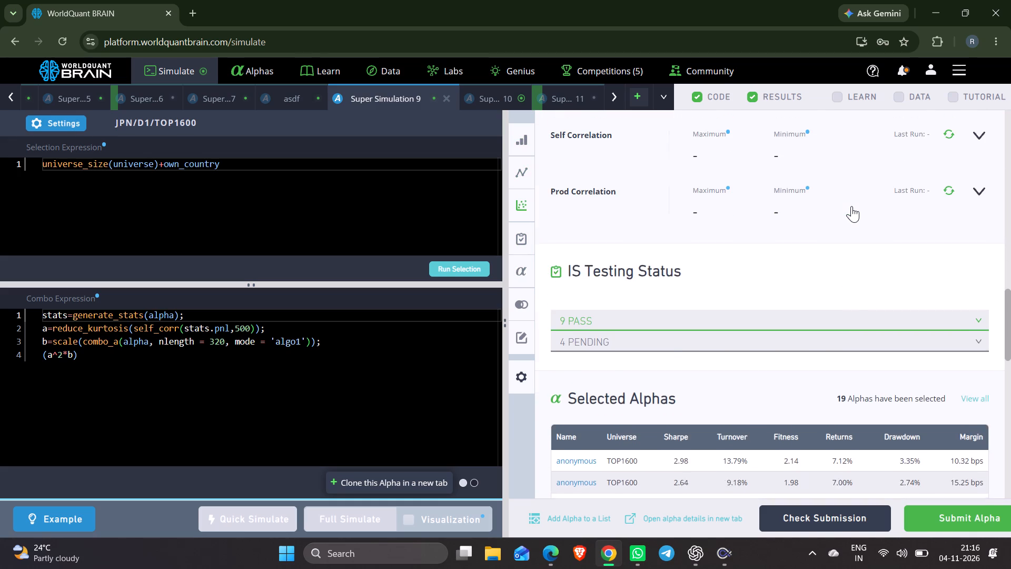
pyautogui.scroll(1, 851, 206)
pyautogui.click(986, 242)
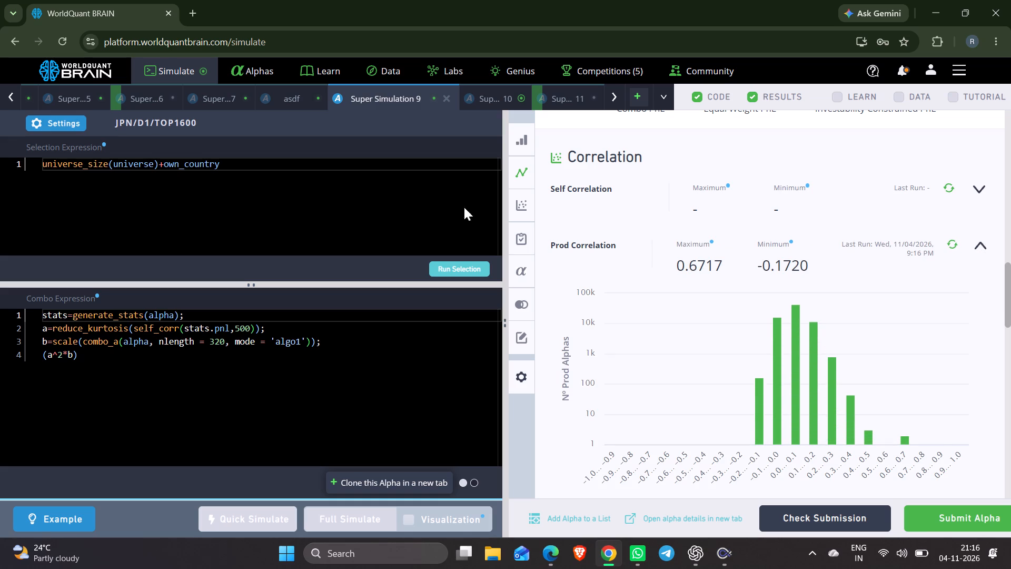
pyautogui.scroll(5, 712, 280)
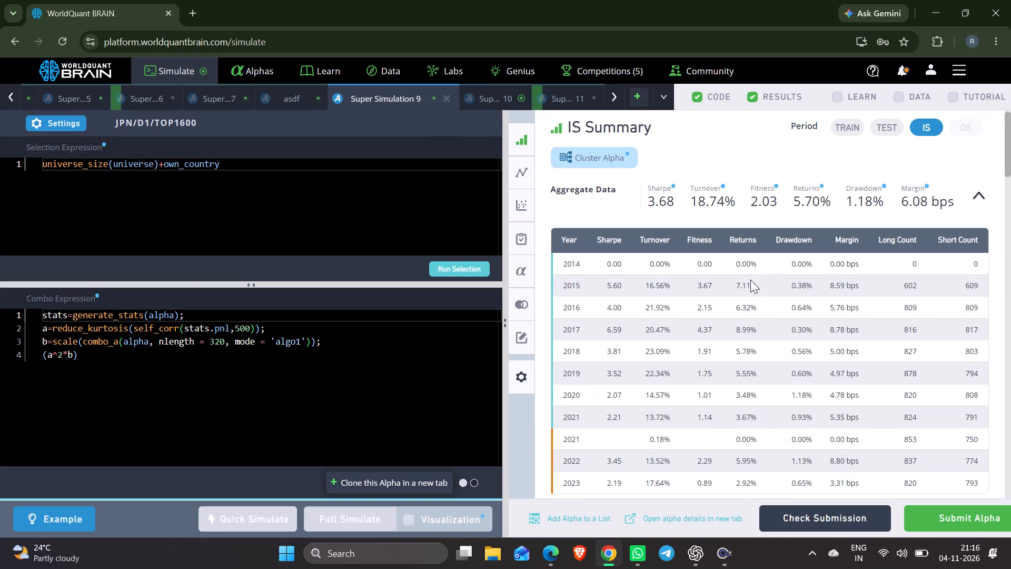
# Examine the IS-period summary statistics of the asdf simulation for comparison.
pyautogui.click(291, 92)
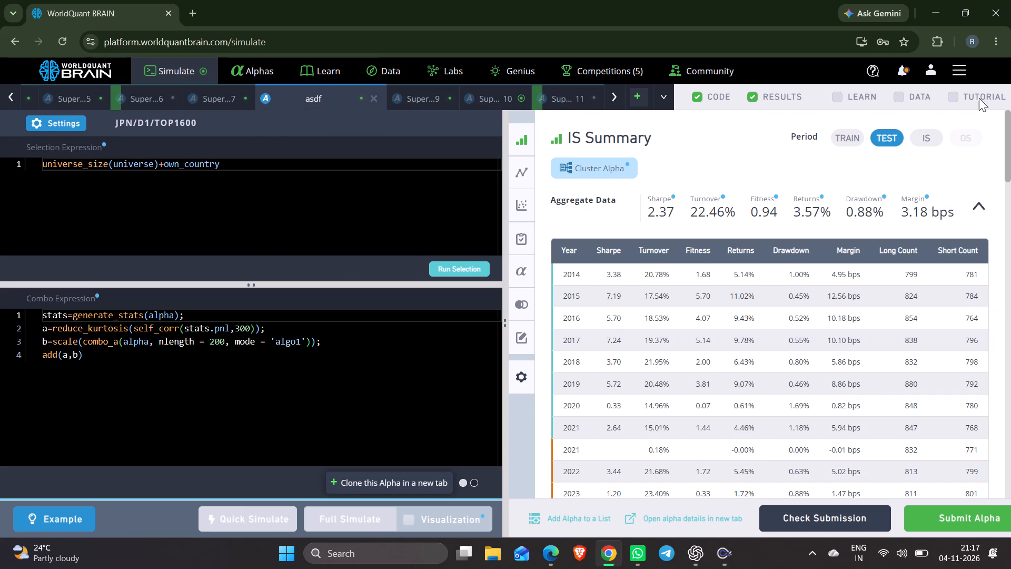
pyautogui.click(933, 142)
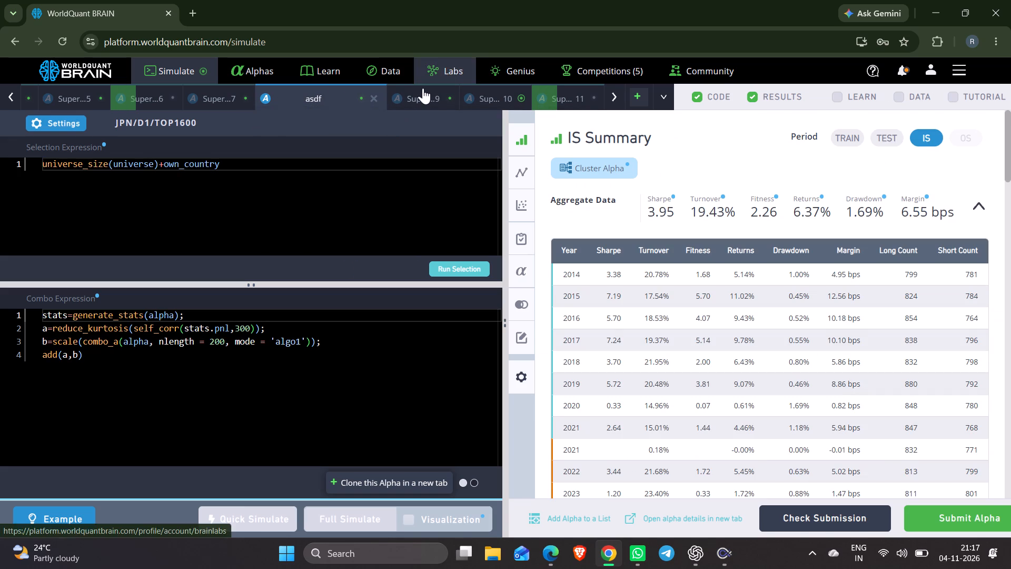
# Change the last combo line of Super Simulation 9 to (a^b^2) and run a full simulation.
pyautogui.click(418, 89)
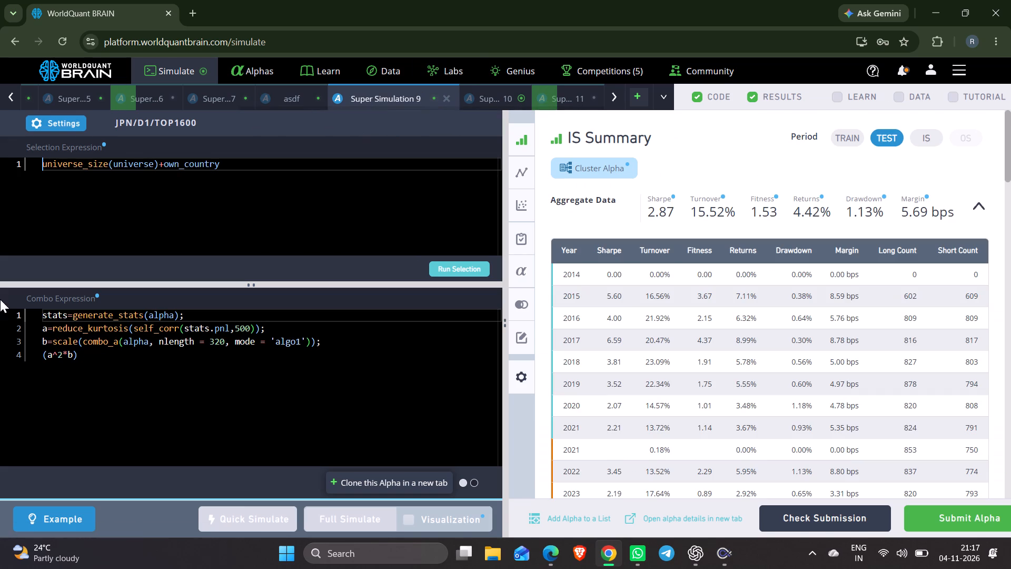
pyautogui.click(66, 354)
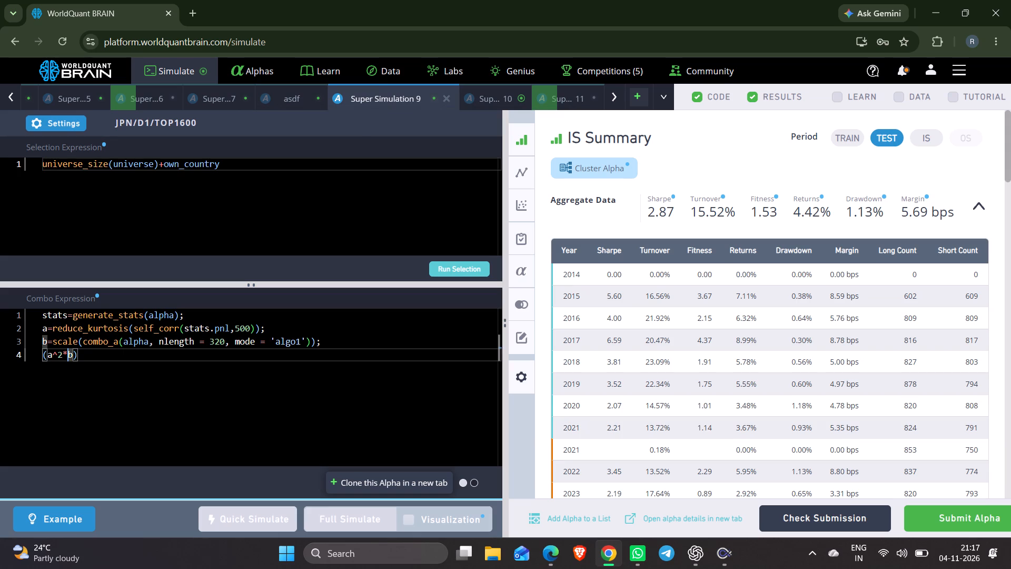
pyautogui.press('BackSpace')
pyautogui.press('BackSpace')
pyautogui.press('BackSpace')
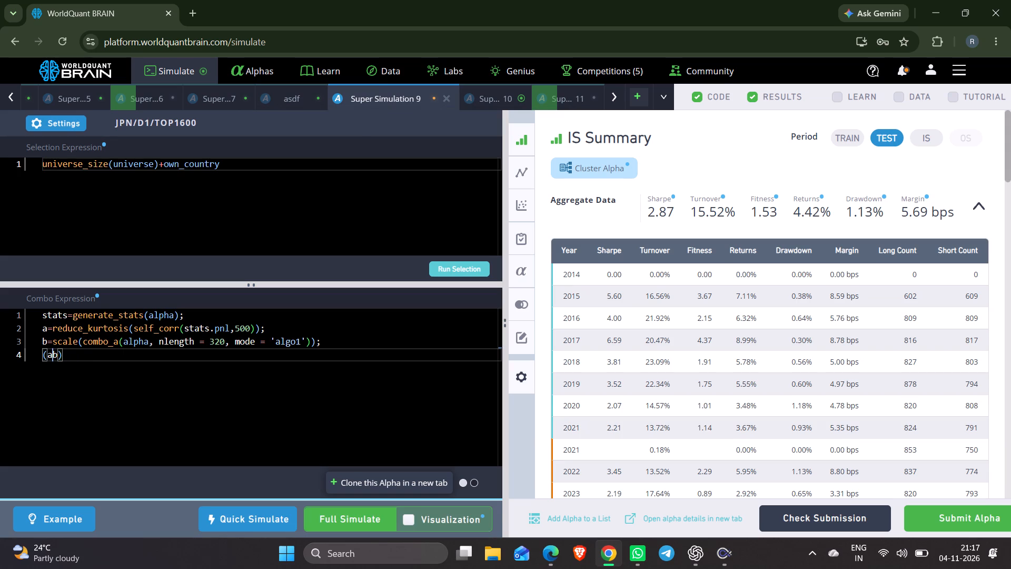
pyautogui.hotkey('shift', '^')
pyautogui.press('Right')
pyautogui.hotkey('shift', '^')
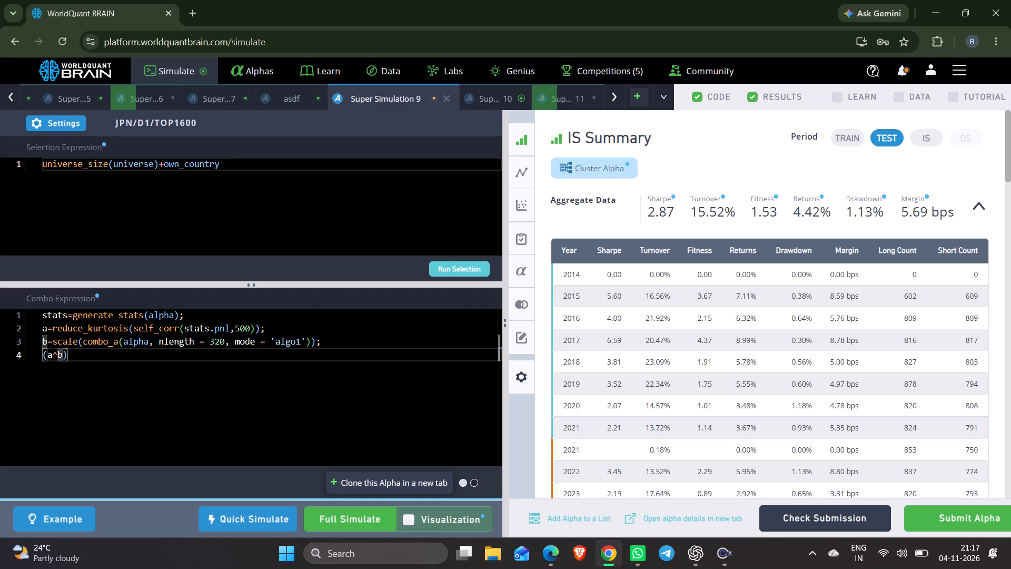
pyautogui.press('2')
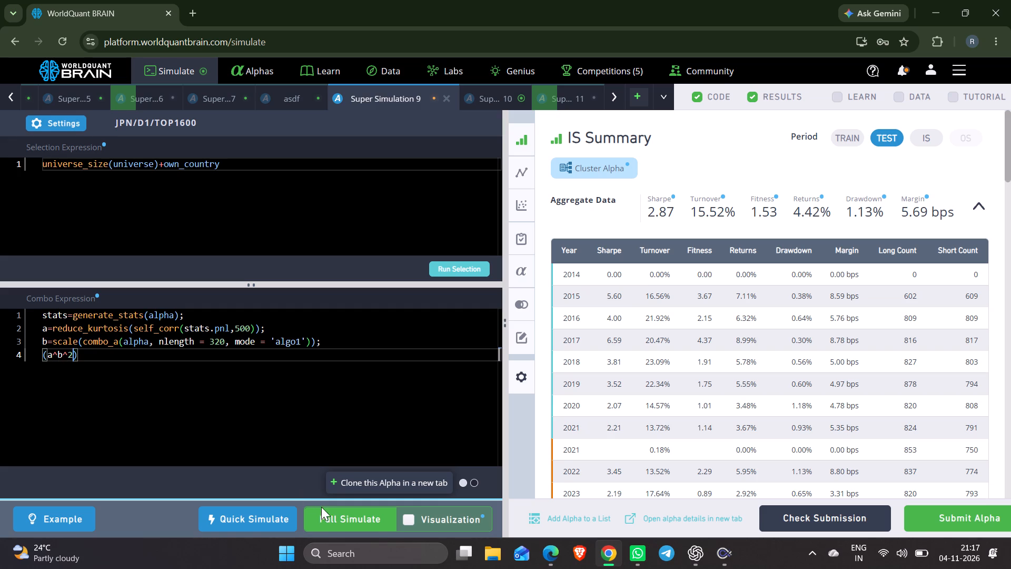
pyautogui.click(322, 509)
# Reveal the test-period results of Super Simulation 10.
pyautogui.click(502, 95)
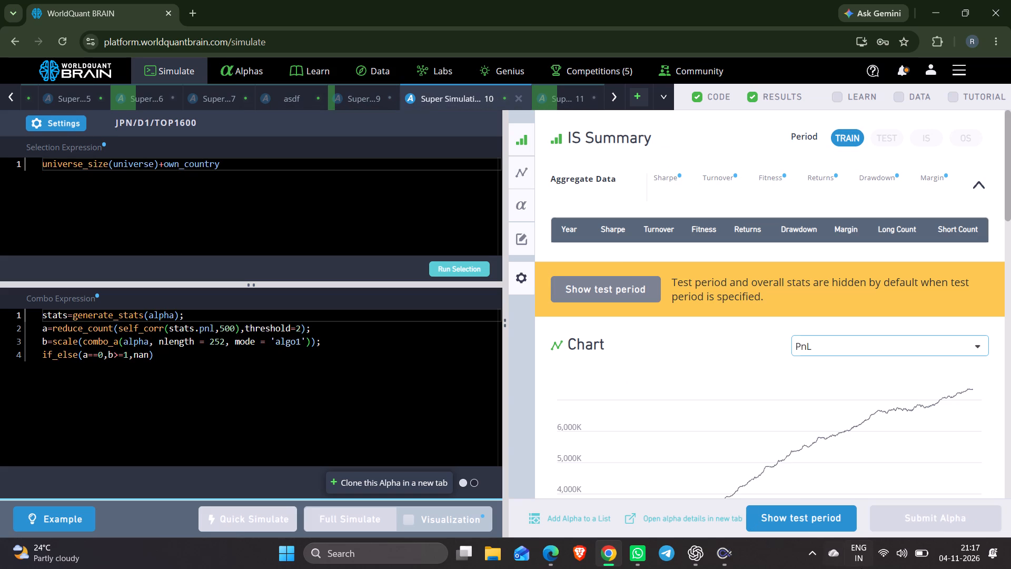
pyautogui.click(826, 513)
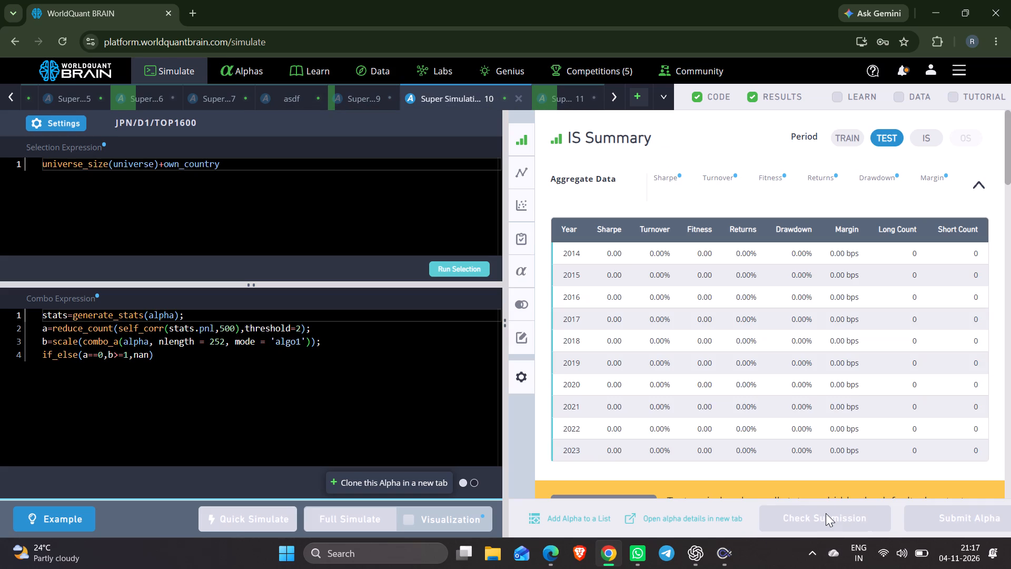
# Change Super Simulation 10's last combo line to if_else(a,b>=1,nan) and try to run a full simulation.
pyautogui.click(102, 355)
pyautogui.press('BackSpace')
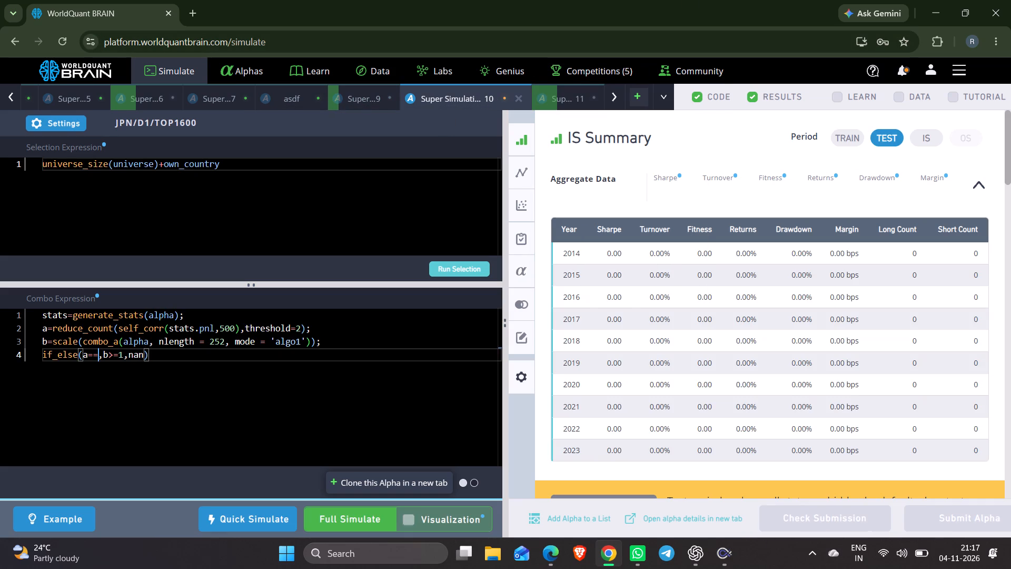
pyautogui.press('BackSpace')
pyautogui.press('BackSpace')
pyautogui.press('Right')
pyautogui.press('Right')
pyautogui.press('Right')
pyautogui.press('Right')
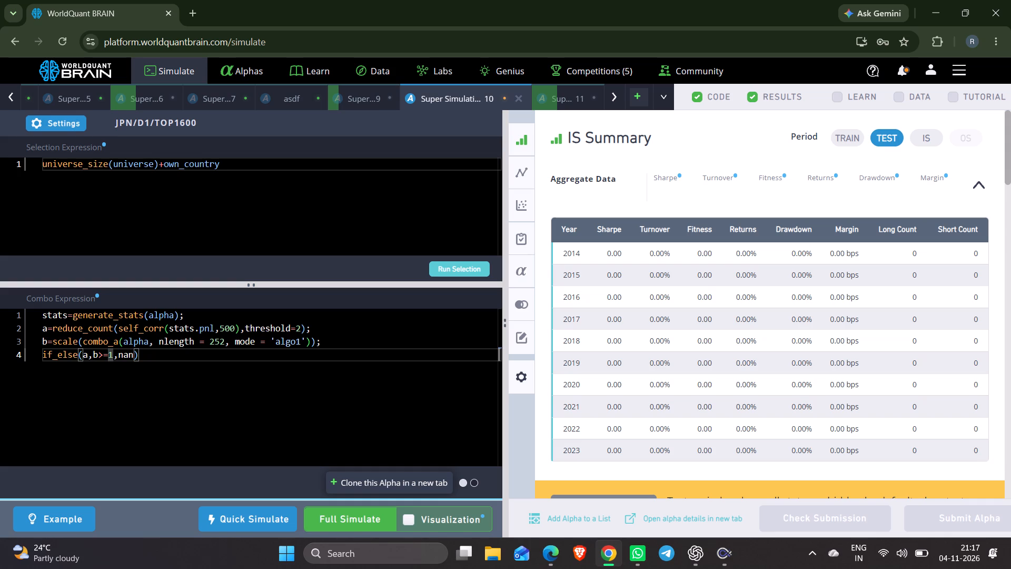
pyautogui.click(342, 517)
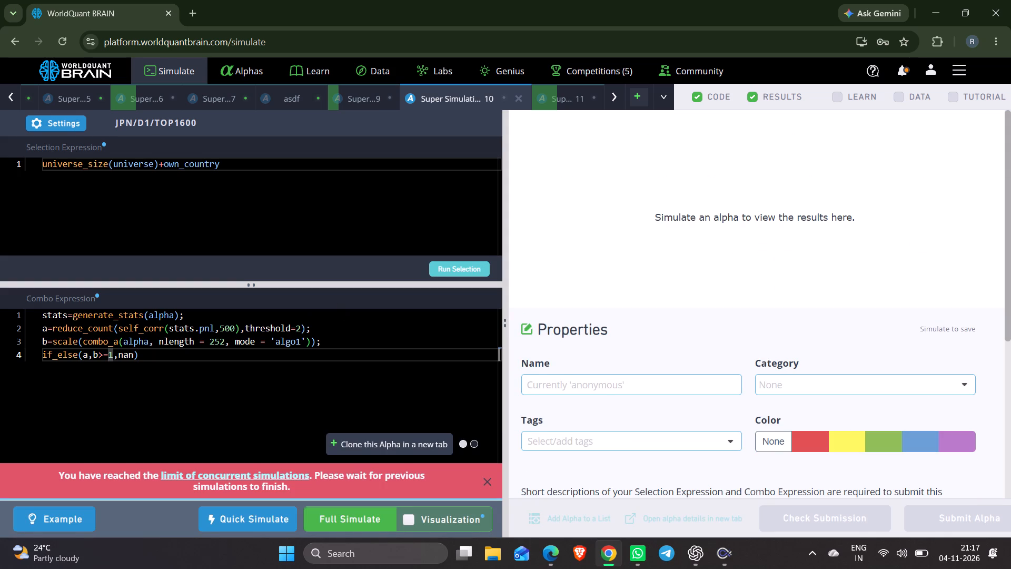
# Check the list of recent notifications and close it.
pyautogui.click(895, 67)
pyautogui.click(906, 71)
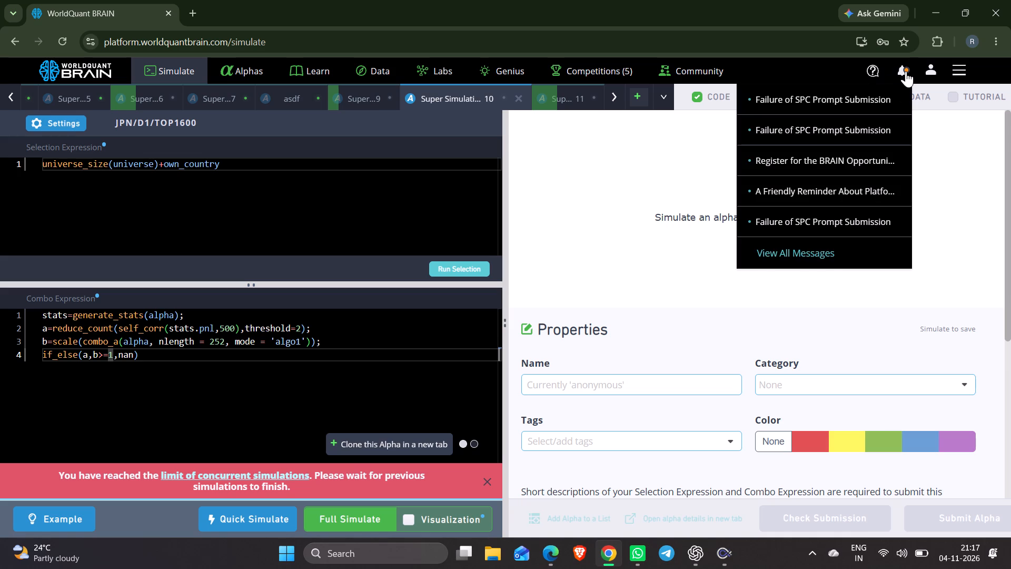
pyautogui.click(906, 71)
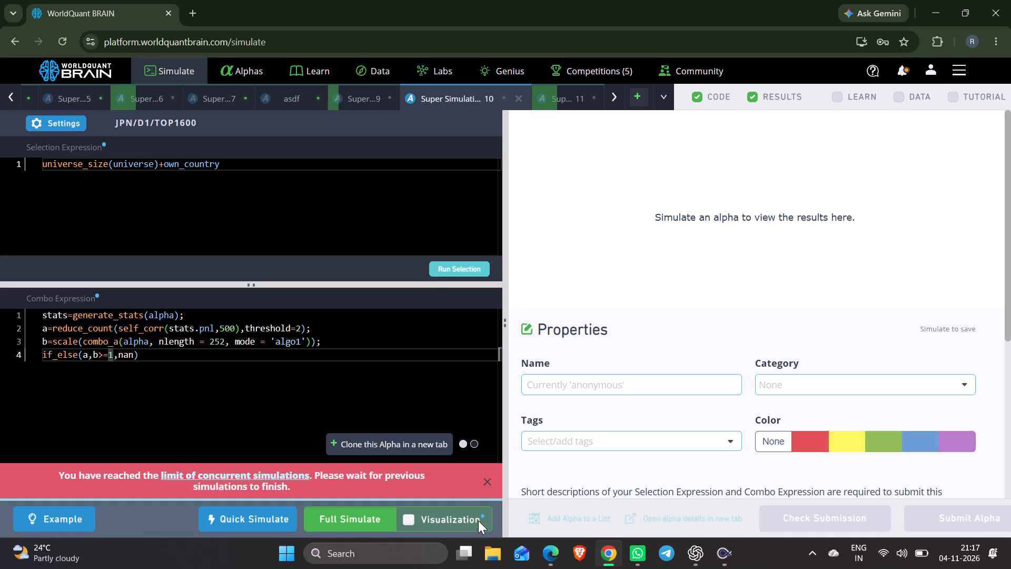
# Switch the expression editors to the light theme.
pyautogui.click(461, 444)
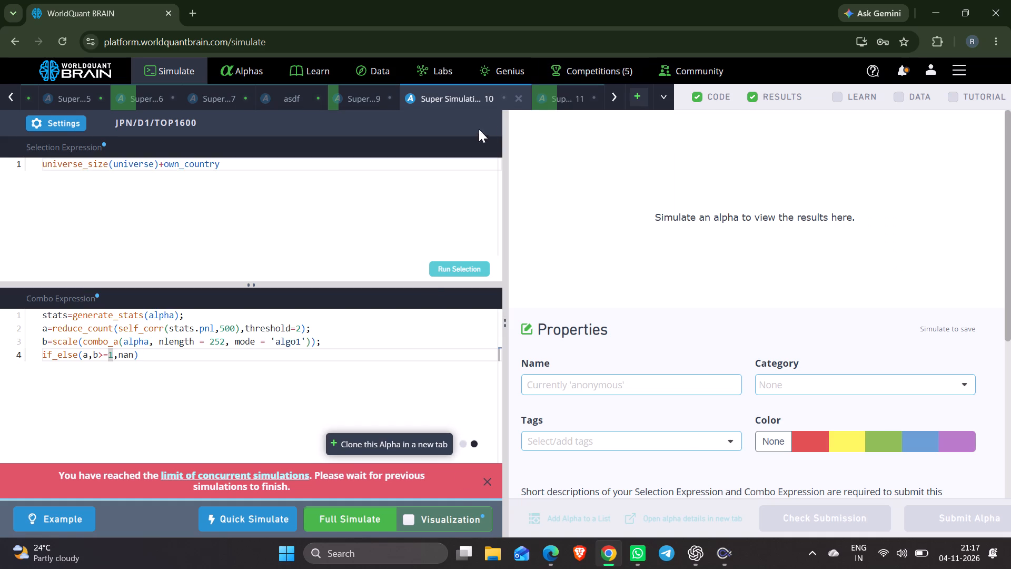
# Check the progress of the simulation running in Super Simulation 11.
pyautogui.click(562, 95)
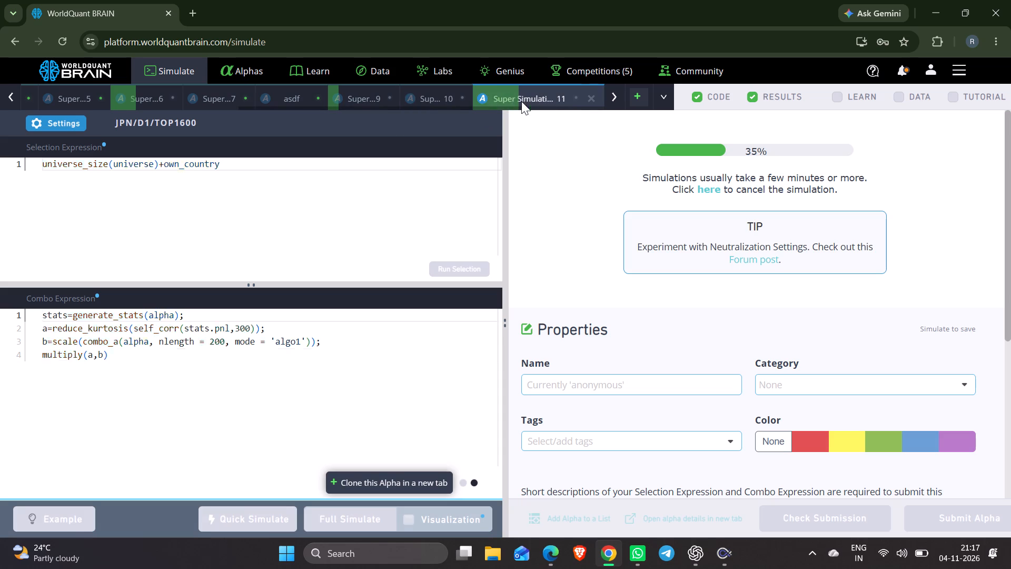
# In Super Simulation 10, dismiss the concurrent simulations message and switch the expression editors to the dark theme.
pyautogui.click(452, 93)
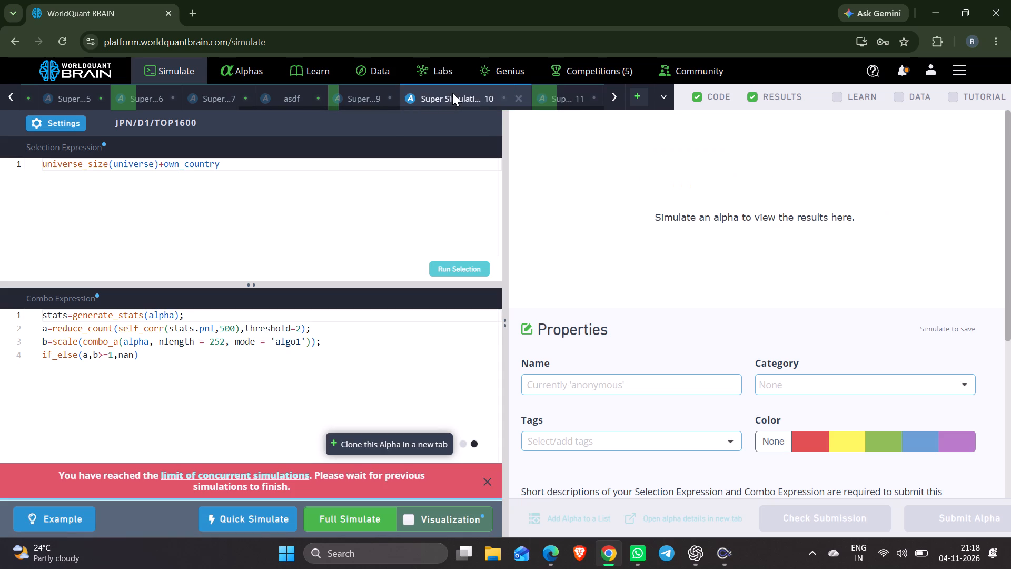
pyautogui.click(485, 480)
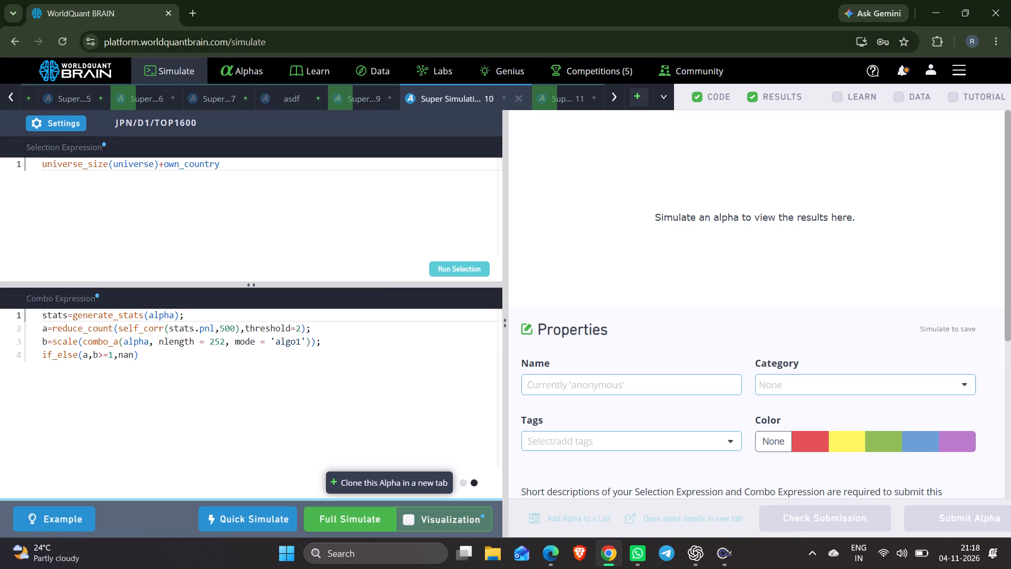
pyautogui.click(473, 480)
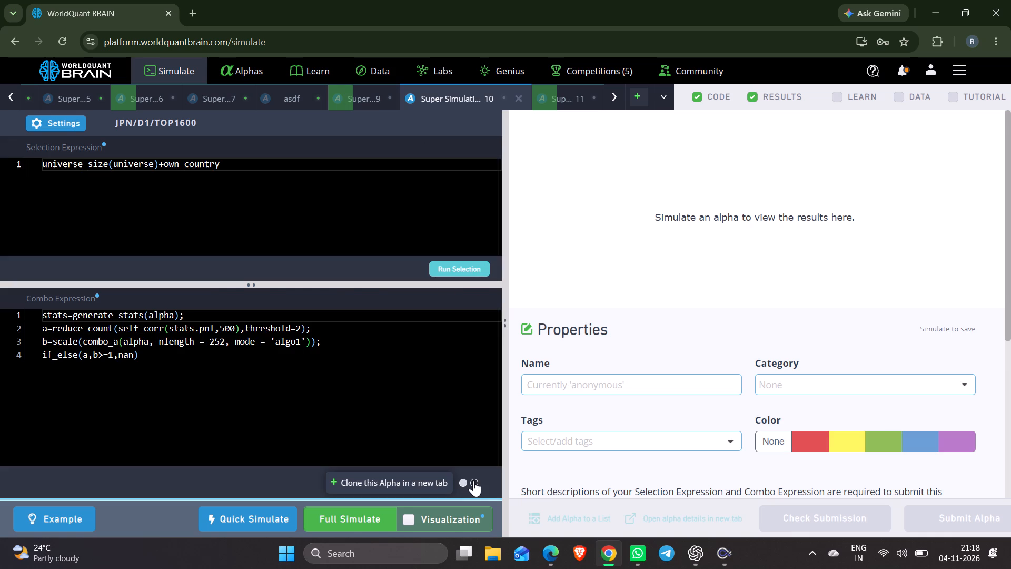
pyautogui.click(462, 484)
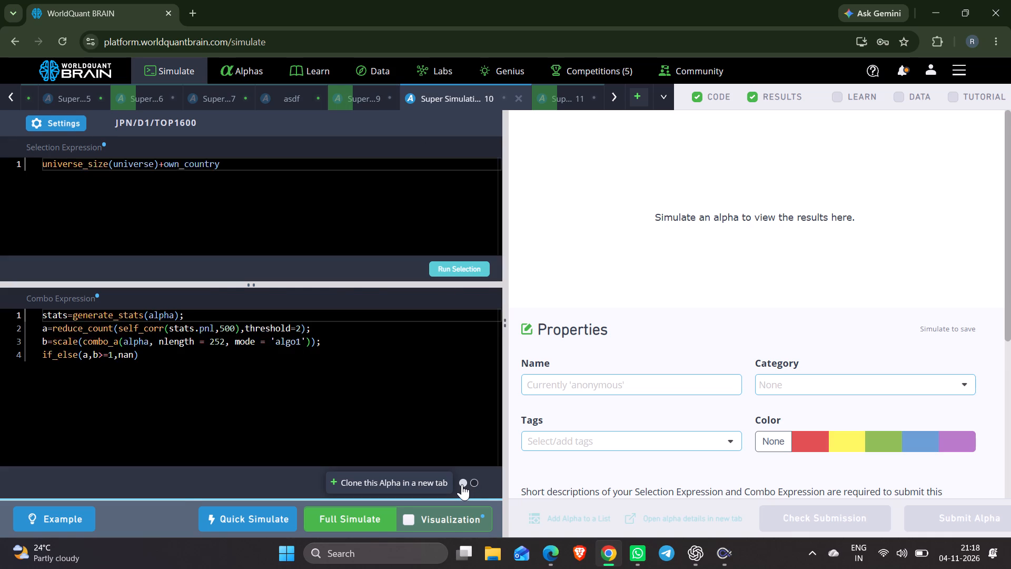
pyautogui.click(474, 483)
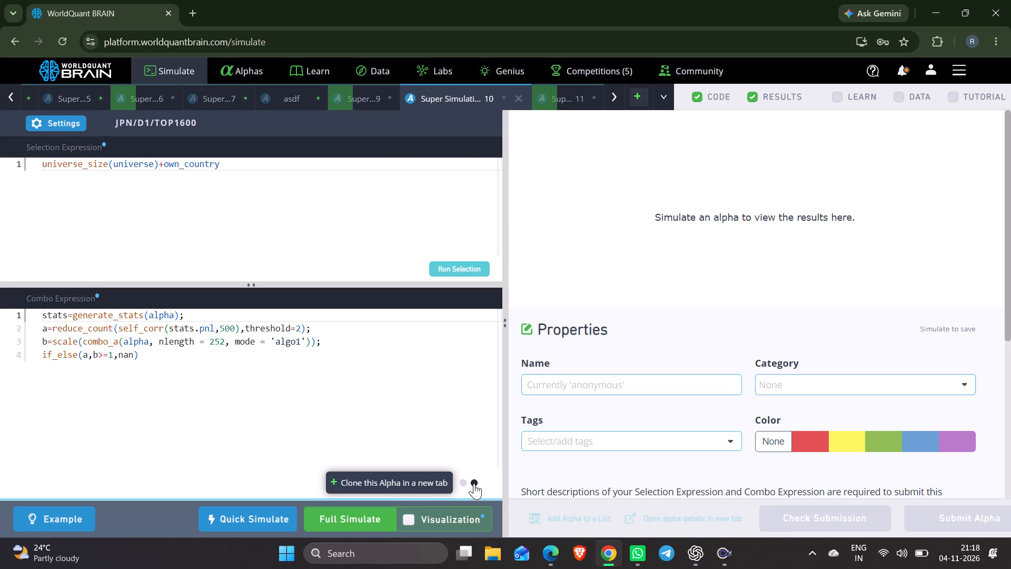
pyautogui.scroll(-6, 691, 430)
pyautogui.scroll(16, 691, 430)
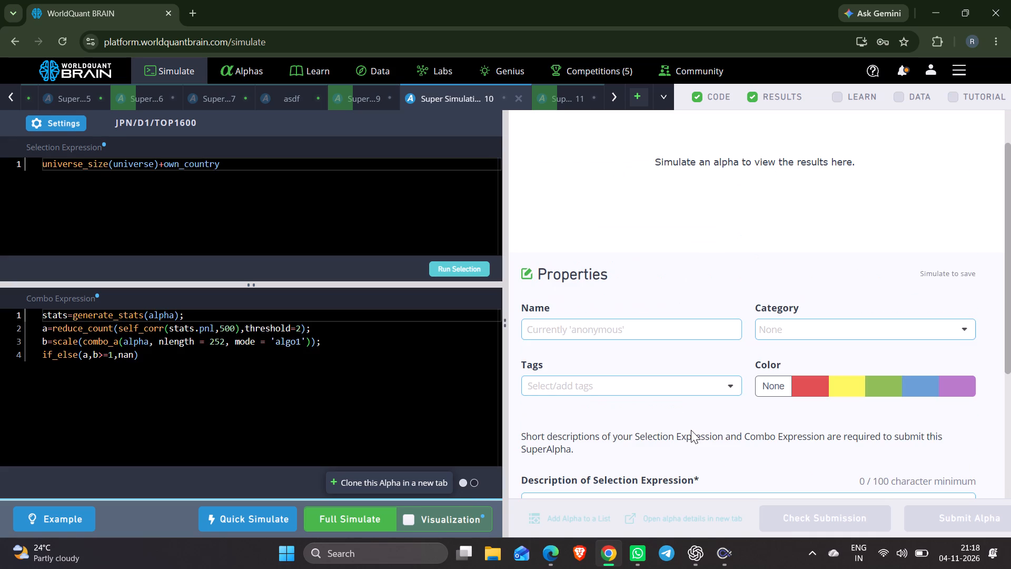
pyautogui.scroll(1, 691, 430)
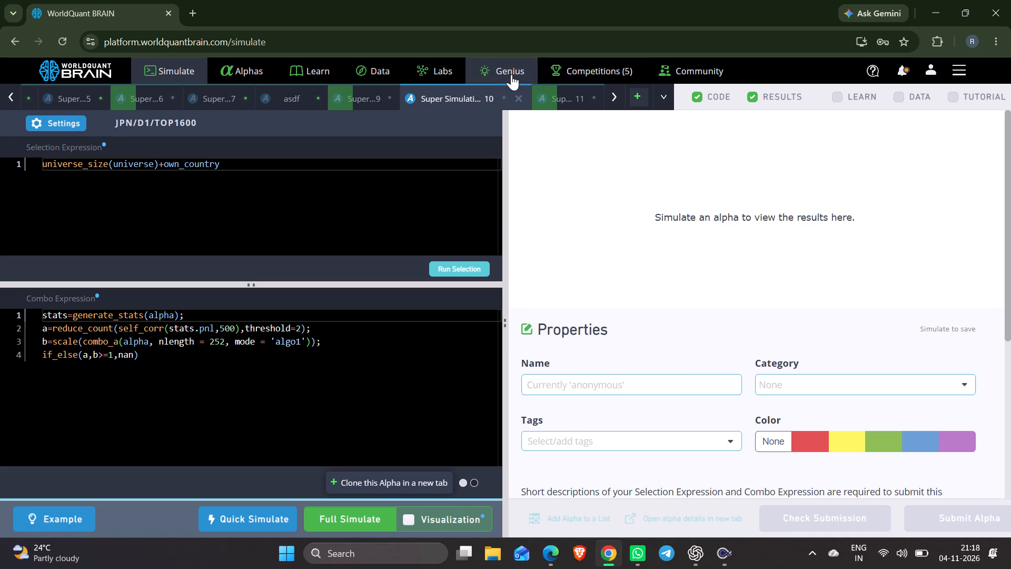
# Check the list of recent notifications and close it.
pyautogui.click(900, 68)
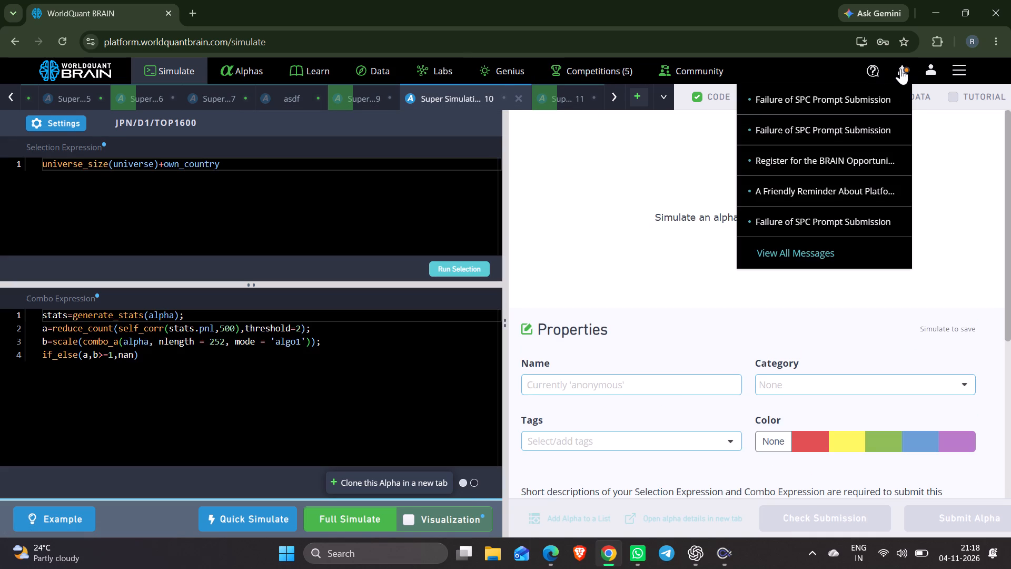
pyautogui.click(900, 68)
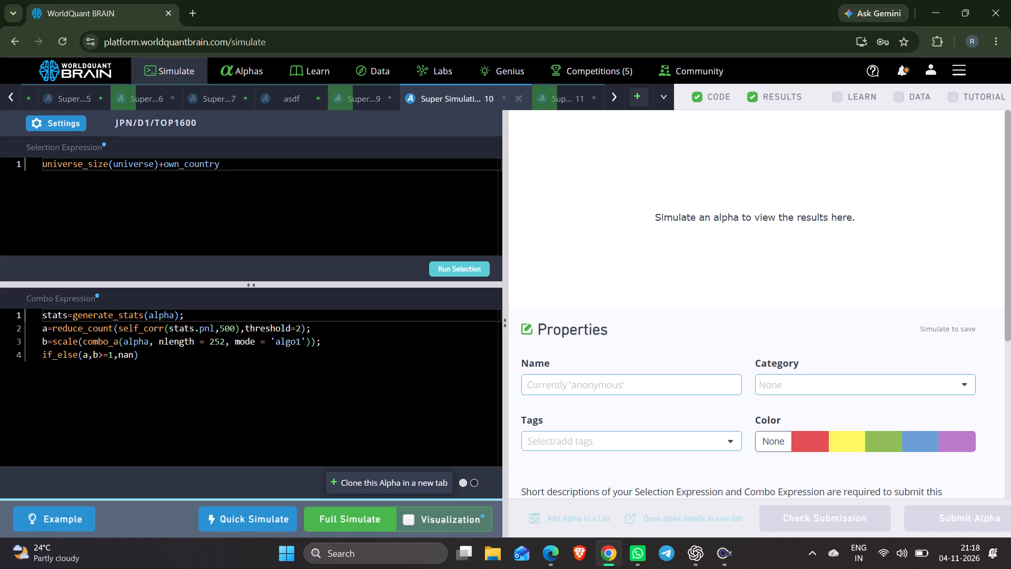
# Delete the if_else line, the b=scale line and the semicolon before them from Super Simulation 10's combo expression.
pyautogui.moveTo(41, 354); pyautogui.dragTo(148, 355)
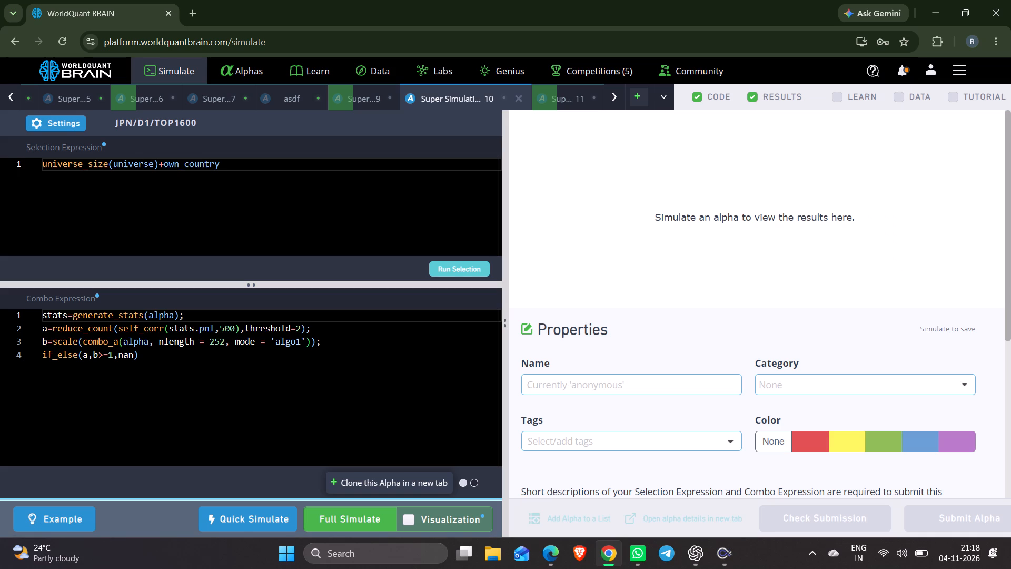
pyautogui.moveTo(148, 355); pyautogui.dragTo(148, 355)
pyautogui.tripleClick(148, 355)
pyautogui.click(148, 355)
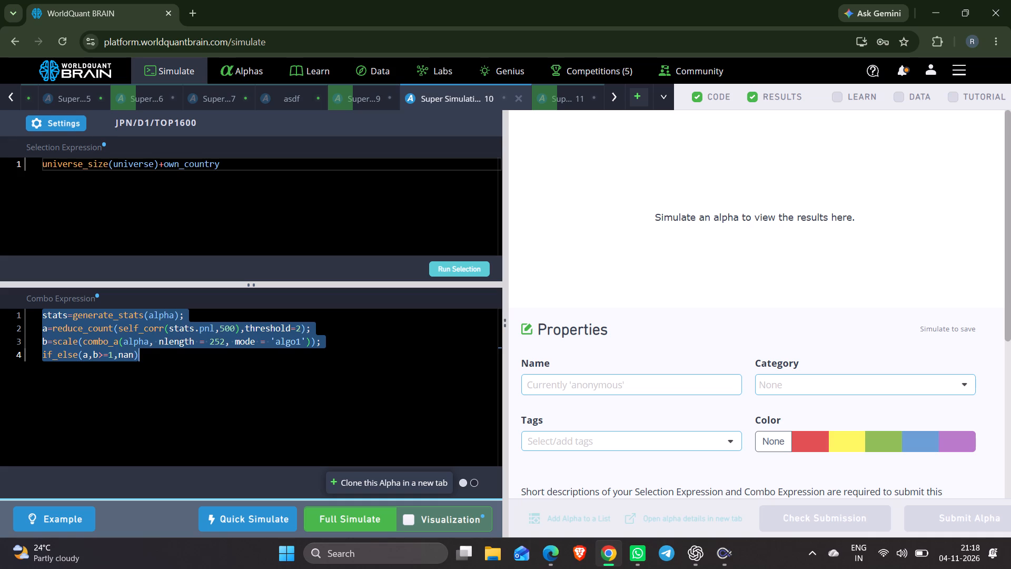
pyautogui.click(148, 355)
pyautogui.press('BackSpace')
pyautogui.press('BackSpace')
pyautogui.press('BackSpace')
pyautogui.press('BackSpace')
pyautogui.press('BackSpace')
pyautogui.press('BackSpace')
pyautogui.press('BackSpace')
pyautogui.press('BackSpace')
pyautogui.press('BackSpace')
pyautogui.press('BackSpace')
pyautogui.press('BackSpace')
pyautogui.press('BackSpace')
pyautogui.press('BackSpace')
pyautogui.press('BackSpace')
pyautogui.press('BackSpace')
pyautogui.press('BackSpace')
pyautogui.press('BackSpace')
pyautogui.press('BackSpace')
pyautogui.press('BackSpace')
pyautogui.press('BackSpace')
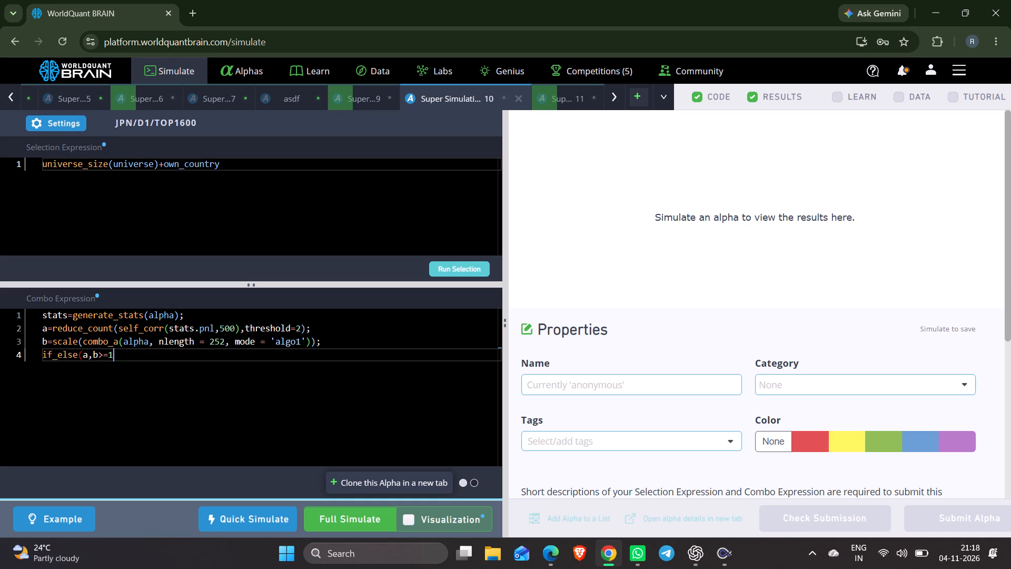
pyautogui.press('BackSpace')
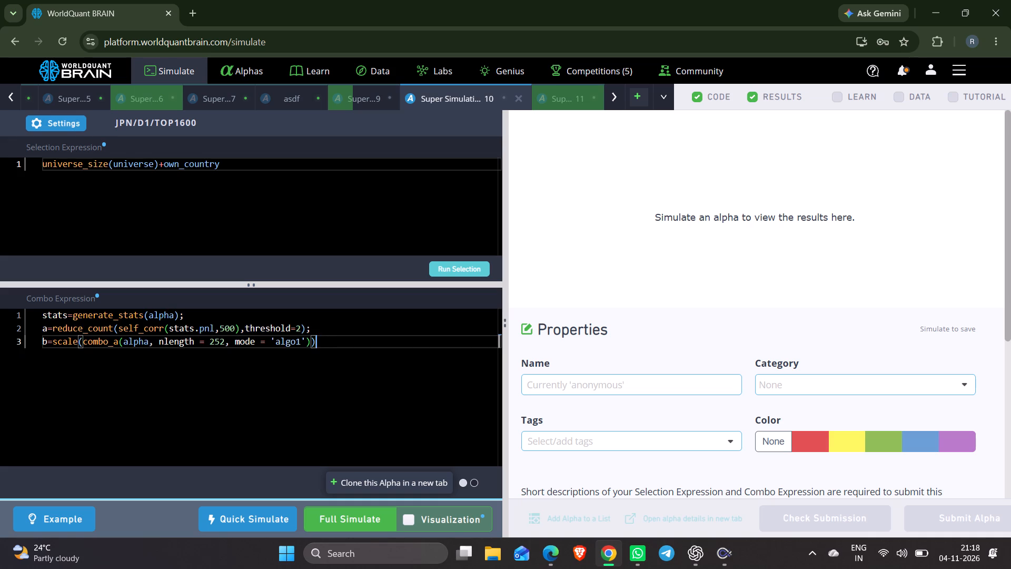
pyautogui.press('BackSpace')
pyautogui.press('BackSpace')
pyautogui.press('BackSpace')
pyautogui.press('BackSpace')
pyautogui.press('BackSpace')
pyautogui.press('BackSpace')
pyautogui.press('BackSpace')
pyautogui.press('BackSpace')
pyautogui.press('BackSpace')
pyautogui.press('BackSpace')
pyautogui.press('BackSpace')
pyautogui.press('BackSpace')
pyautogui.press('BackSpace')
pyautogui.press('BackSpace')
pyautogui.press('BackSpace')
pyautogui.press('BackSpace')
pyautogui.press('BackSpace')
pyautogui.press('BackSpace')
pyautogui.press('BackSpace')
pyautogui.press('BackSpace')
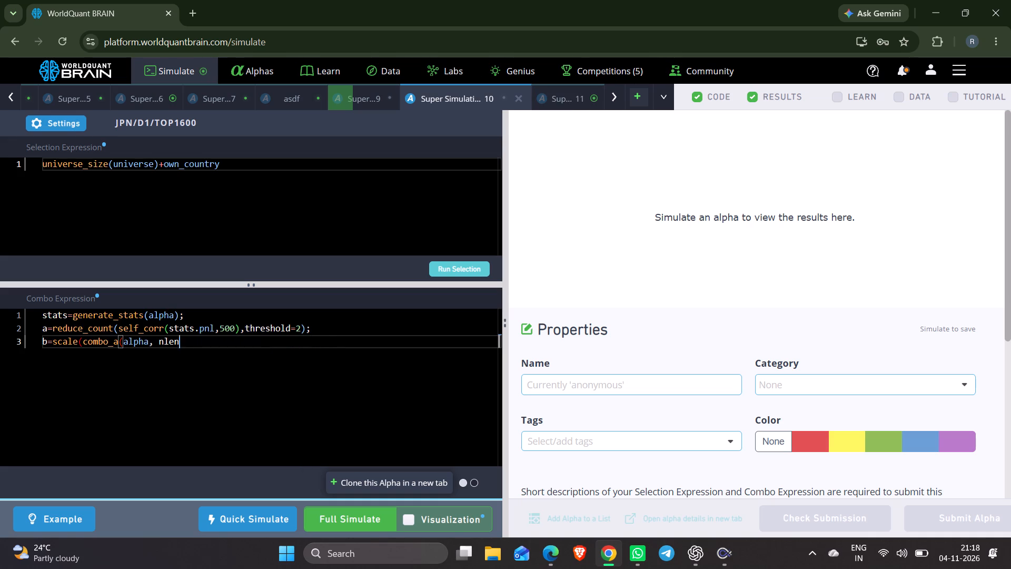
pyautogui.press('BackSpace')
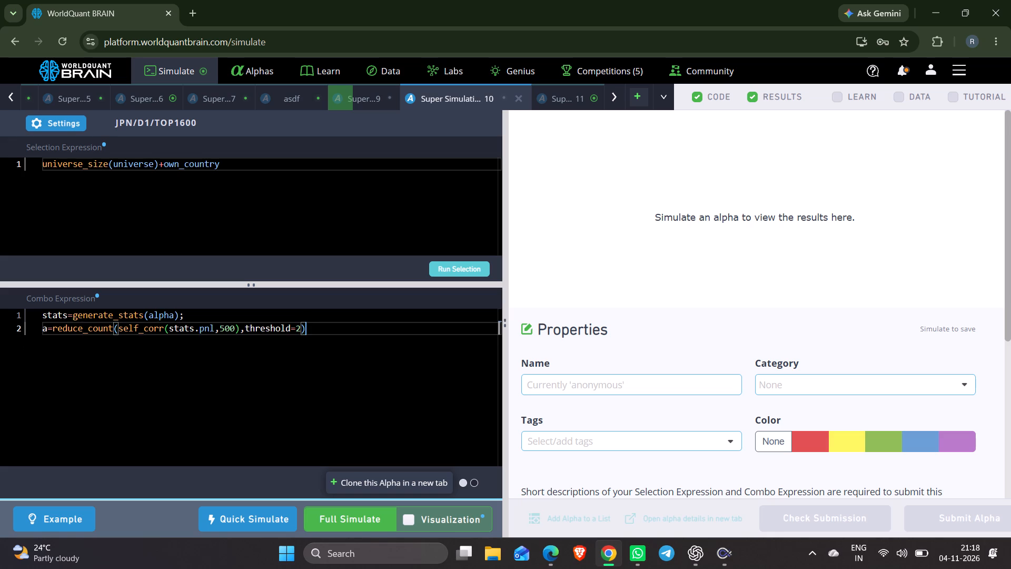
# Remove the threshold argument from the reduce_count call in the combo expression.
pyautogui.press('Left')
pyautogui.press('BackSpace')
pyautogui.press('BackSpace')
pyautogui.press('BackSpace')
pyautogui.press('BackSpace')
pyautogui.press('BackSpace')
pyautogui.press('BackSpace')
pyautogui.press('BackSpace')
pyautogui.press('BackSpace')
pyautogui.press('BackSpace')
pyautogui.press('BackSpace')
pyautogui.press('BackSpace')
pyautogui.press('BackSpace')
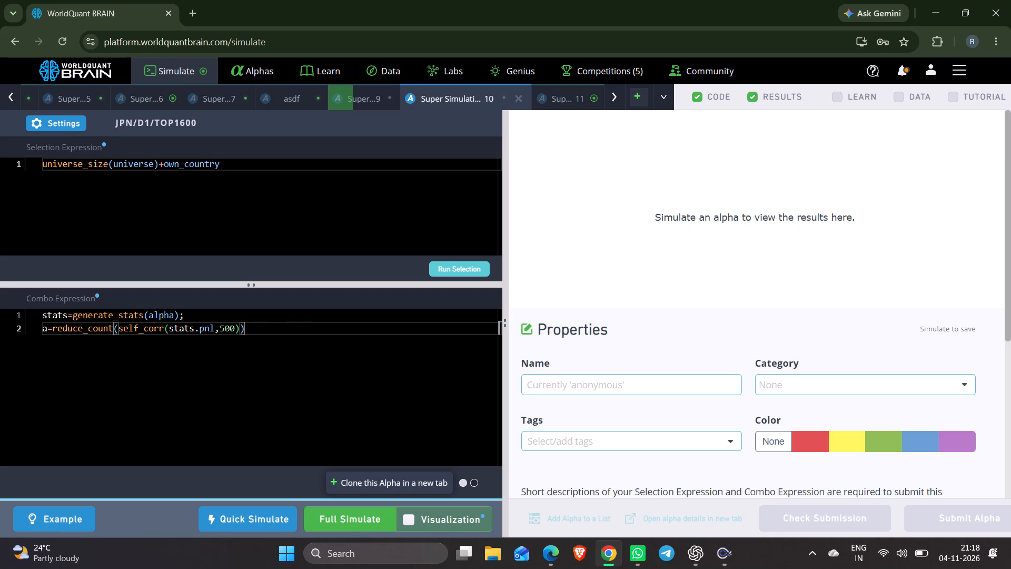
# Replace reduce_count with reduce_ir in the combo expression and run a full simulation.
pyautogui.doubleClick(90, 330)
pyautogui.write('re')
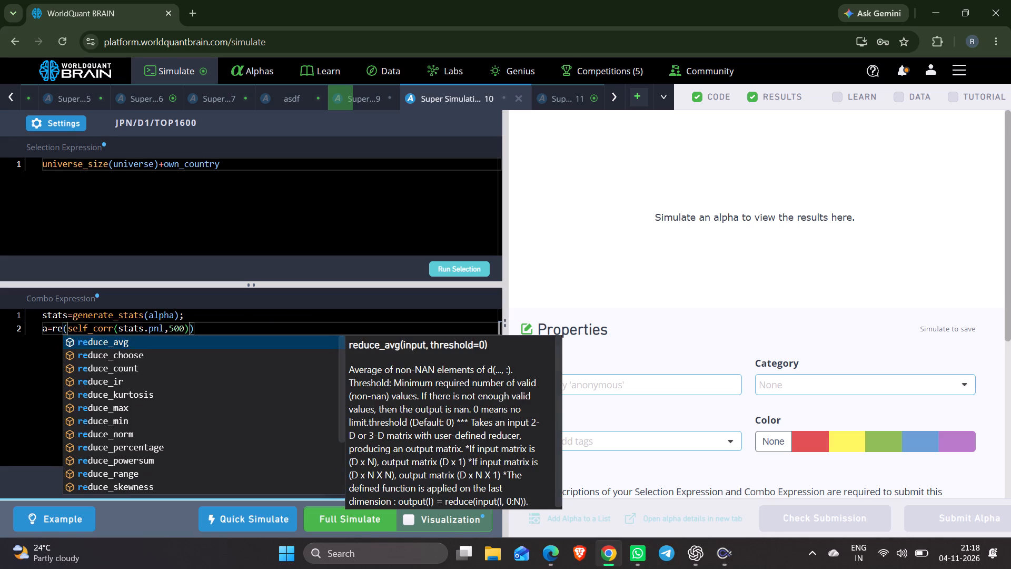
pyautogui.press('Down')
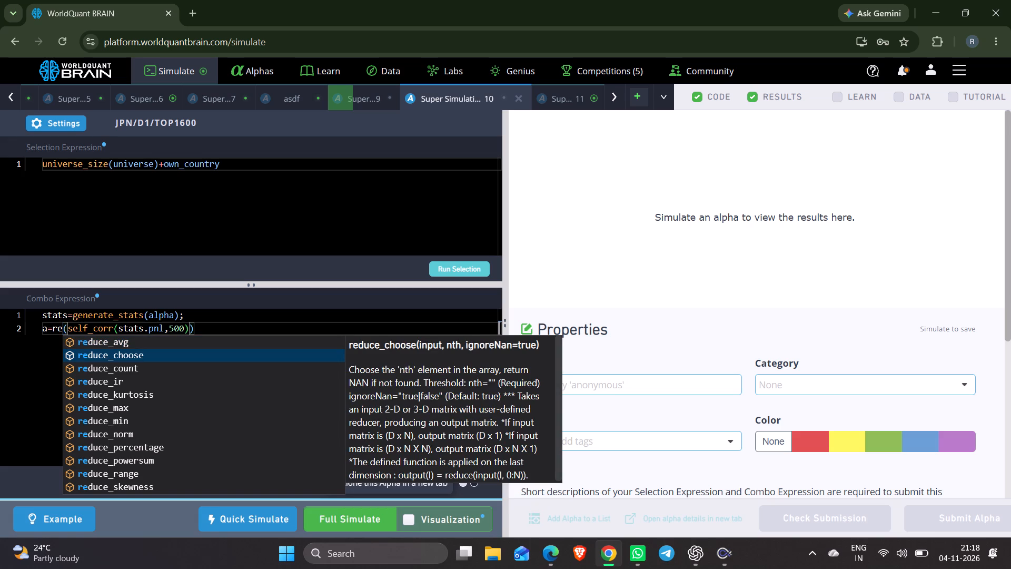
pyautogui.press('Down')
pyautogui.press('Down')
pyautogui.press('Return')
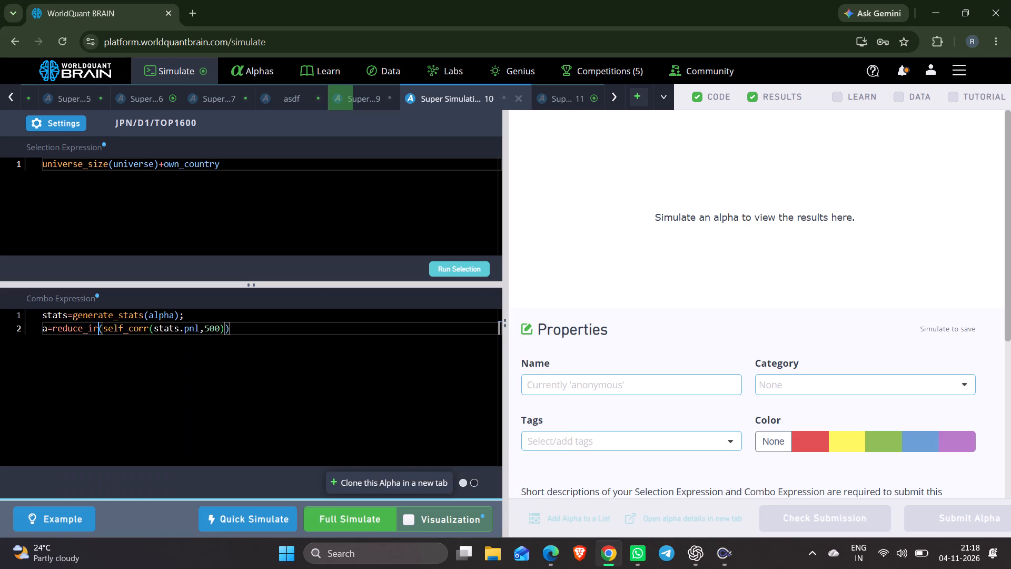
pyautogui.click(357, 521)
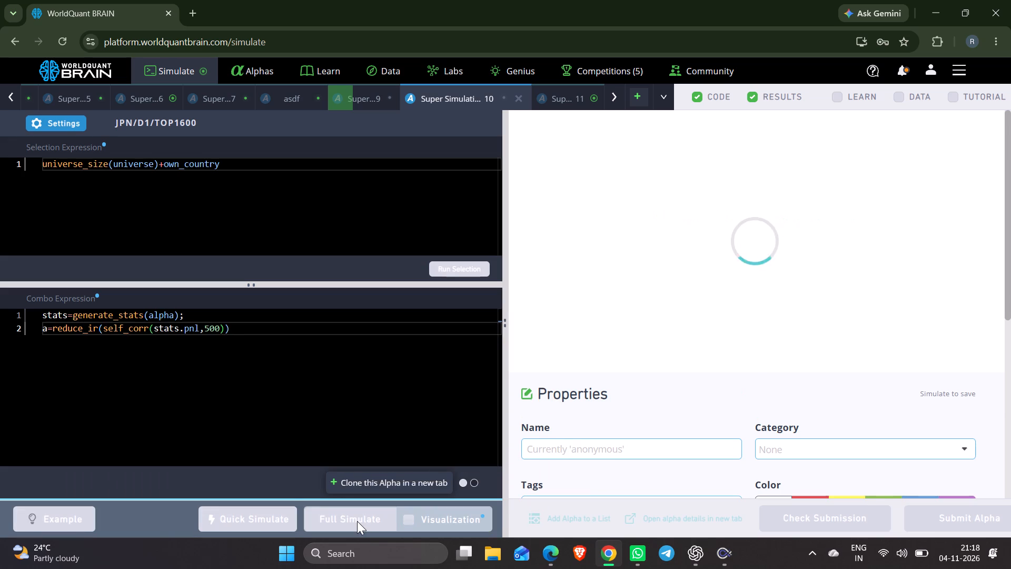
# Show Super Simulation 6's test period, switch its summary to the IS period and check its Prod Correlation.
pyautogui.click(132, 104)
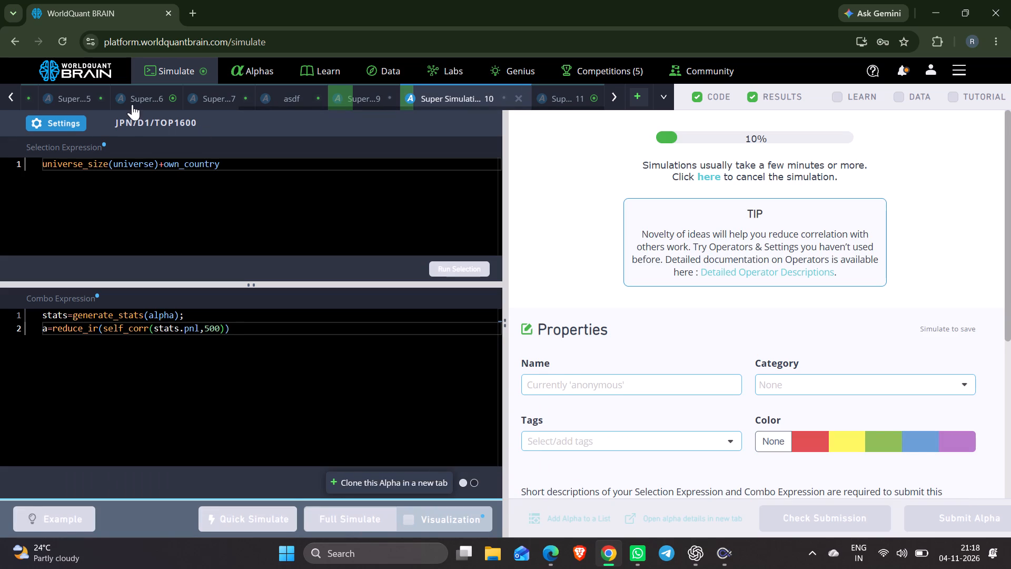
pyautogui.click(798, 513)
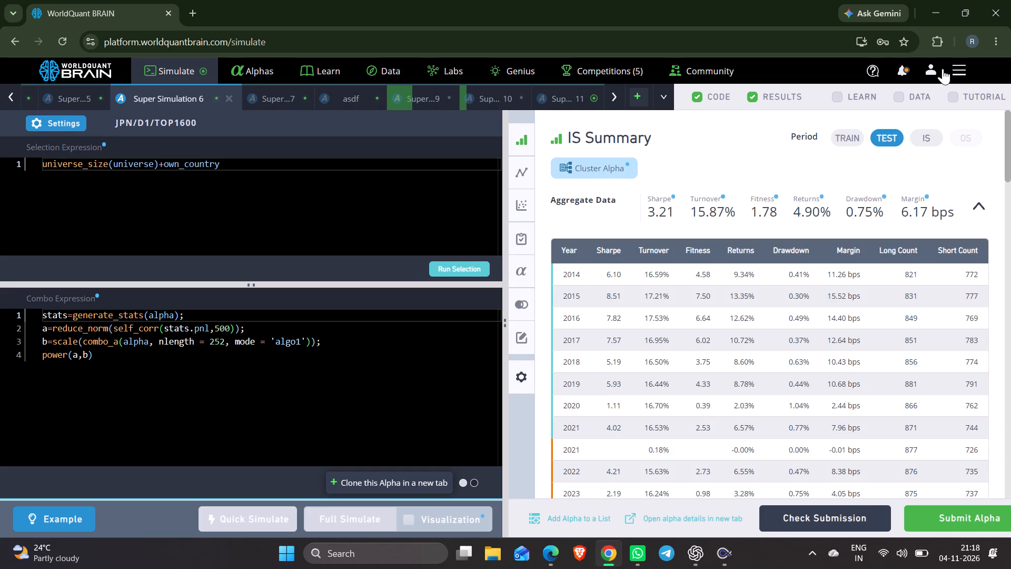
pyautogui.click(934, 134)
pyautogui.scroll(-6, 893, 251)
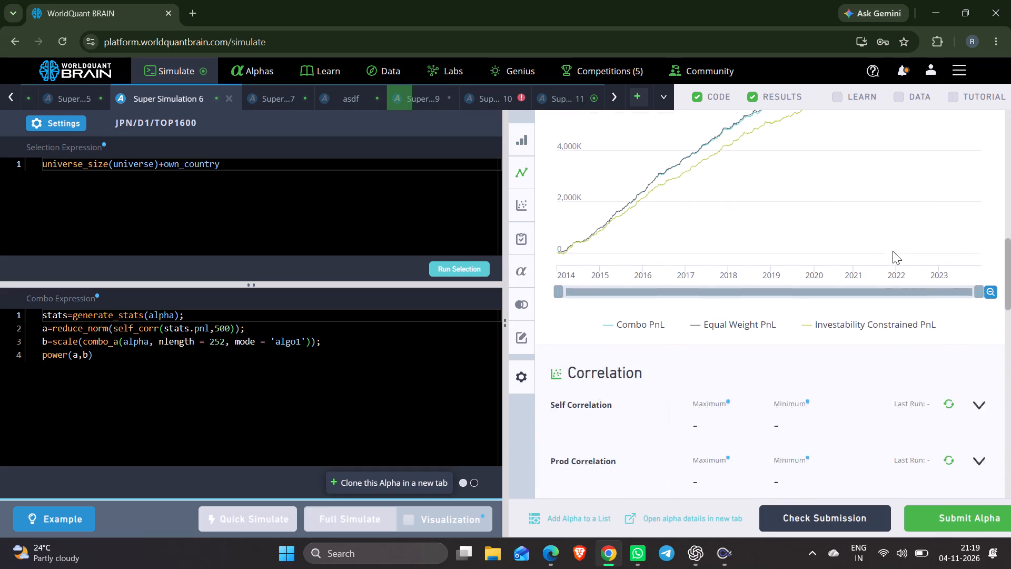
pyautogui.scroll(-5, 893, 251)
pyautogui.scroll(3, 893, 251)
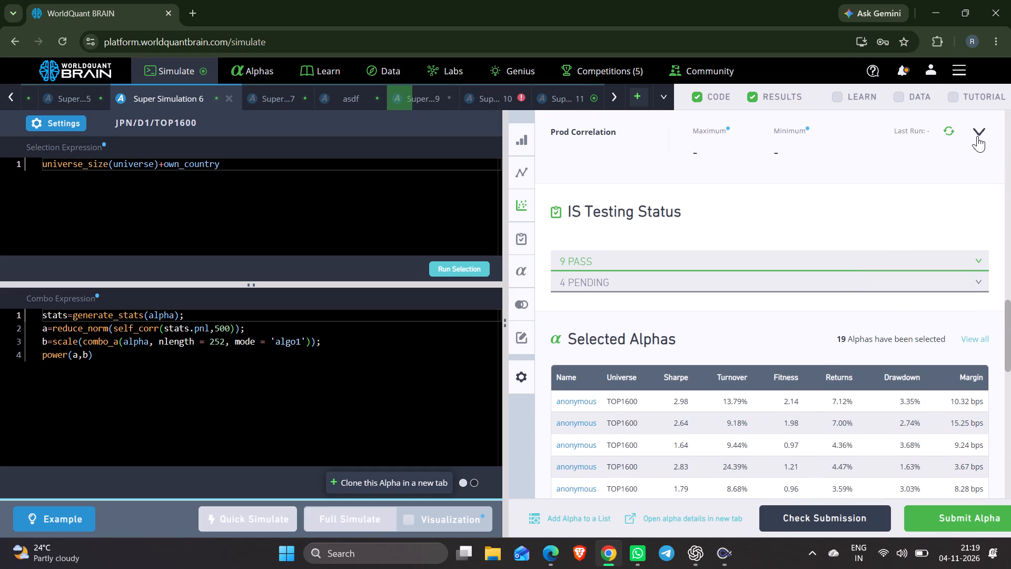
pyautogui.click(976, 133)
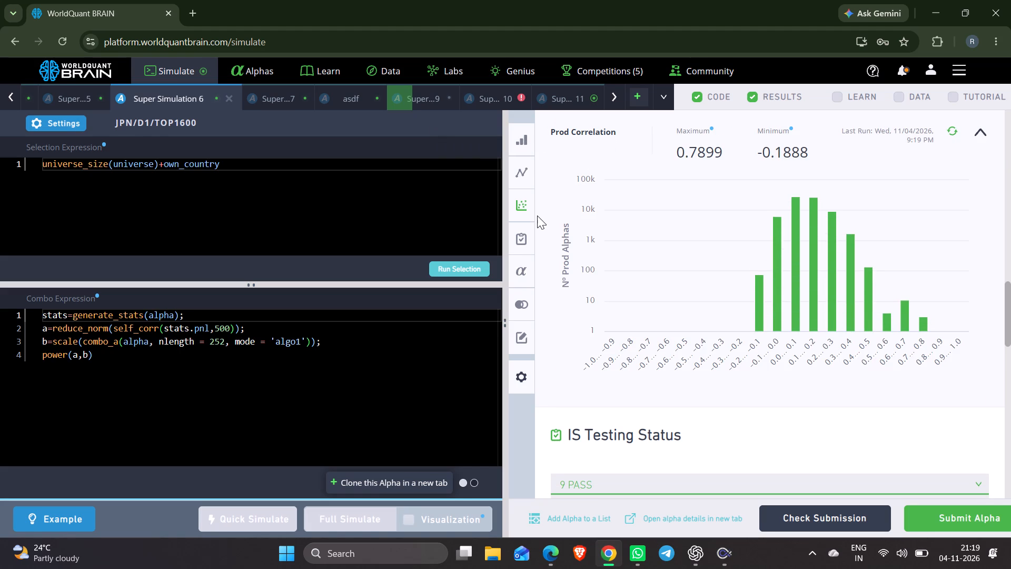
# Show Super Simulation 11's test period and run its Prod Correlation check.
pyautogui.click(587, 94)
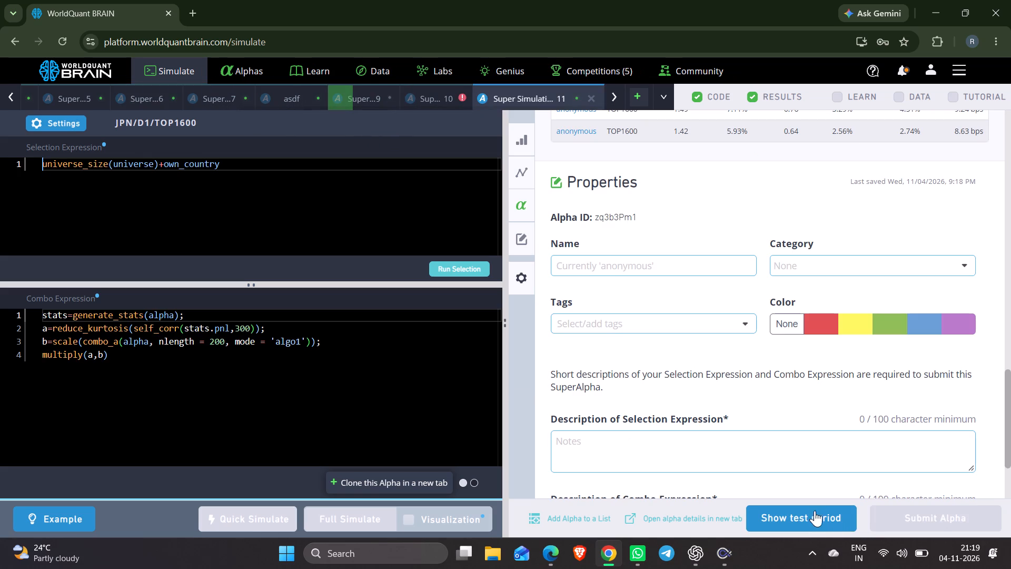
pyautogui.click(811, 516)
pyautogui.scroll(3, 814, 358)
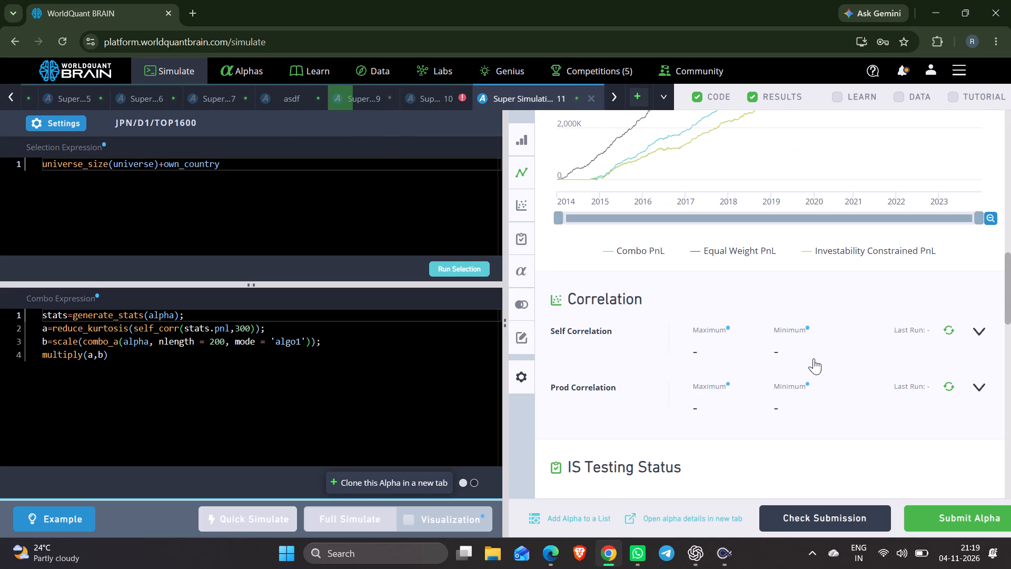
pyautogui.click(975, 389)
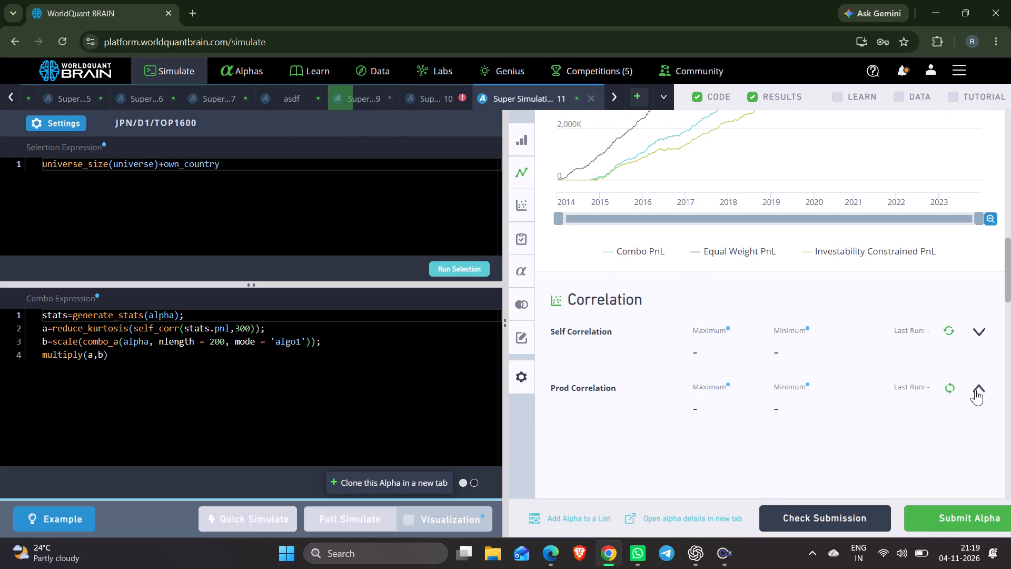
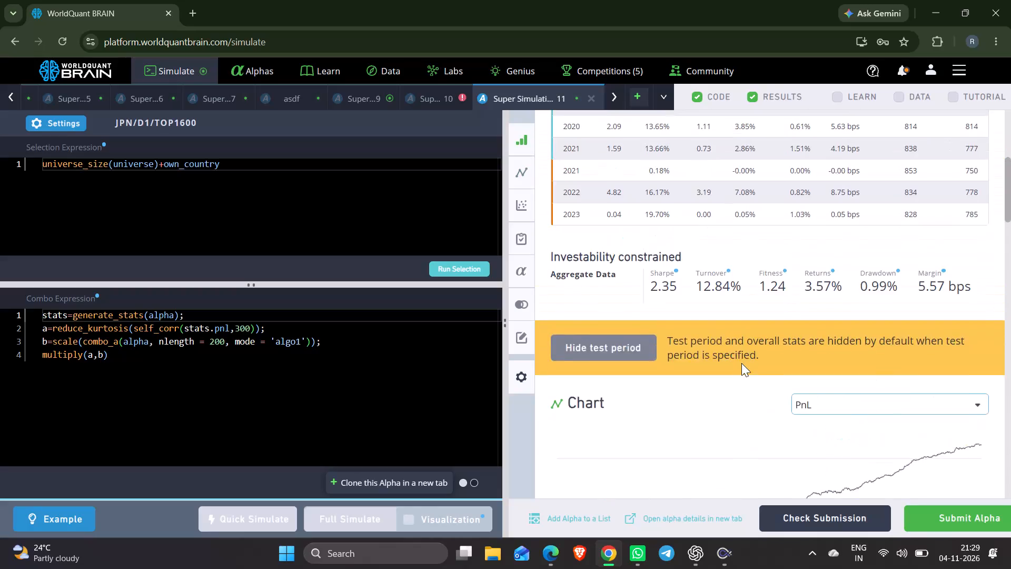
# Switch Super Simulation 11's summary to the IS period.
pyautogui.scroll(4, 741, 363)
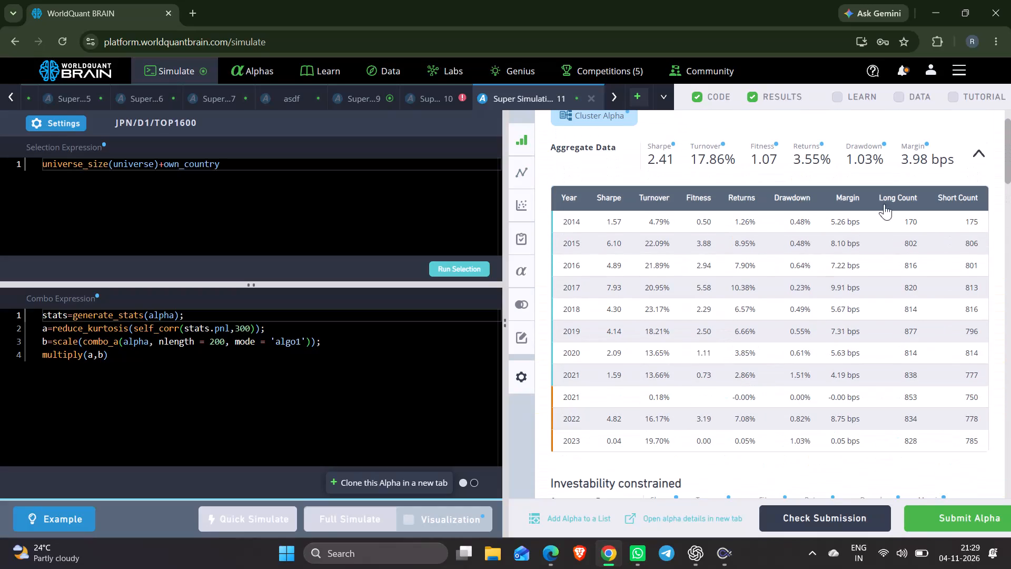
pyautogui.click(931, 131)
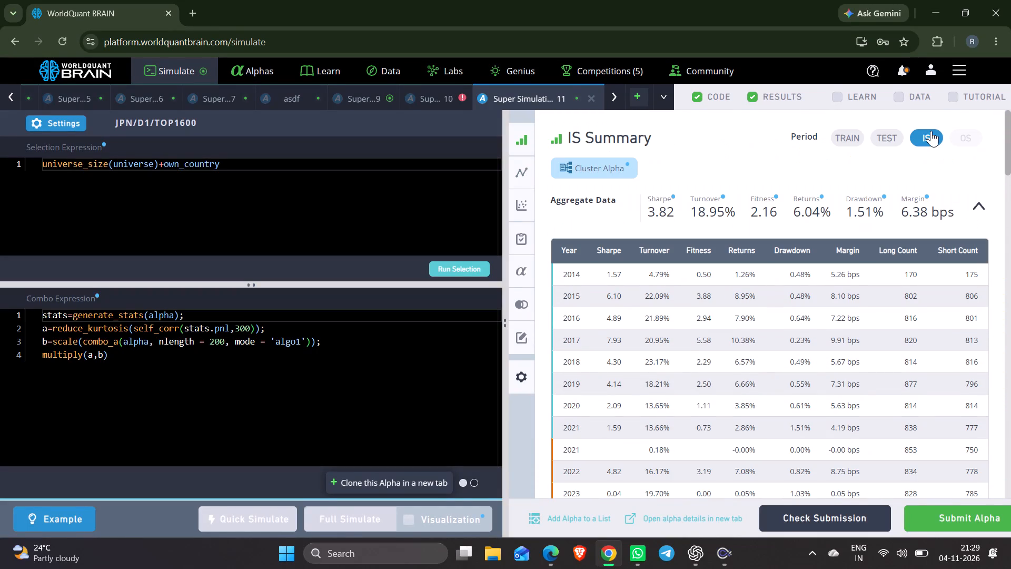
# Show Super Simulation 9's test period and switch its summary to the IS period.
pyautogui.click(365, 101)
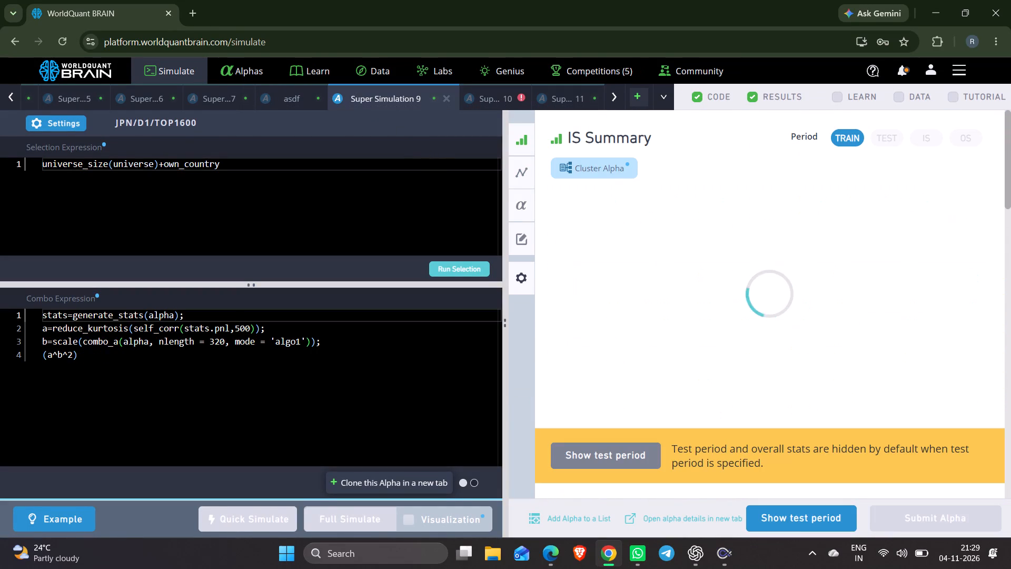
pyautogui.click(831, 524)
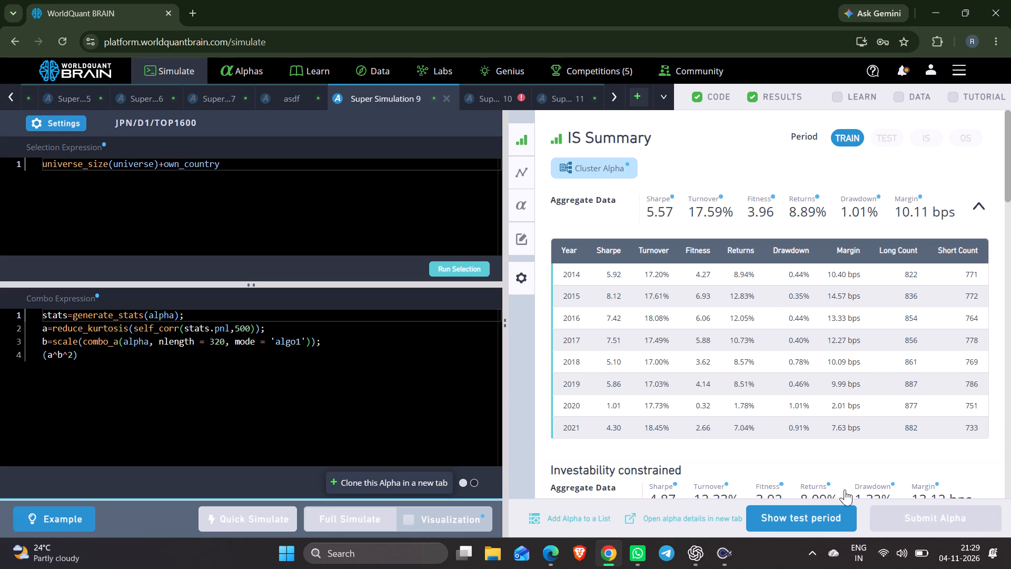
pyautogui.click(919, 136)
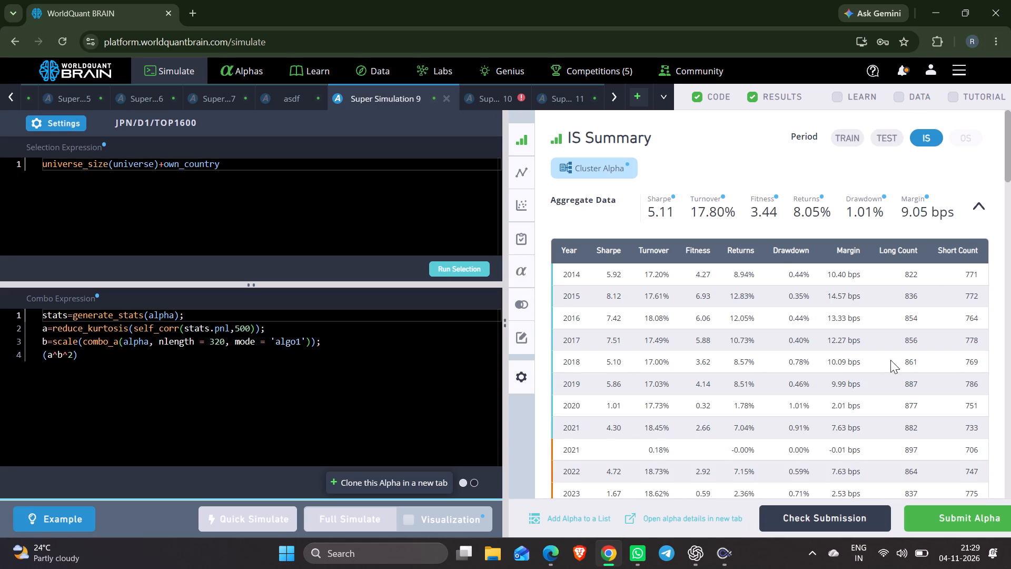
# Run the Prod Correlation check for Super Simulation 9, and compare it with the IS Summary statistics.
pyautogui.scroll(-10, 890, 360)
pyautogui.scroll(2, 890, 360)
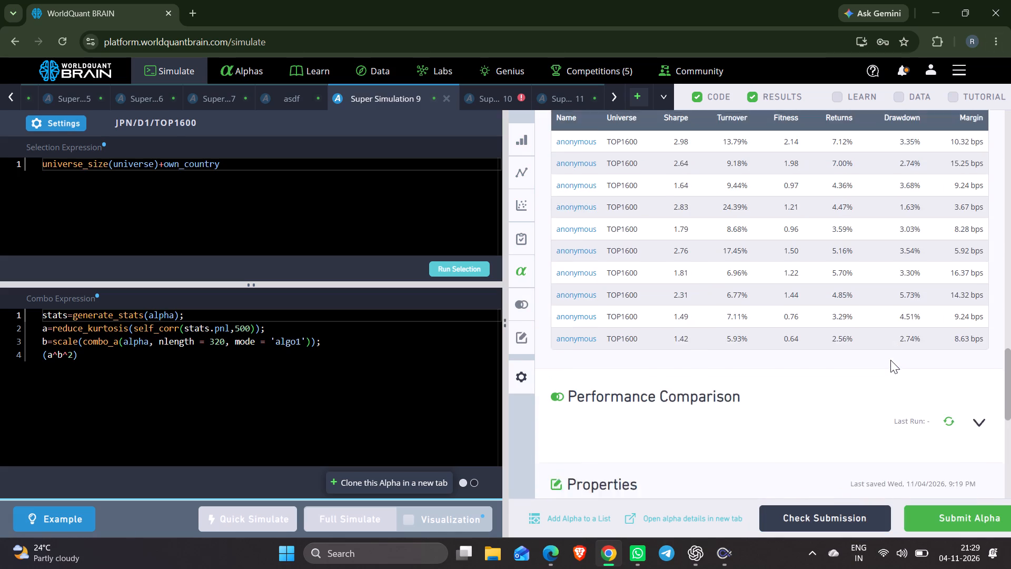
pyautogui.scroll(3, 890, 360)
pyautogui.scroll(2, 1010, 221)
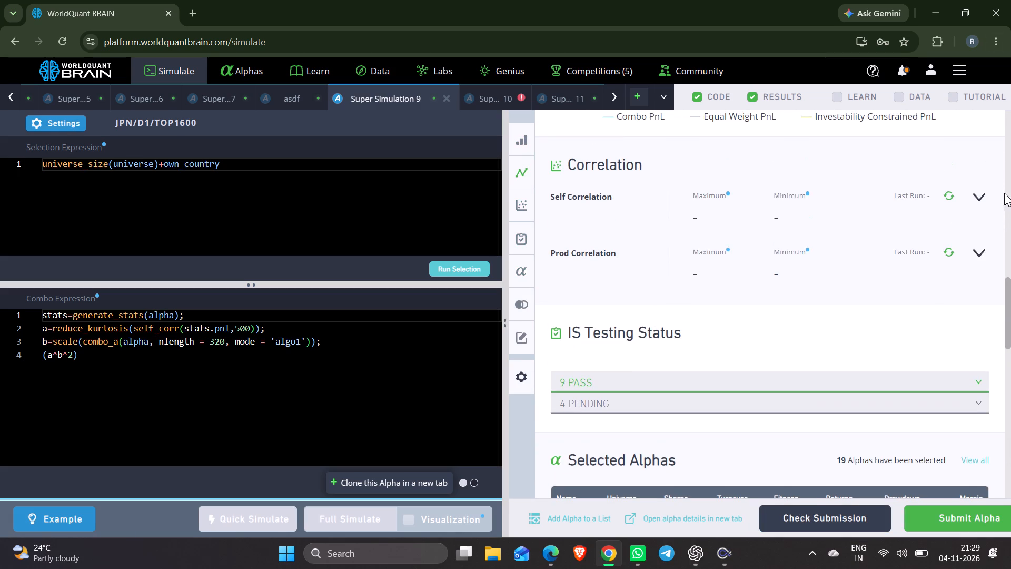
pyautogui.click(977, 250)
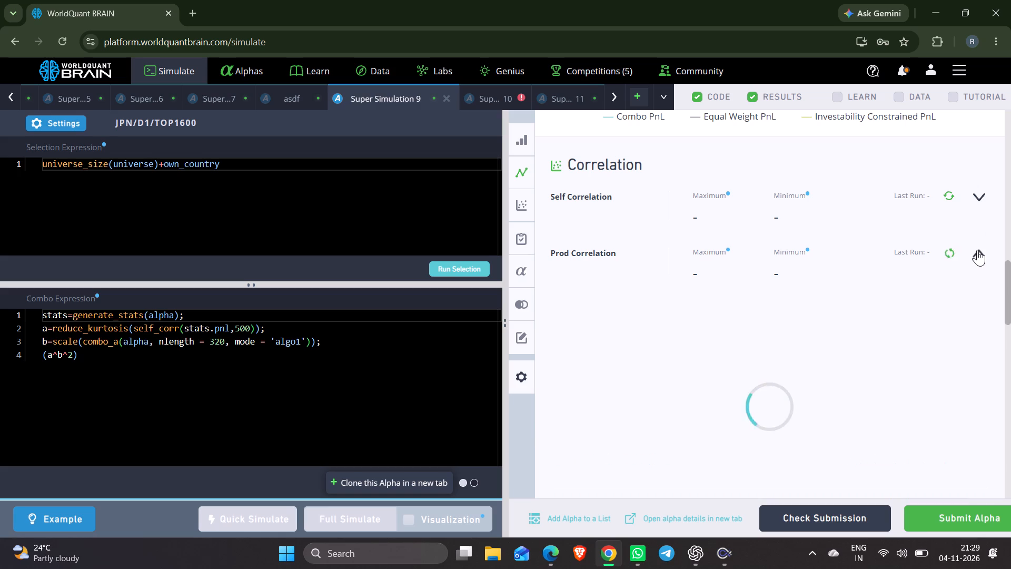
pyautogui.click(902, 71)
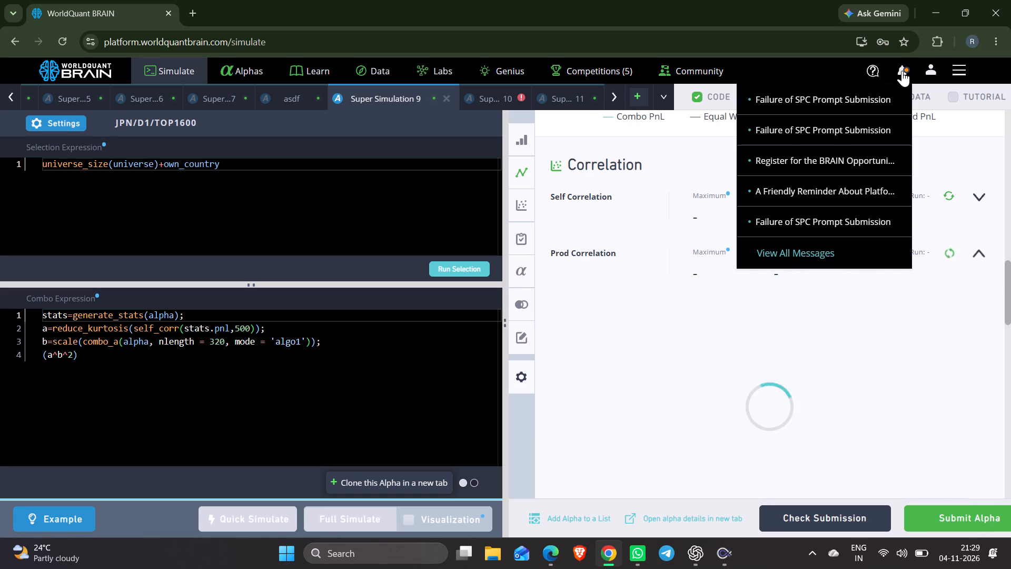
pyautogui.click(902, 71)
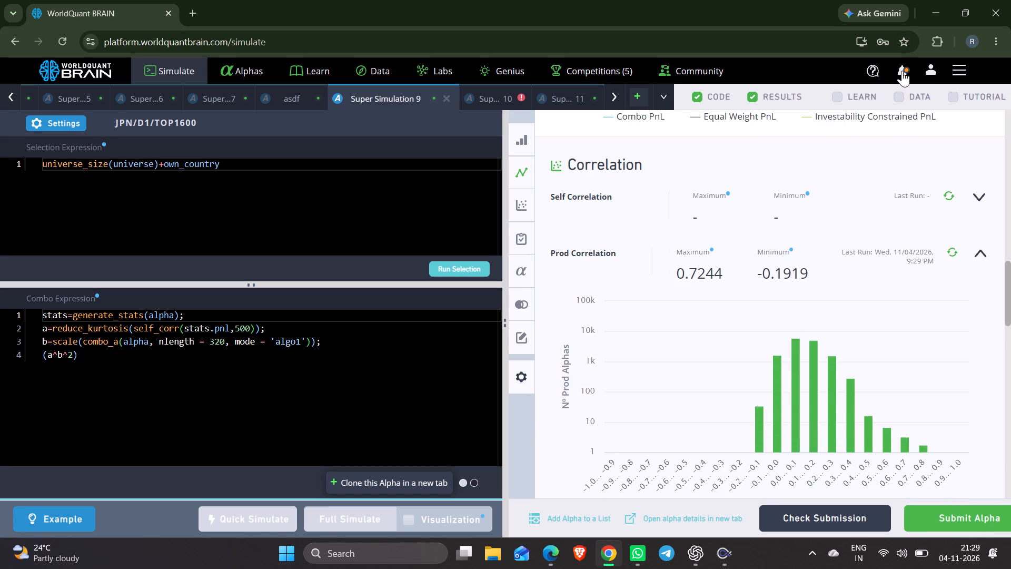
pyautogui.scroll(8, 769, 157)
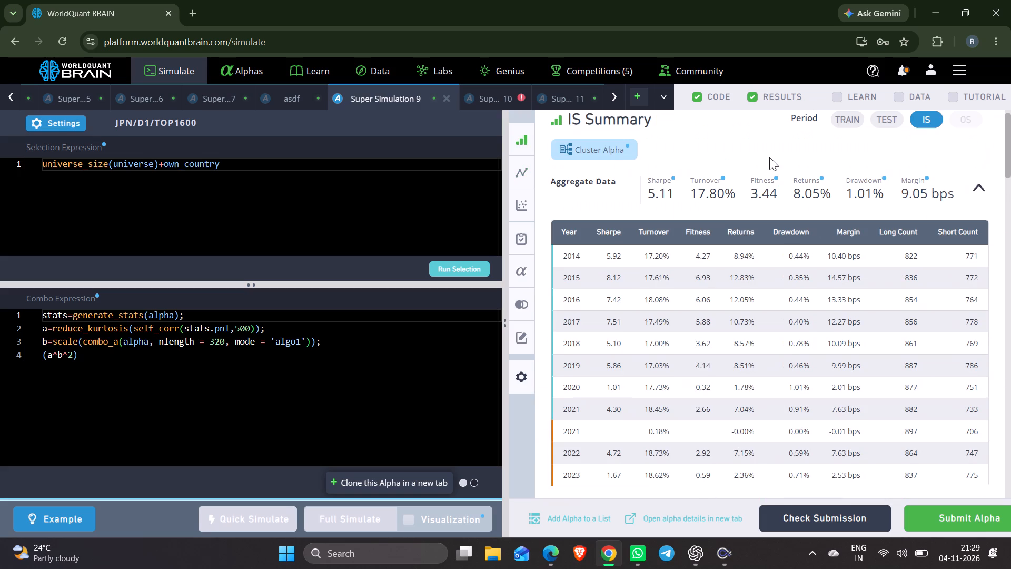
pyautogui.scroll(6, 769, 157)
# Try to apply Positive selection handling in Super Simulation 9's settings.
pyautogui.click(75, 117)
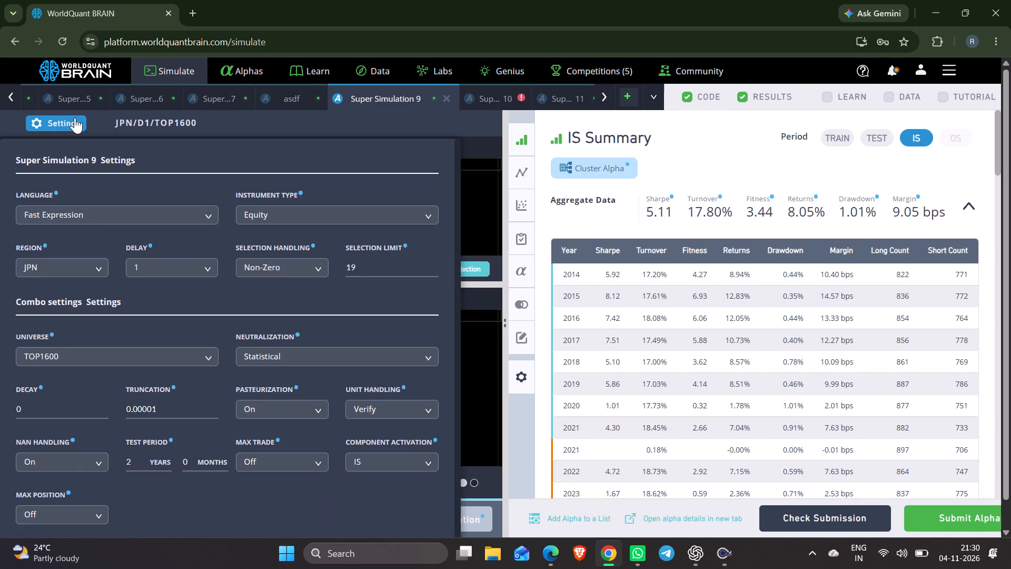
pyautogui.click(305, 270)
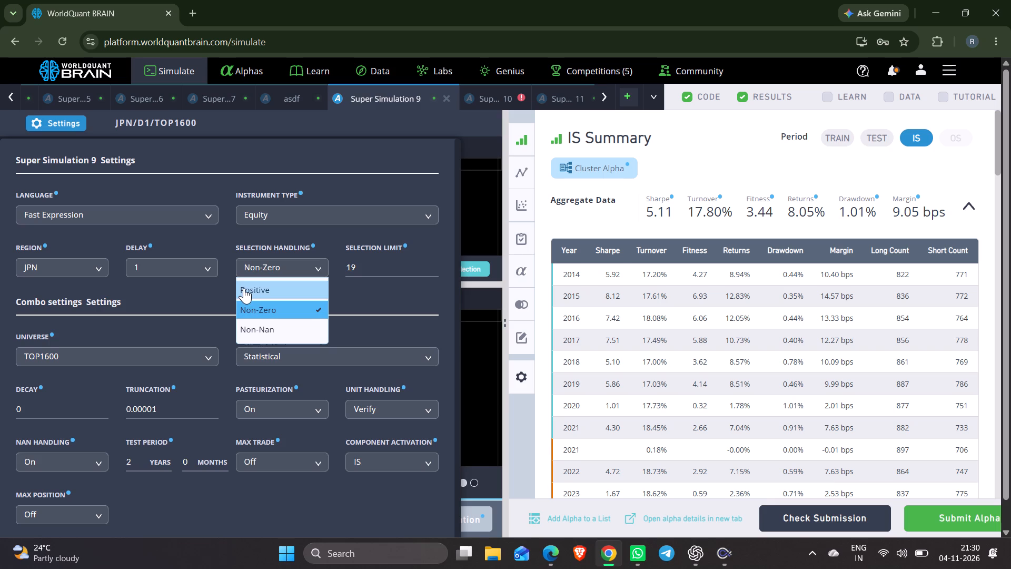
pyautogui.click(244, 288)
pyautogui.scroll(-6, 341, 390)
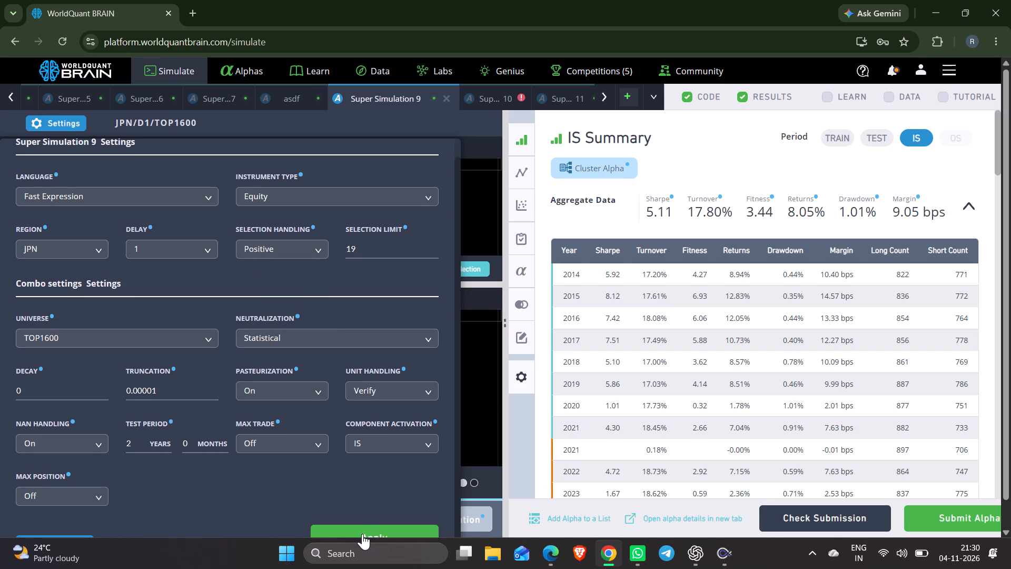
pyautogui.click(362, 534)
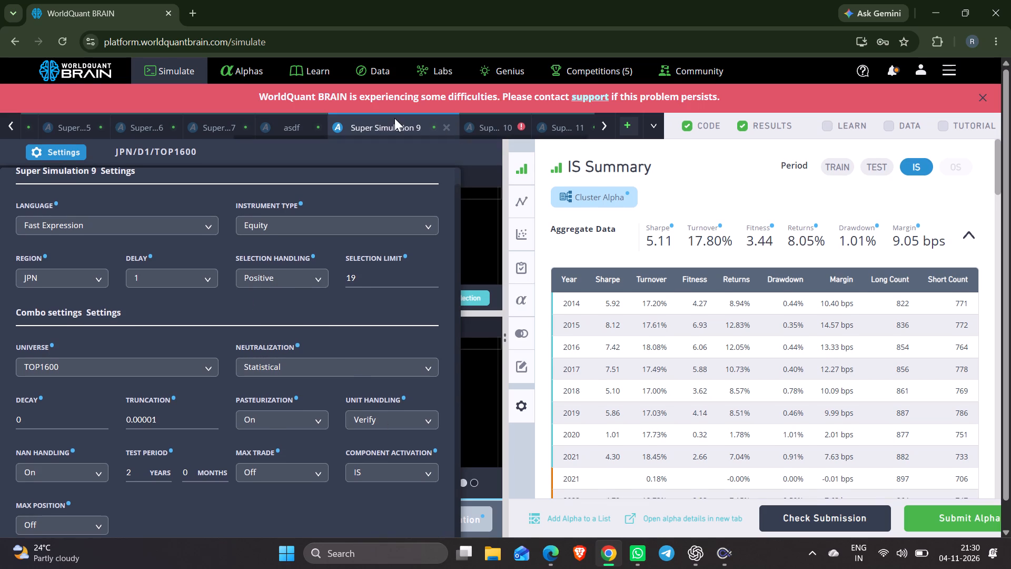
# Clone the Super Simulation 9 alpha in a new tab.
pyautogui.rightClick(394, 118)
pyautogui.click(444, 147)
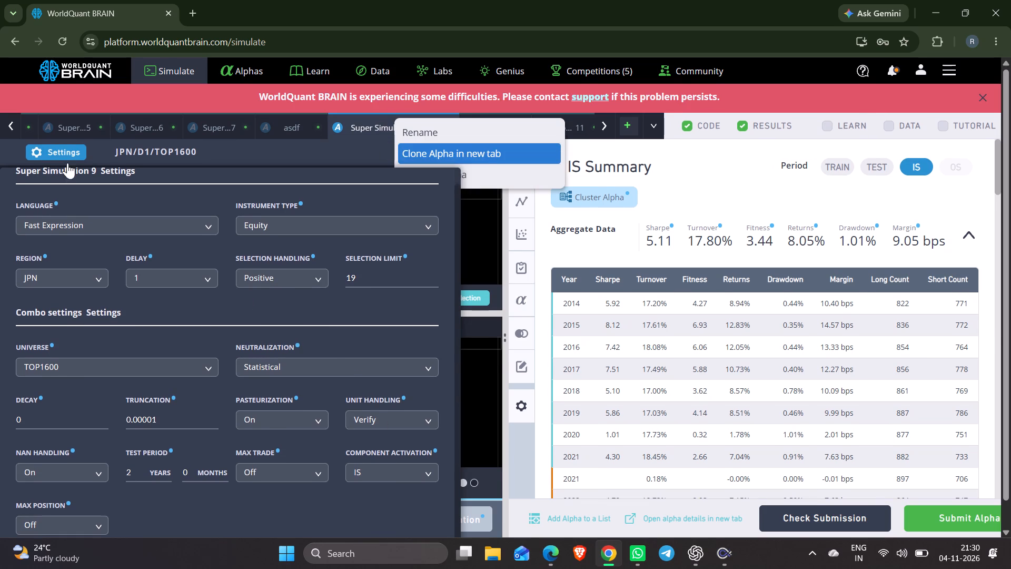
# Set the cloned simulation's selection handling to Positive and apply the settings.
pyautogui.click(51, 148)
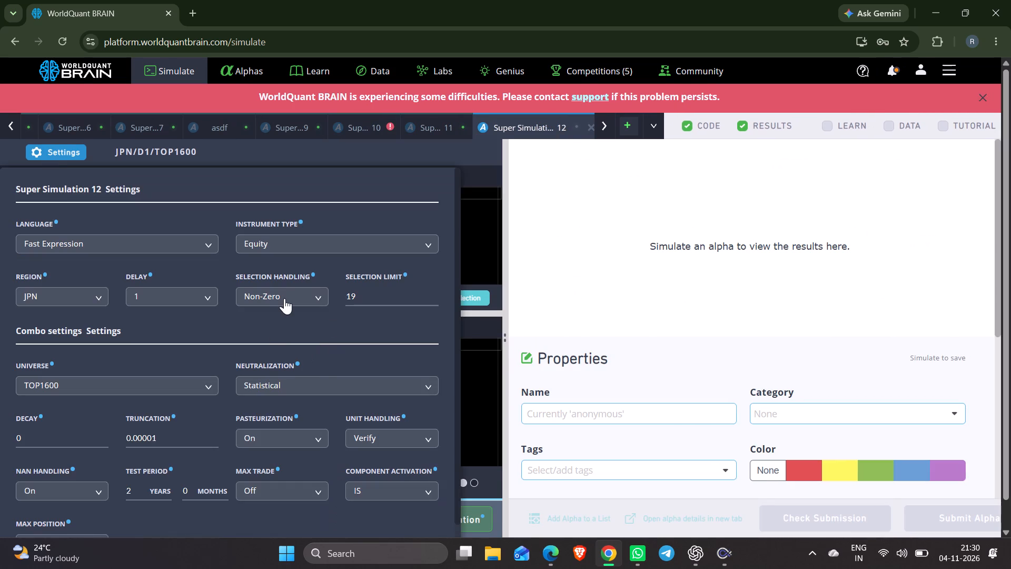
pyautogui.click(284, 298)
pyautogui.click(271, 321)
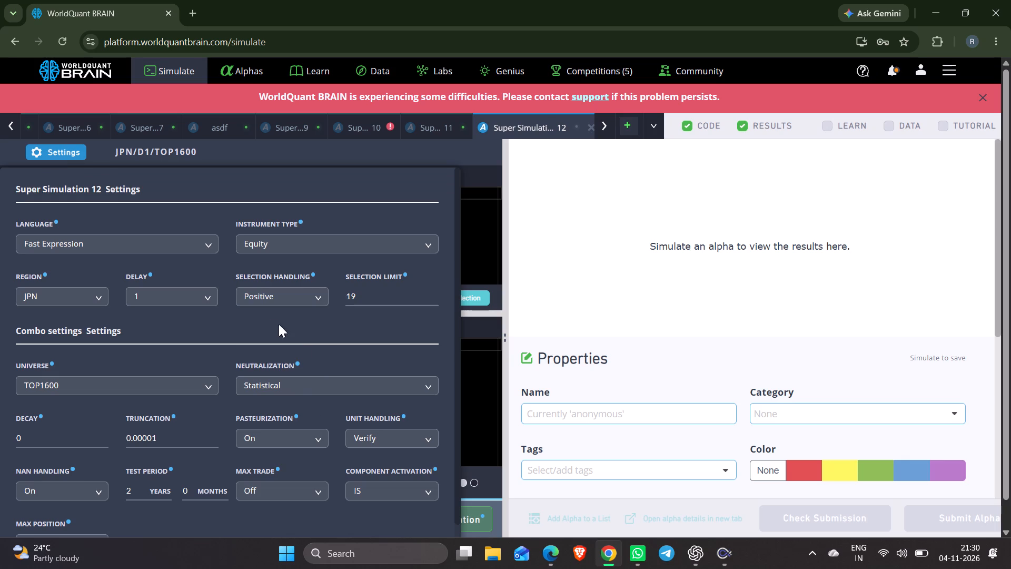
pyautogui.scroll(-11, 302, 345)
pyautogui.scroll(-14, 302, 345)
pyautogui.click(362, 502)
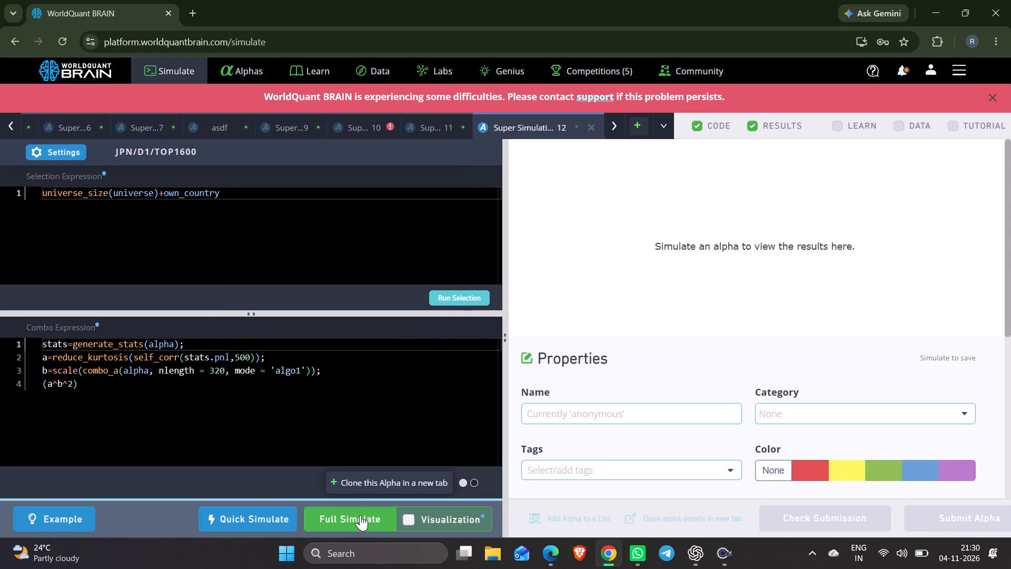
# Run a full simulation of the cloned SuperAlpha and dismiss the error banner.
pyautogui.click(360, 515)
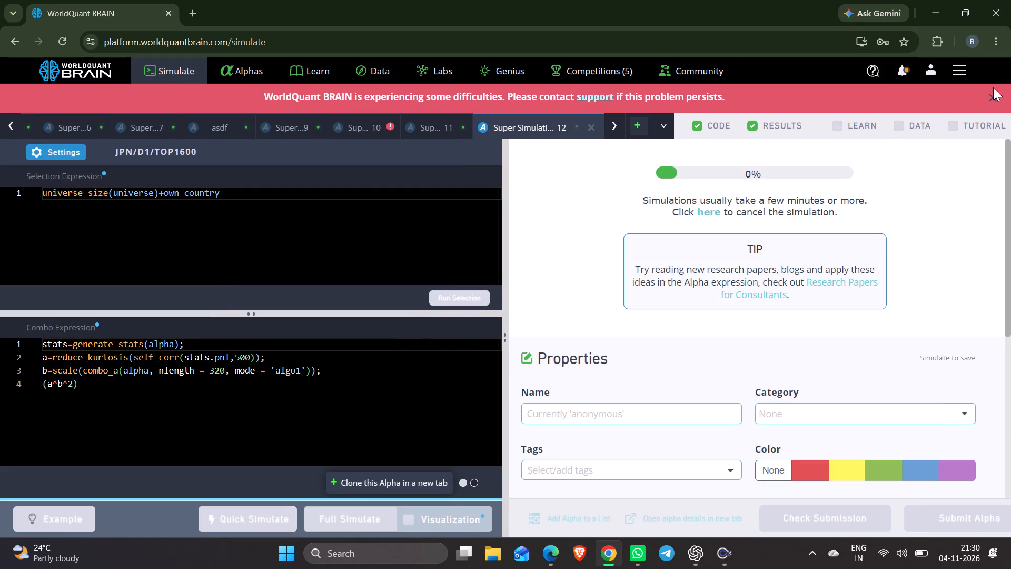
pyautogui.click(994, 96)
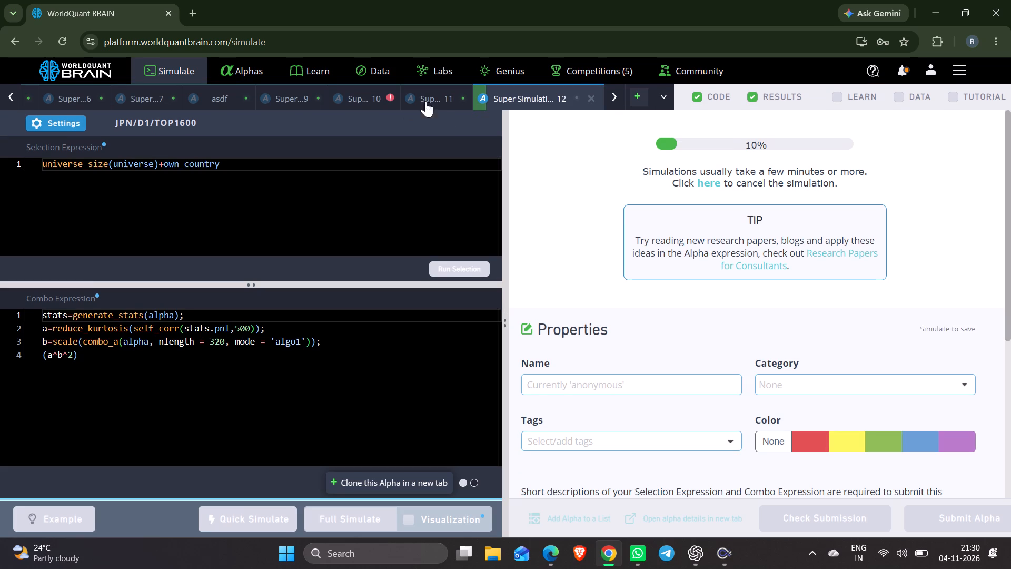
# Return to Super Simulation 11 and show its IS-period summary.
pyautogui.click(444, 96)
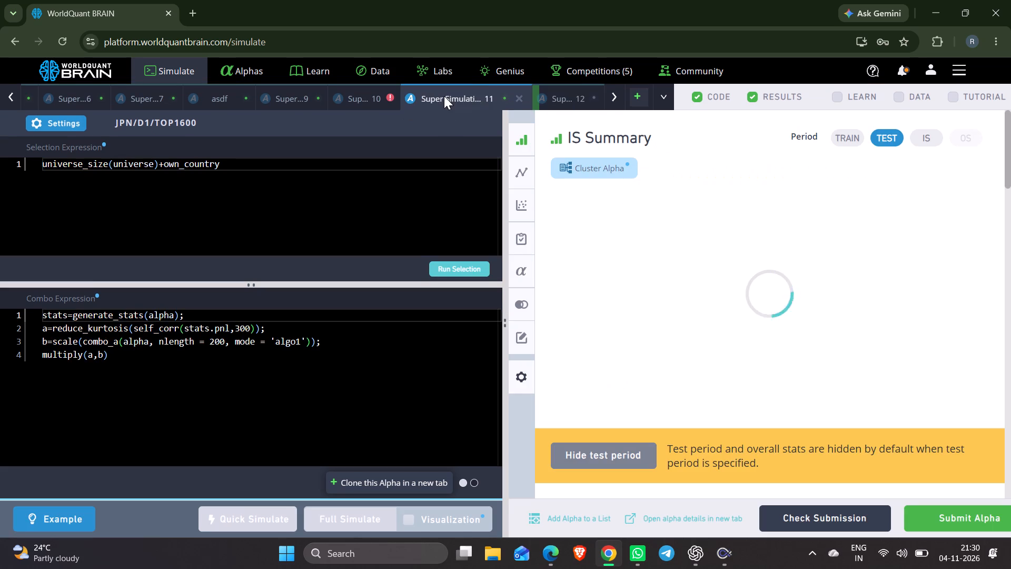
pyautogui.click(920, 145)
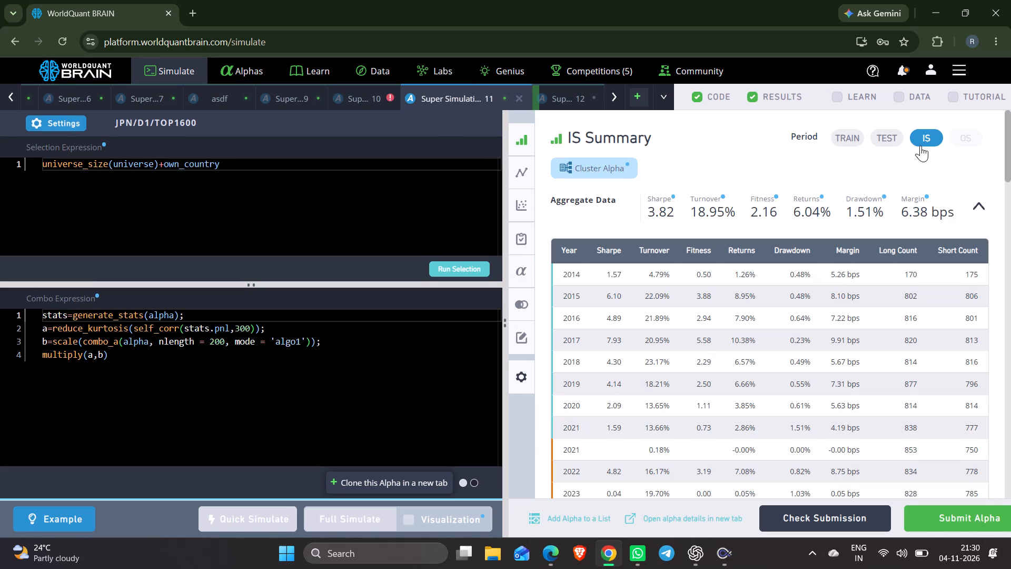
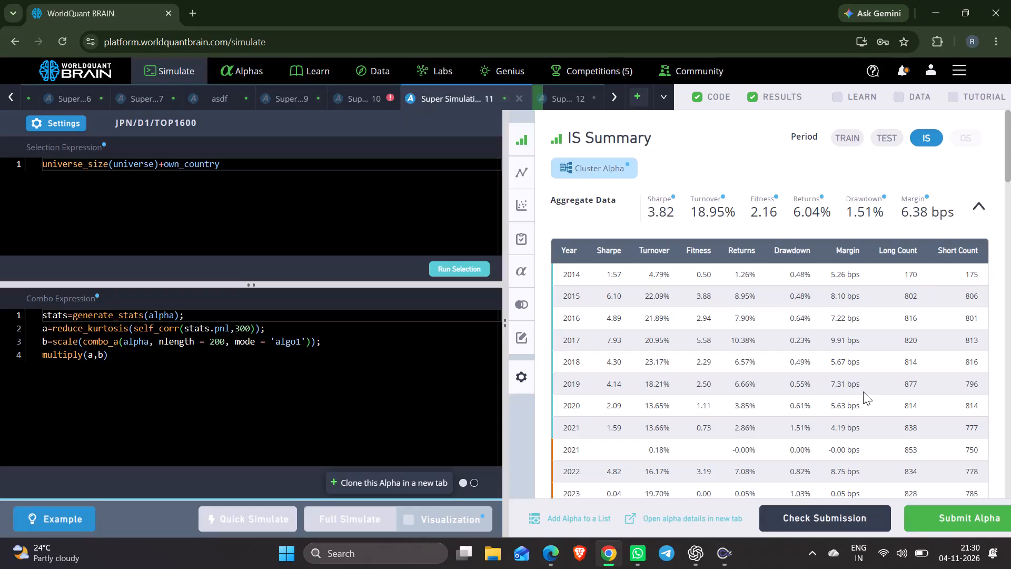
# Review Super Simulation 11's yearly IS statistics, investability-constrained figures and PnL chart.
pyautogui.scroll(-3, 863, 391)
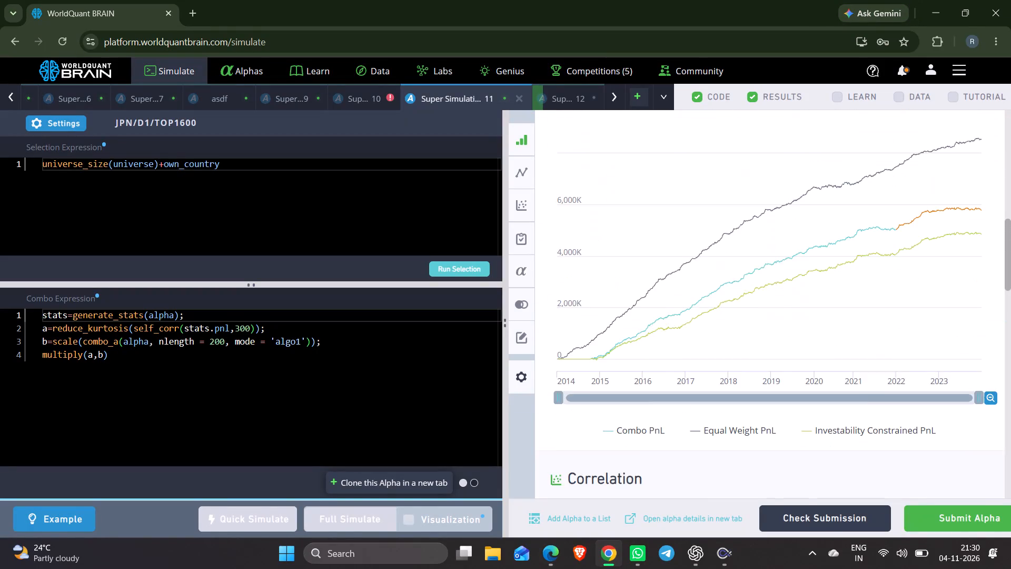
pyautogui.scroll(-5, 863, 391)
pyautogui.scroll(11, 917, 313)
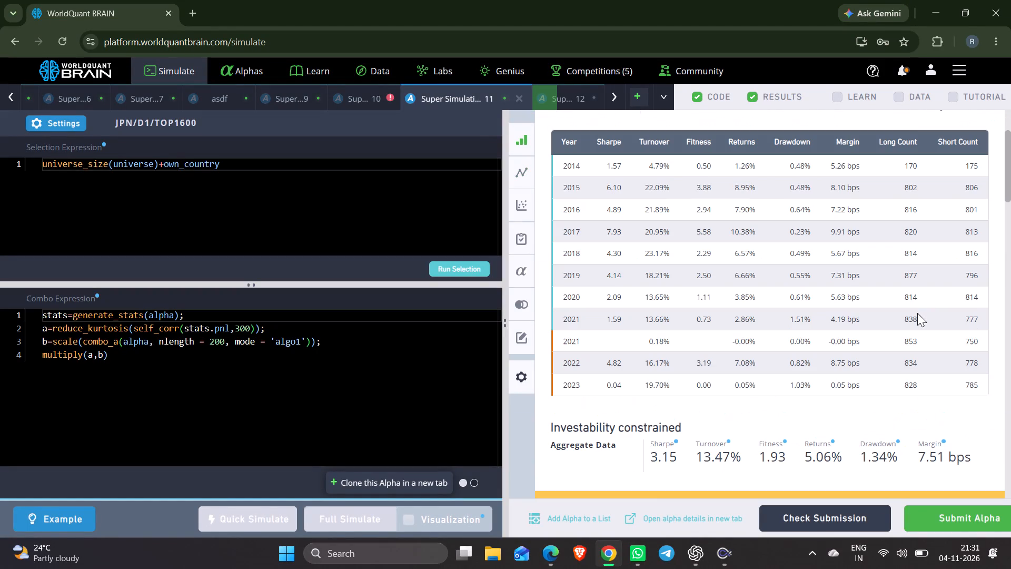
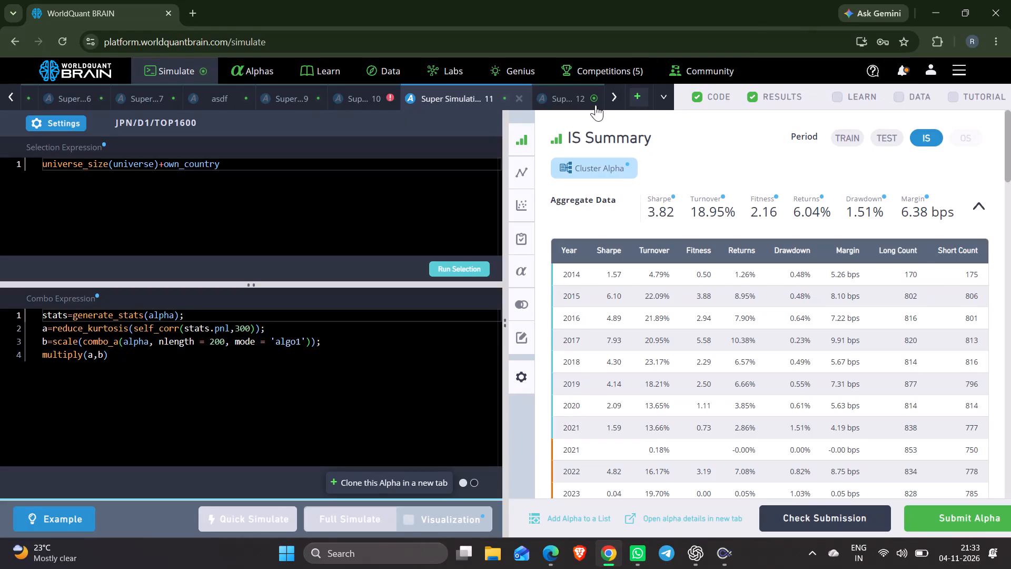
# Open Super Simulation 12's results, reveal the hidden test period and show the IS period summary.
pyautogui.click(559, 96)
pyautogui.click(816, 512)
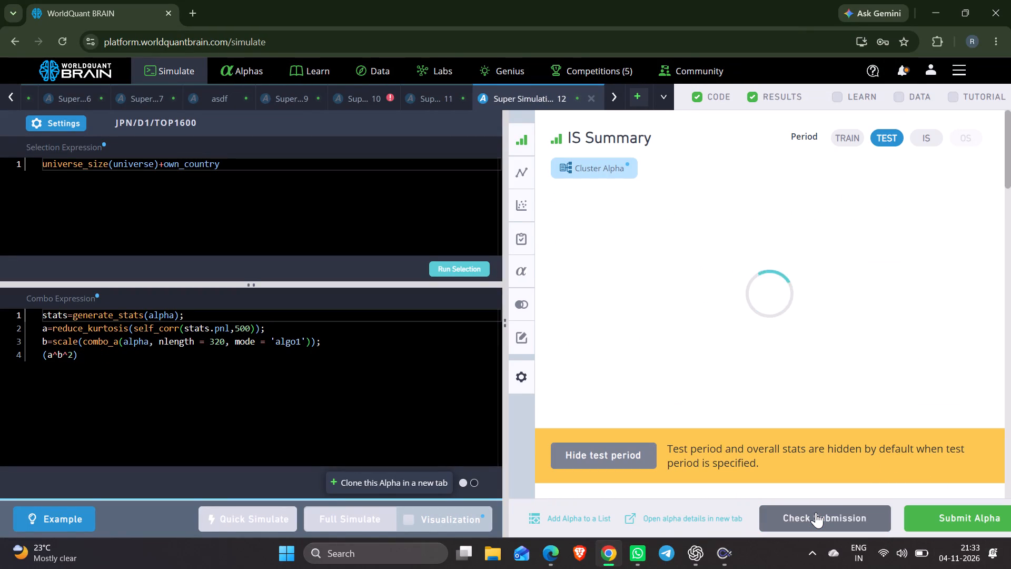
pyautogui.click(915, 133)
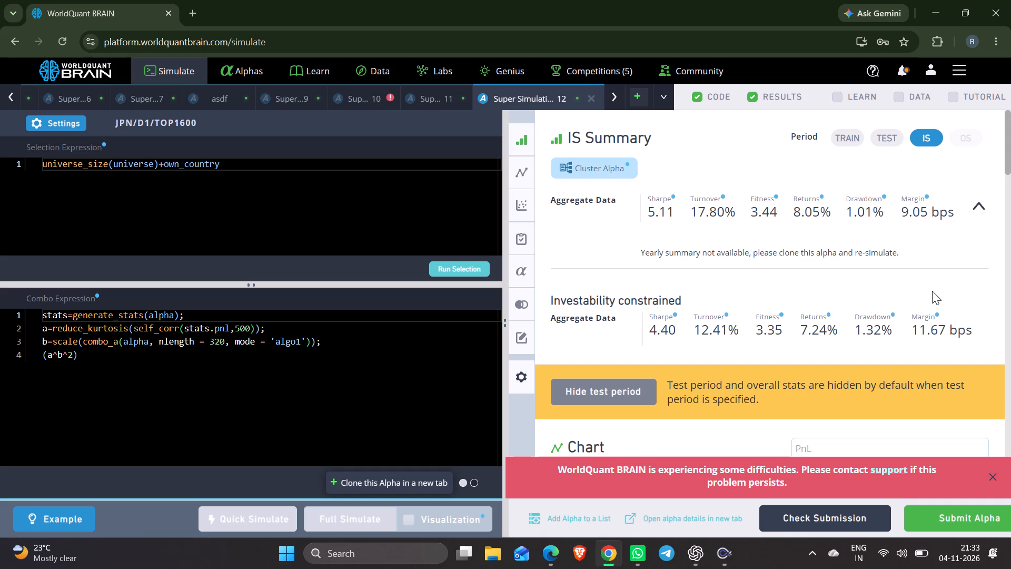
# Check the Prod Correlation of Super Simulation 12.
pyautogui.scroll(-7, 932, 291)
pyautogui.scroll(1, 932, 291)
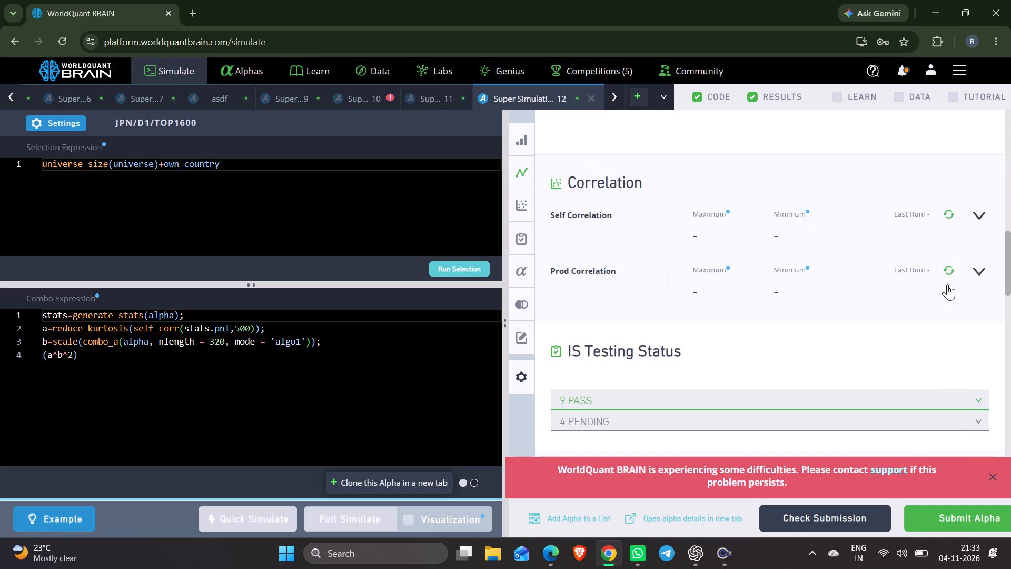
pyautogui.click(986, 267)
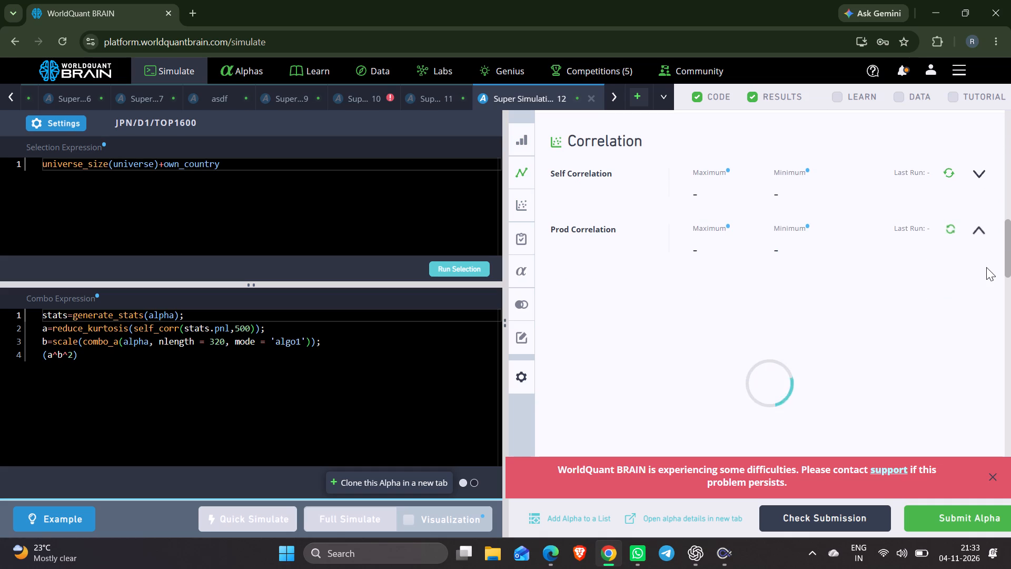
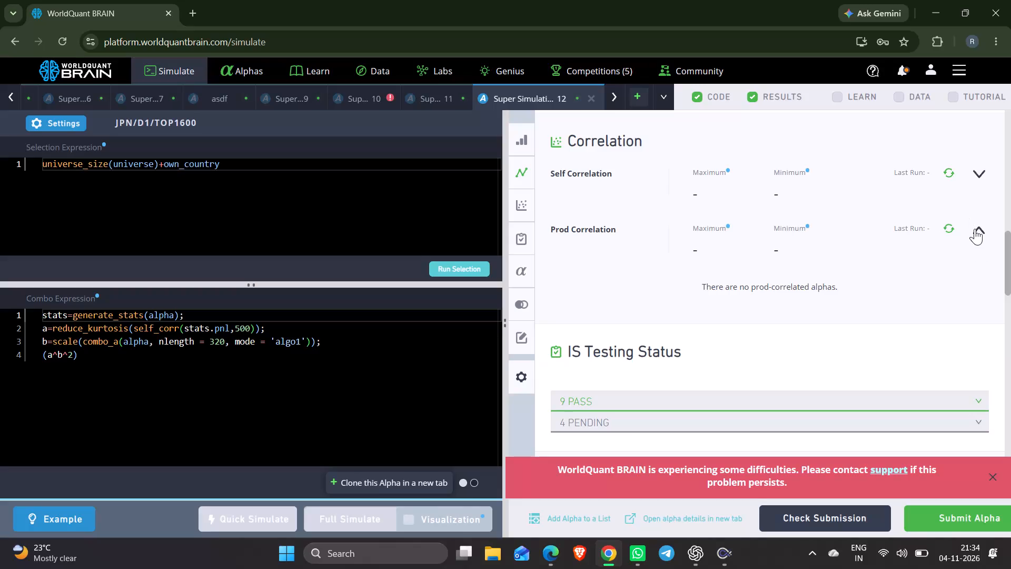
# Rerun the Prod Correlation check for Super Simulation 12.
pyautogui.click(975, 229)
pyautogui.click(975, 229)
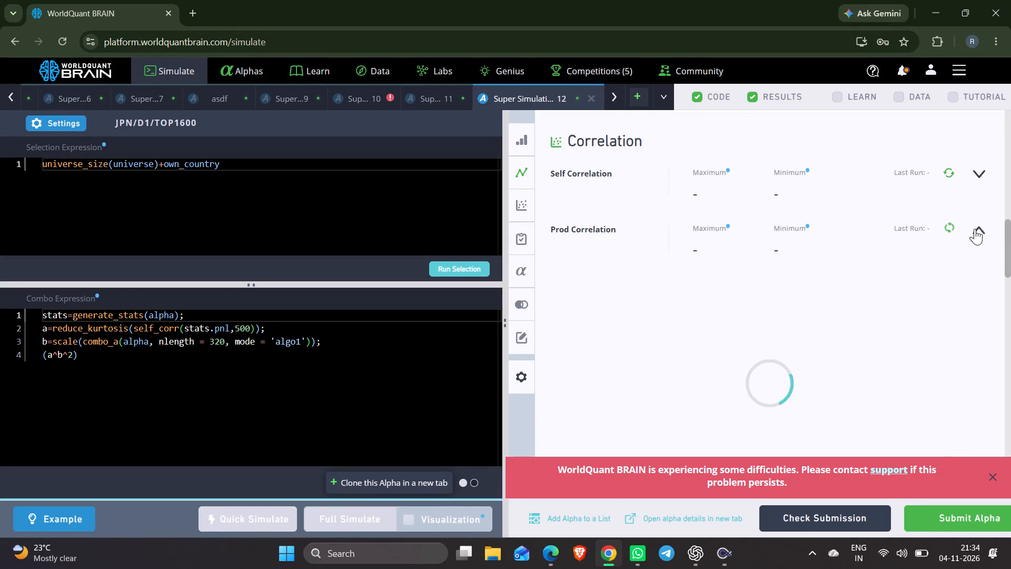
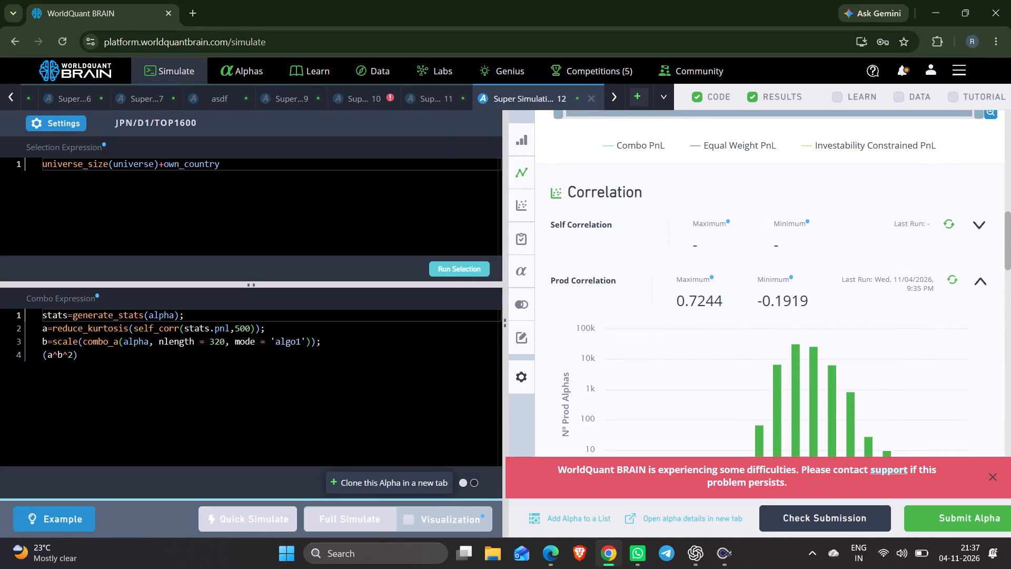
# Set the self_corr window in the combo expression to 600 and run a full simulation of Super Simulation 12.
pyautogui.doubleClick(241, 325)
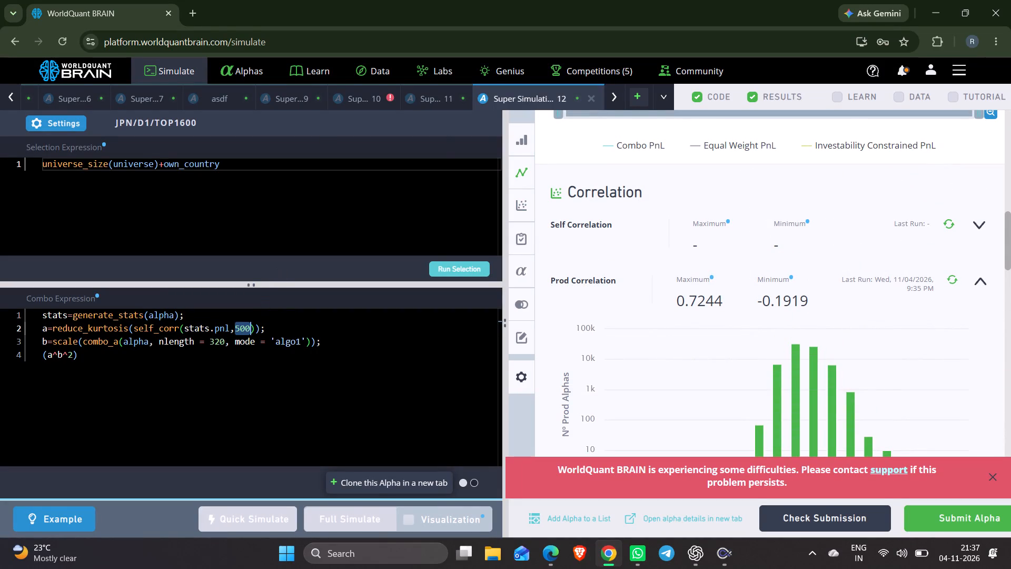
pyautogui.write('600')
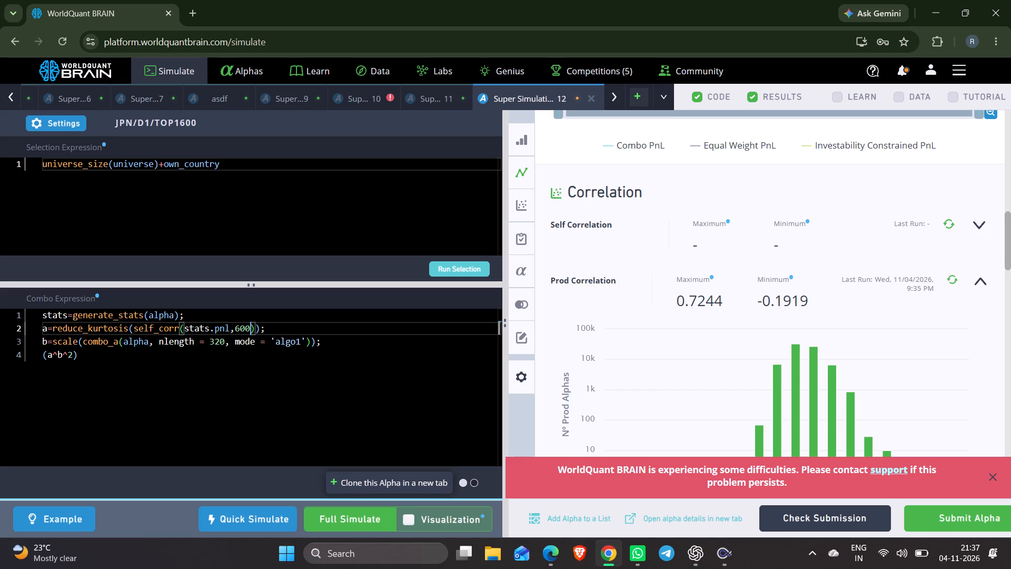
pyautogui.click(371, 508)
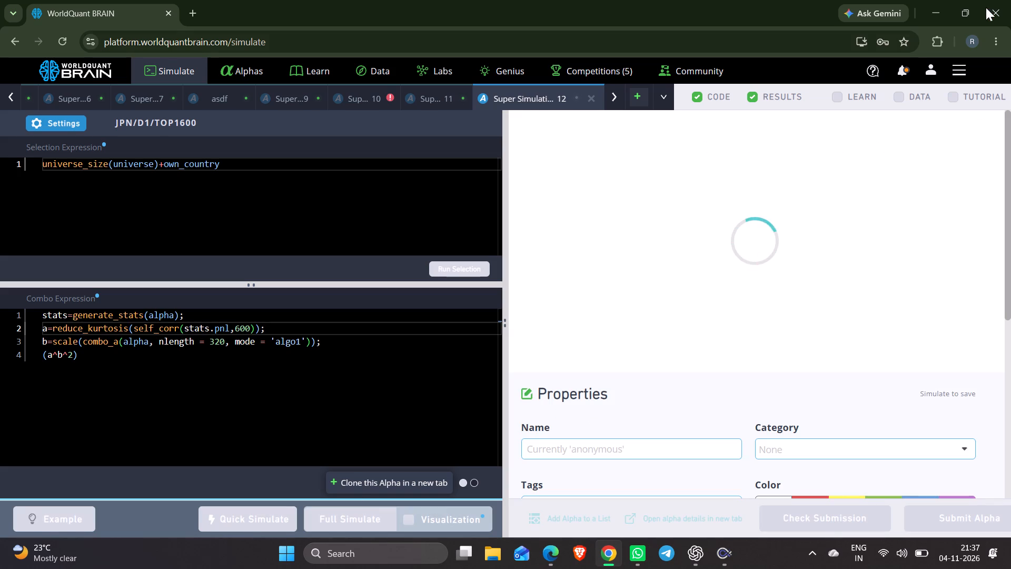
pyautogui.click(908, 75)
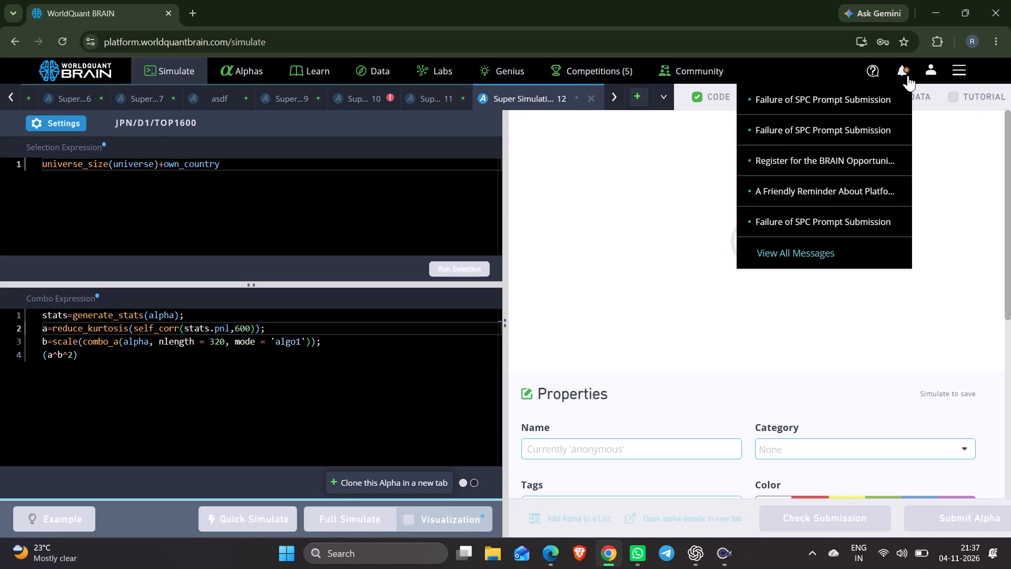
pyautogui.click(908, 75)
# Clone the alpha and run a full simulation of the copy with +own_university appended to its selection expression.
pyautogui.click(424, 476)
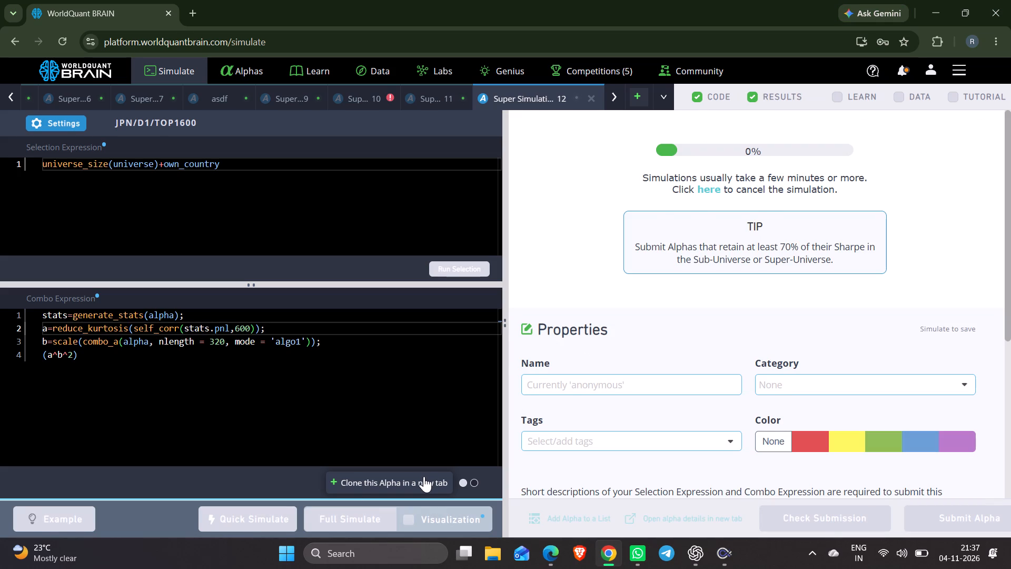
pyautogui.click(224, 170)
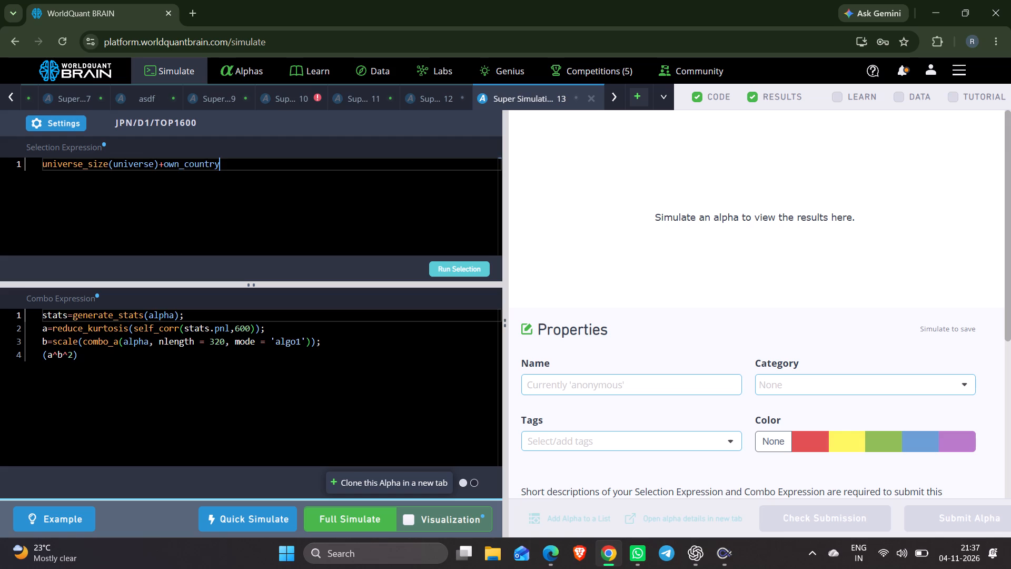
pyautogui.press('+')
pyautogui.press('o')
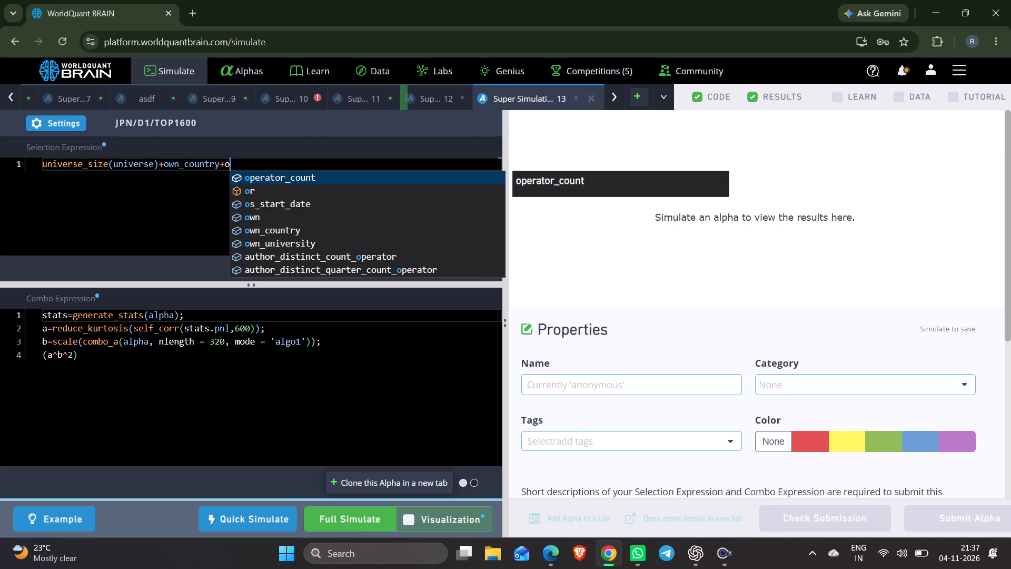
pyautogui.click(276, 238)
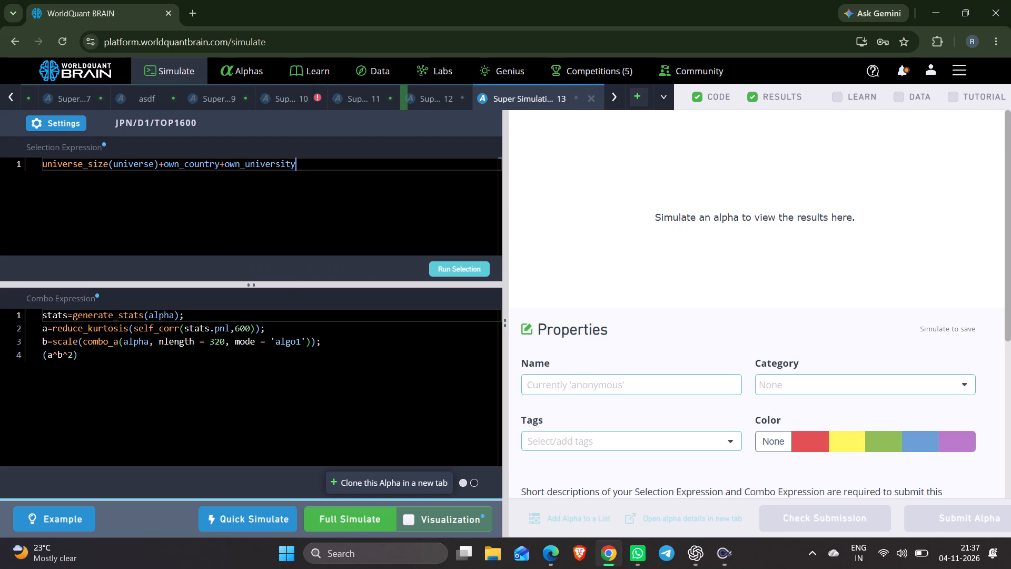
pyautogui.click(313, 523)
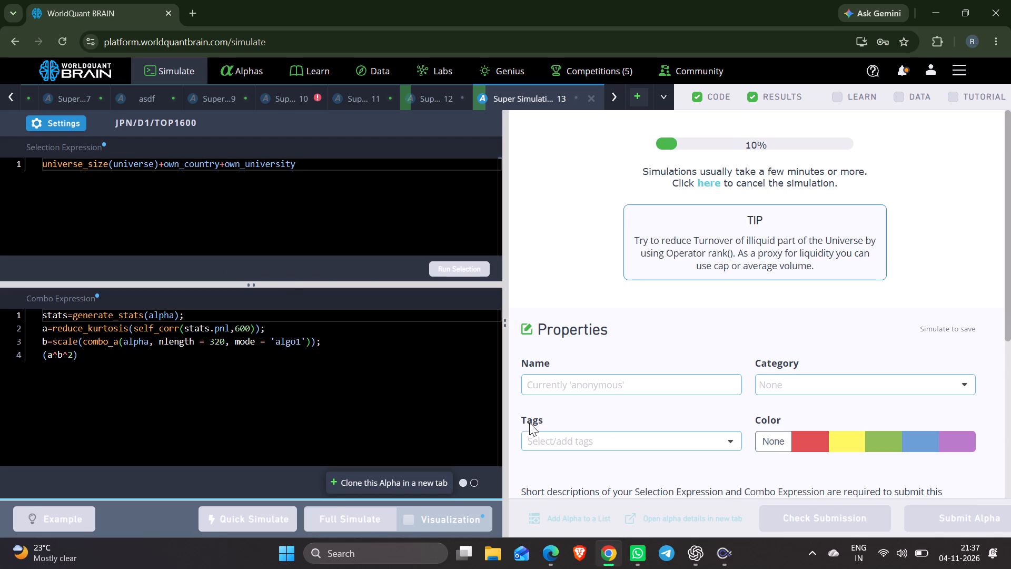
# Open YouTube in a new browser tab and play the first video's preview with sound on and captions off.
pyautogui.click(190, 15)
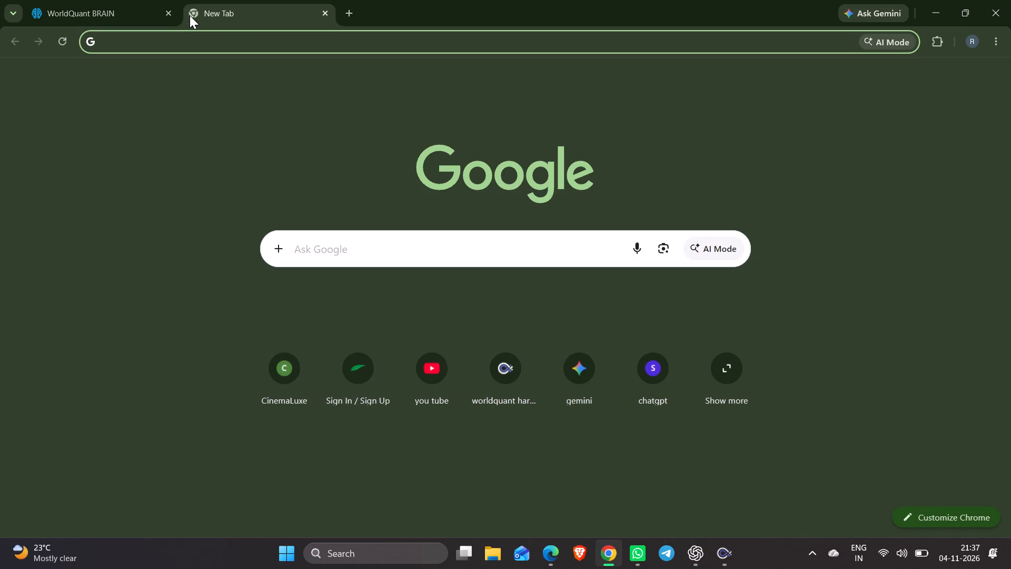
pyautogui.doubleClick(433, 359)
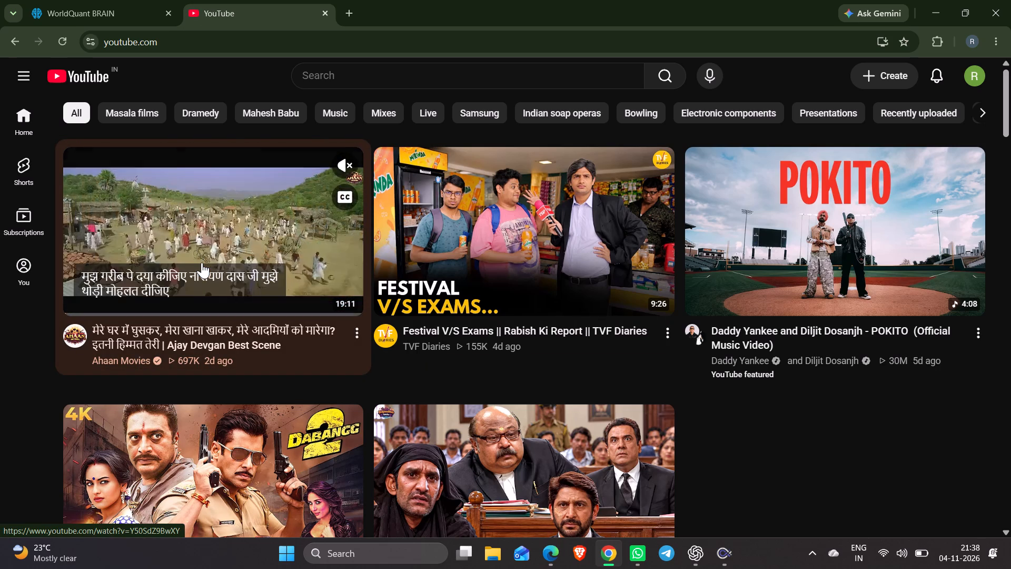
pyautogui.click(344, 169)
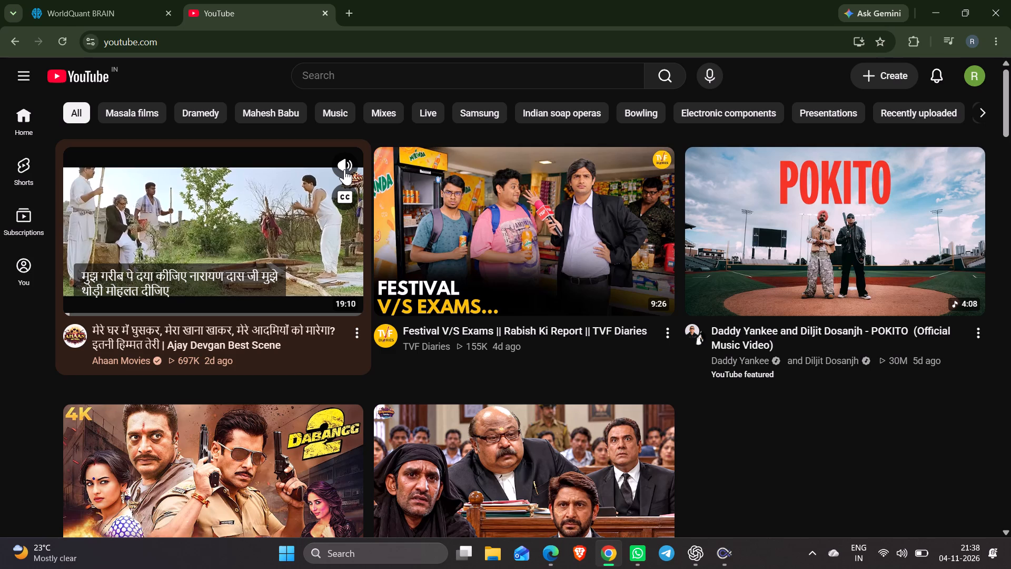
pyautogui.click(343, 193)
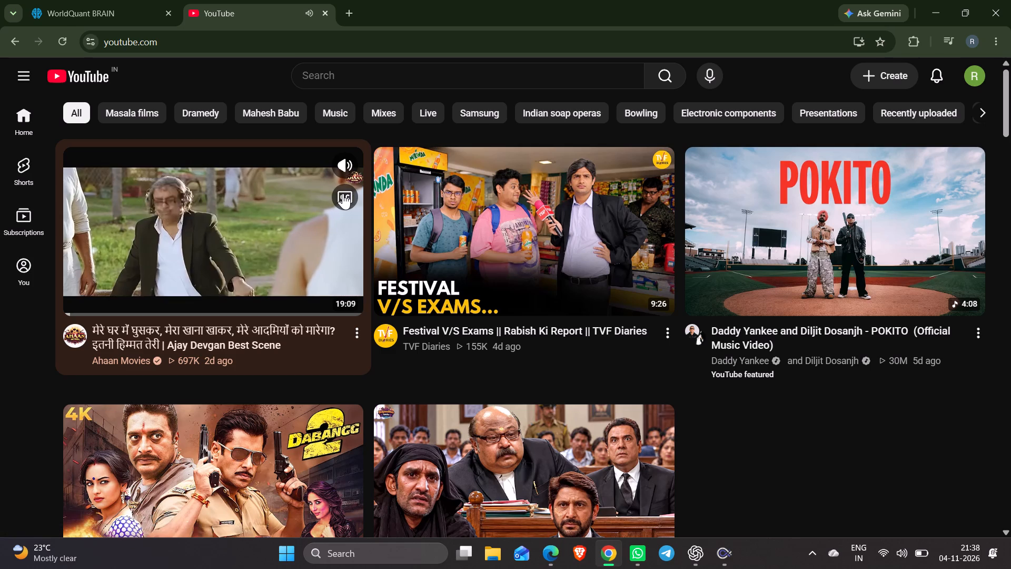
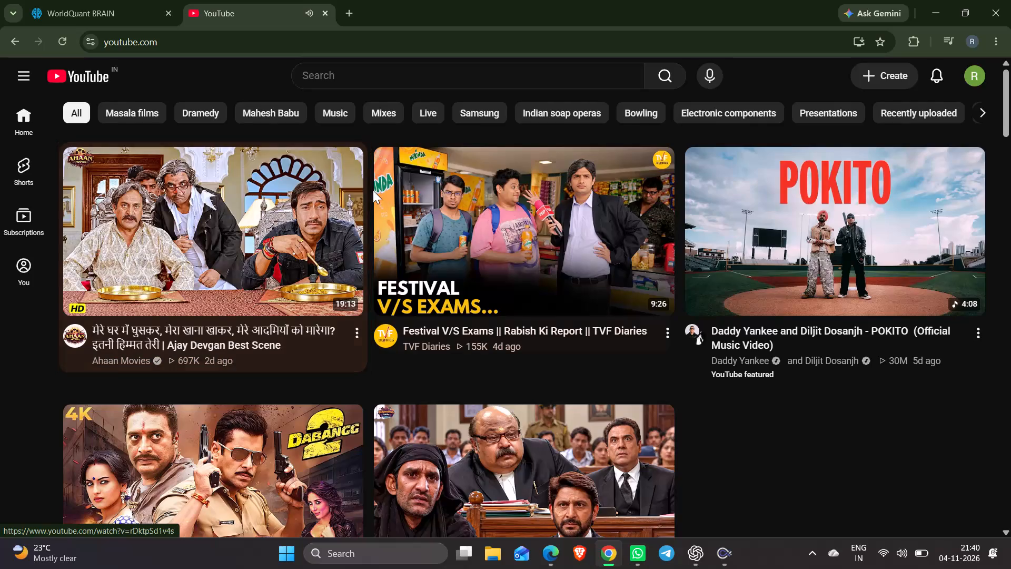
# Open the first recommended video on the YouTube home page, the Ajay Devgan scene from Ahaan Movies.
pyautogui.click(344, 210)
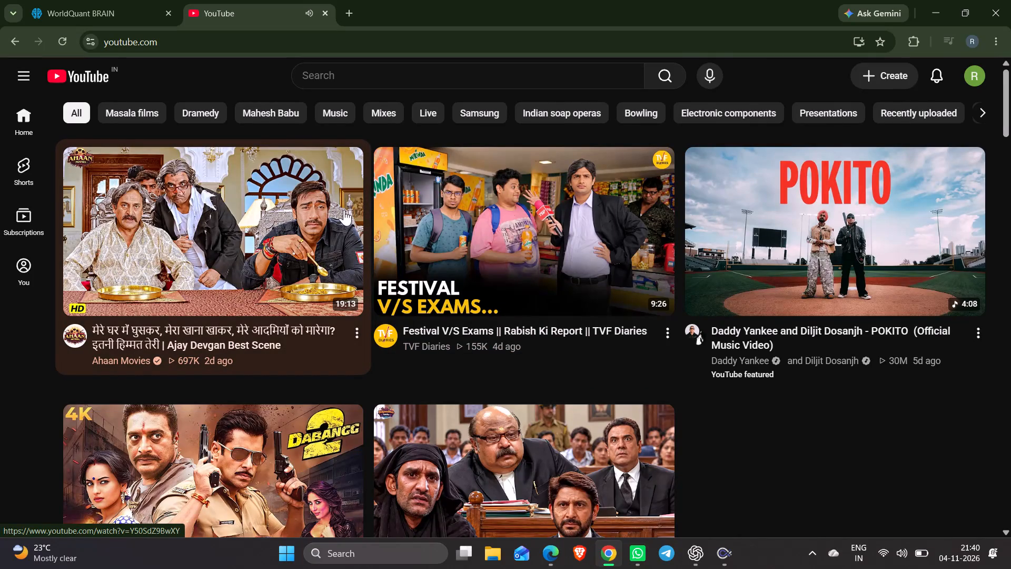
pyautogui.click(257, 241)
# Switch to WorldQuant BRAIN, show the test period for Super Simulation 13 and calculate its Prod Correlation.
pyautogui.click(105, 0)
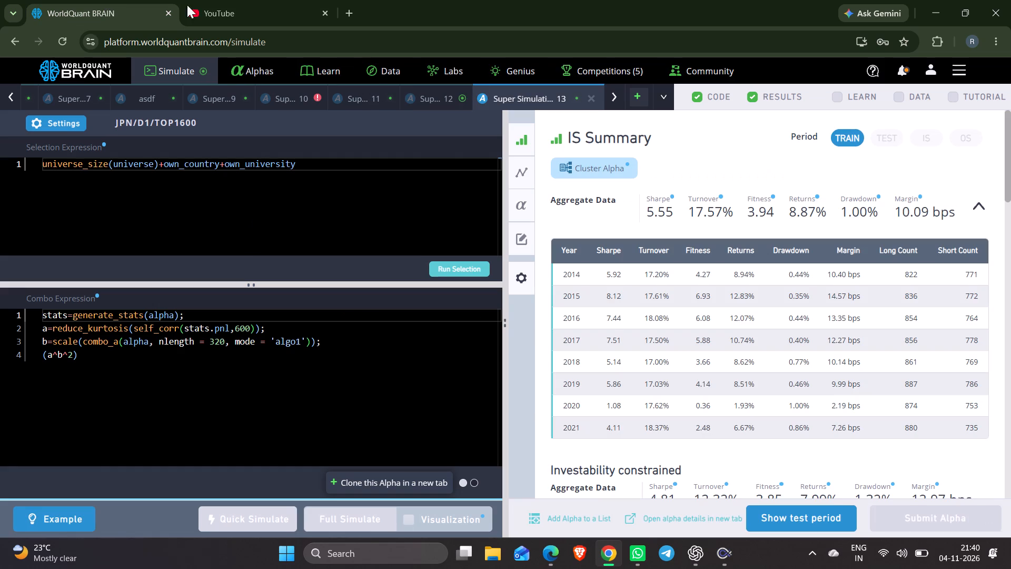
pyautogui.click(774, 517)
pyautogui.scroll(-8, 778, 384)
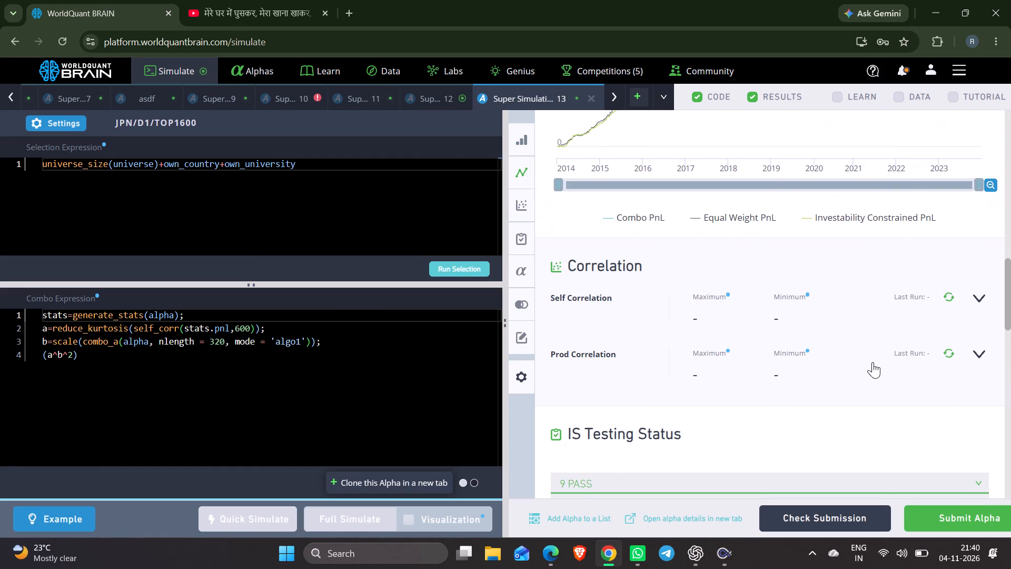
pyautogui.click(974, 355)
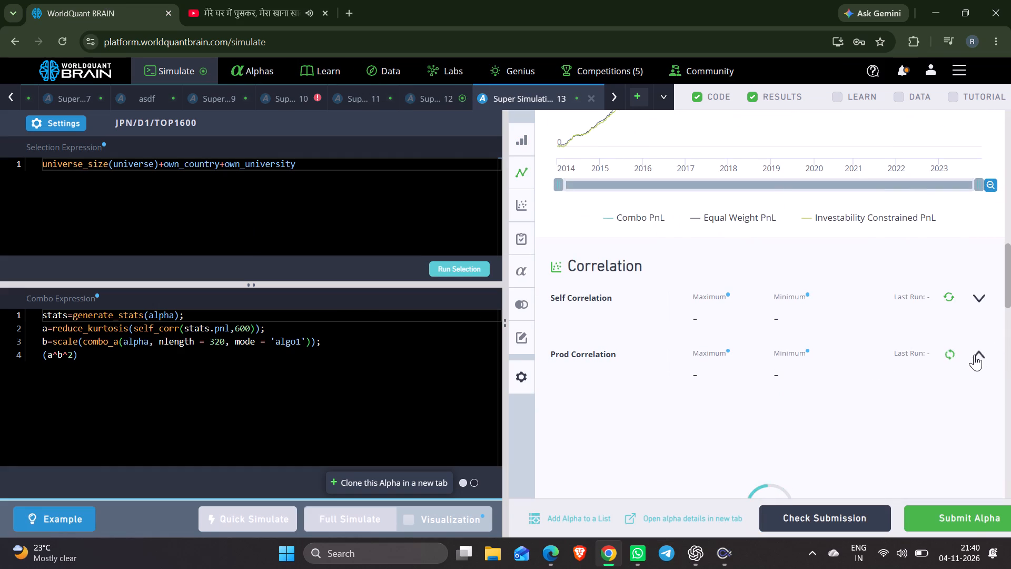
# Check the Prod Correlation while the YouTube video plays, pause the video and return to WorldQuant BRAIN.
pyautogui.click(252, 0)
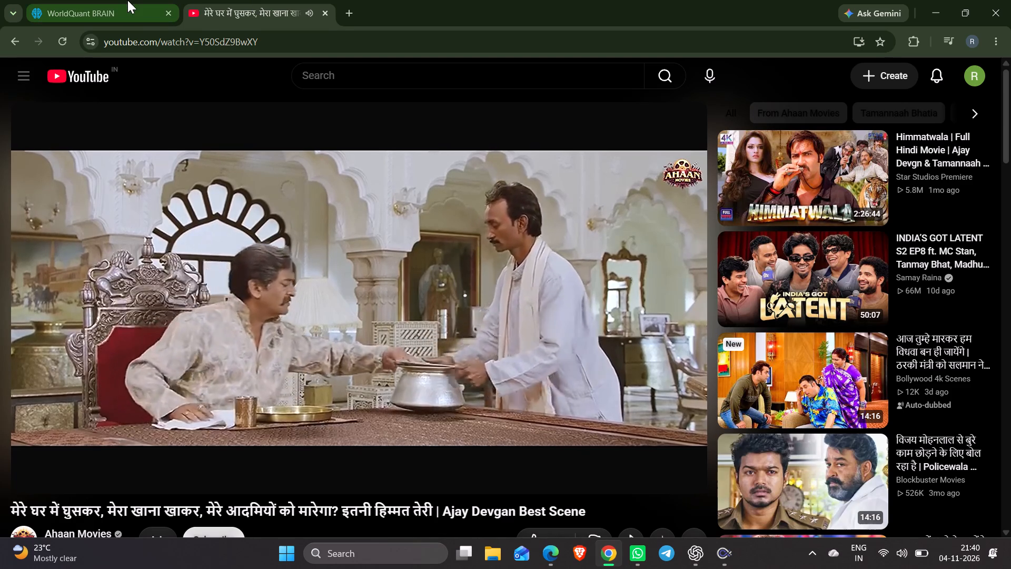
pyautogui.click(127, 0)
pyautogui.click(275, 0)
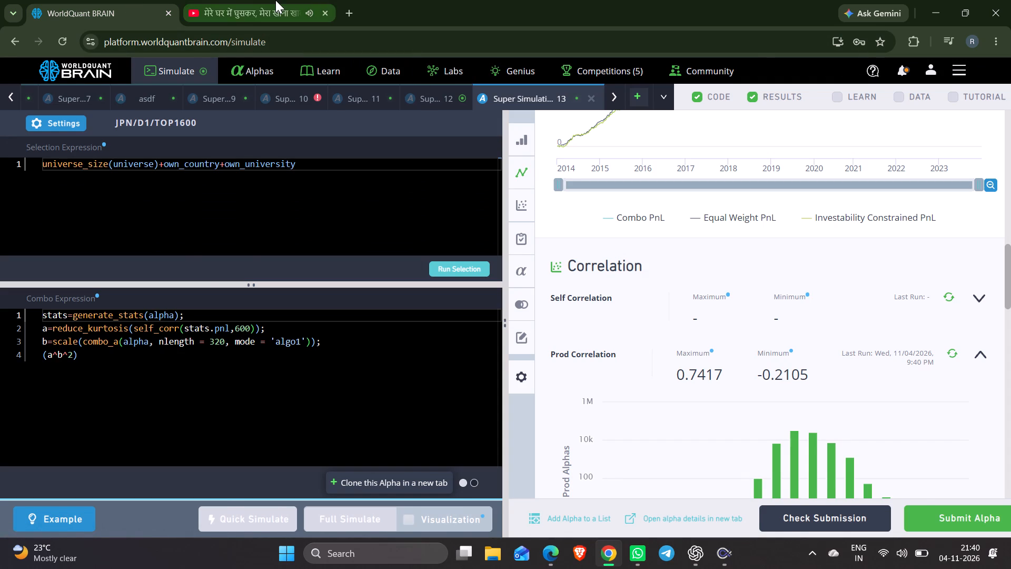
pyautogui.click(432, 256)
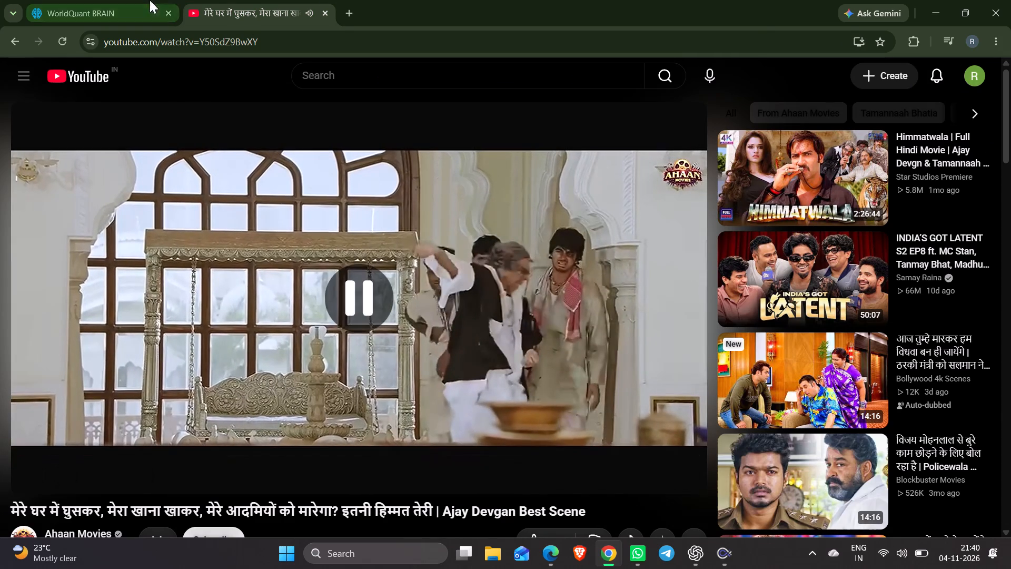
pyautogui.click(115, 0)
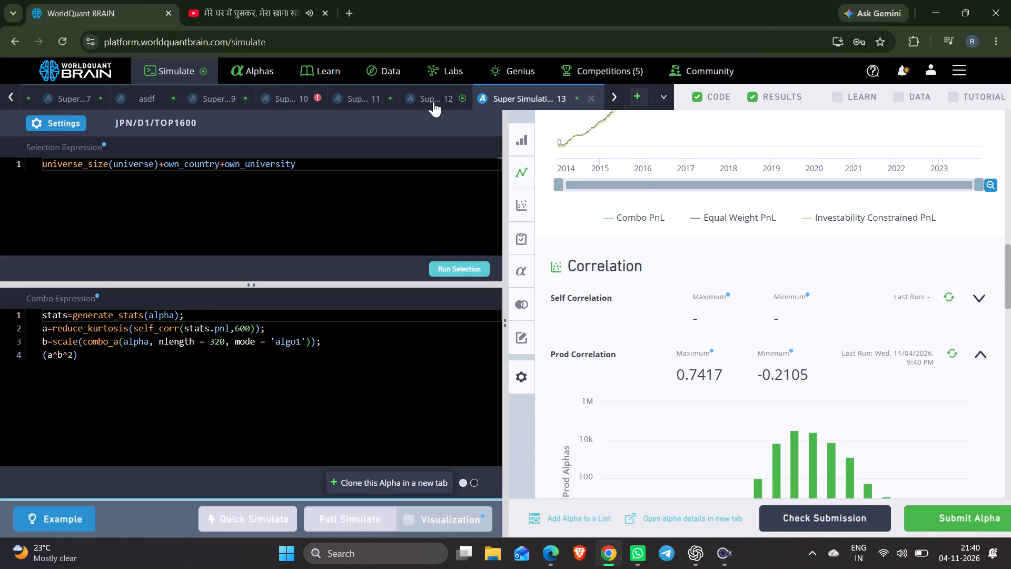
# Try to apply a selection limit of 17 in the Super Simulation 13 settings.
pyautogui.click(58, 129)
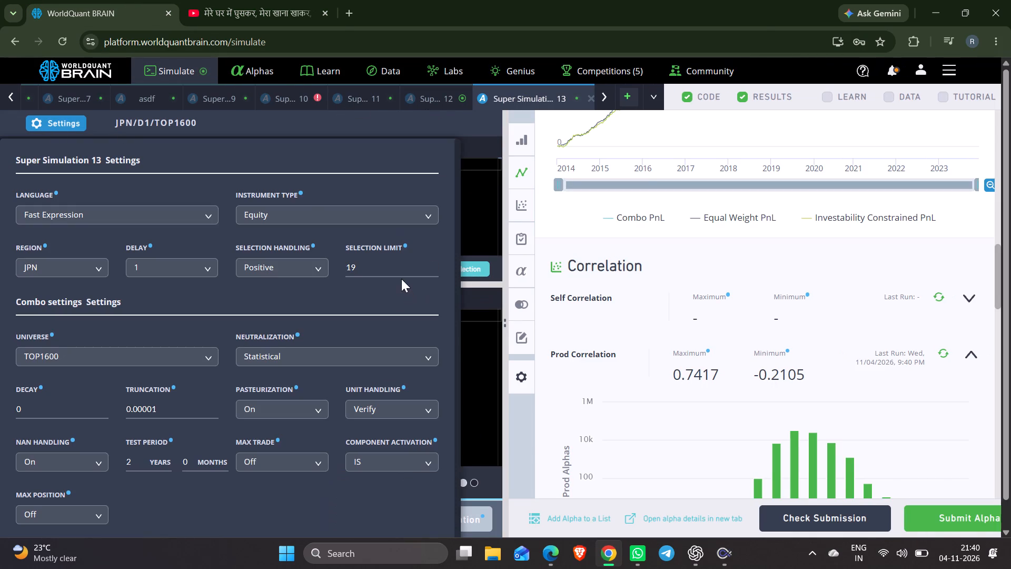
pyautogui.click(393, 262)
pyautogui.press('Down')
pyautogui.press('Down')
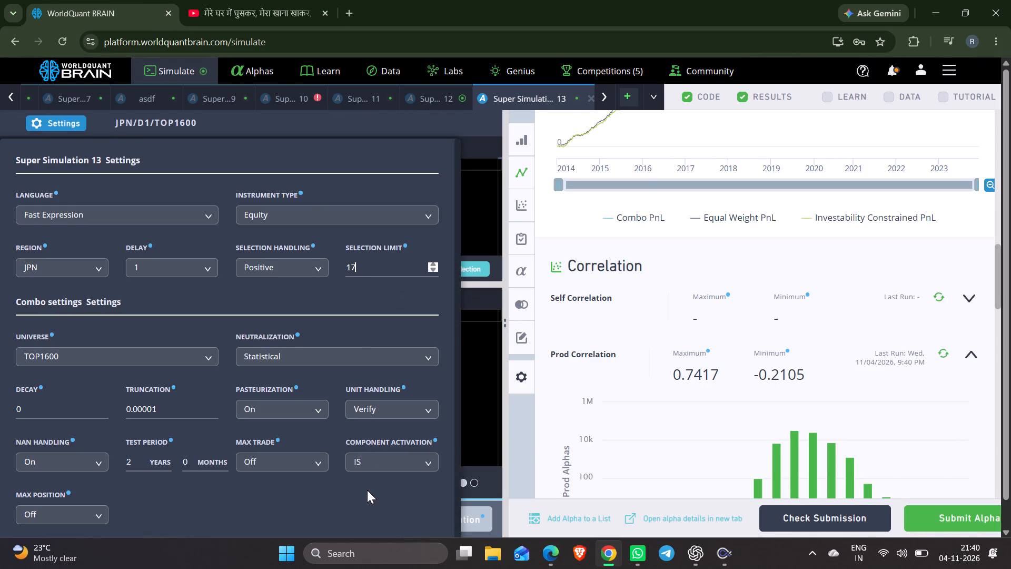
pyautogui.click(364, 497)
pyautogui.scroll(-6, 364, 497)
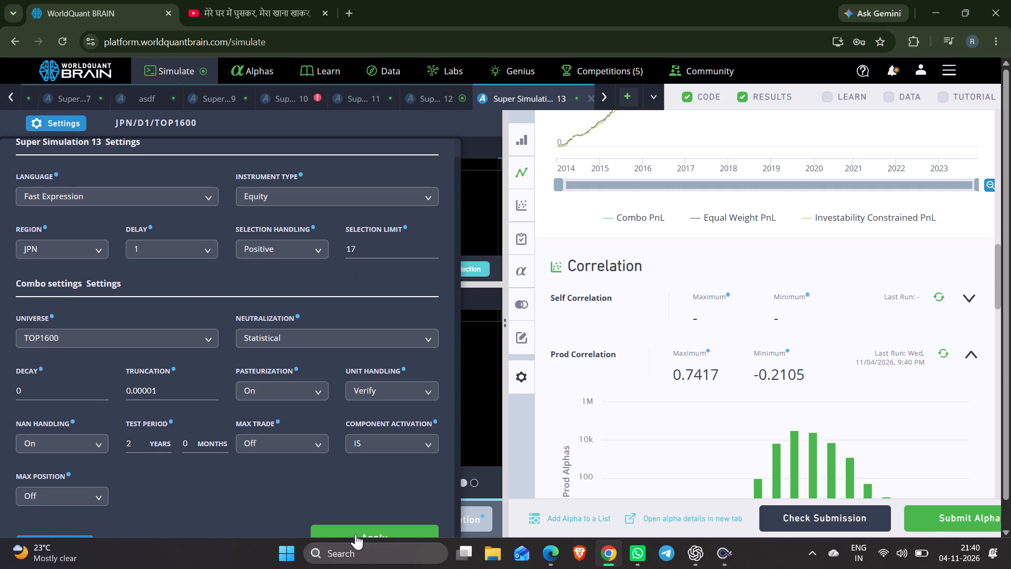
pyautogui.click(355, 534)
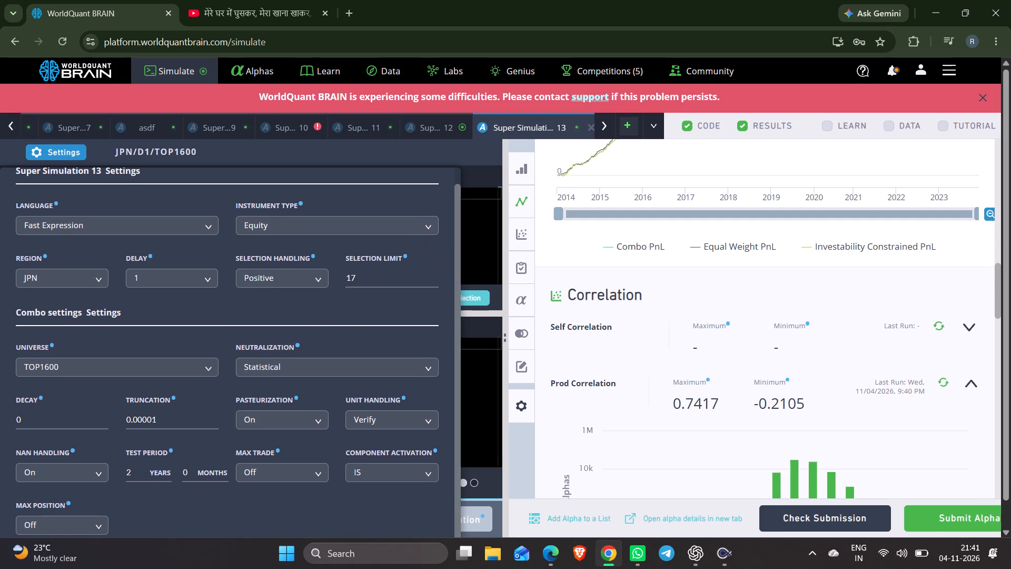
# Remove +own_university from the selection expression, leaving universe_size(universe)+own_country.
pyautogui.click(461, 244)
pyautogui.click(461, 244)
pyautogui.press('BackSpace')
pyautogui.press('BackSpace')
pyautogui.press('BackSpace')
pyautogui.press('BackSpace')
pyautogui.press('BackSpace')
pyautogui.press('BackSpace')
pyautogui.press('BackSpace')
pyautogui.press('BackSpace')
pyautogui.press('BackSpace')
pyautogui.press('BackSpace')
pyautogui.press('BackSpace')
pyautogui.press('BackSpace')
pyautogui.press('BackSpace')
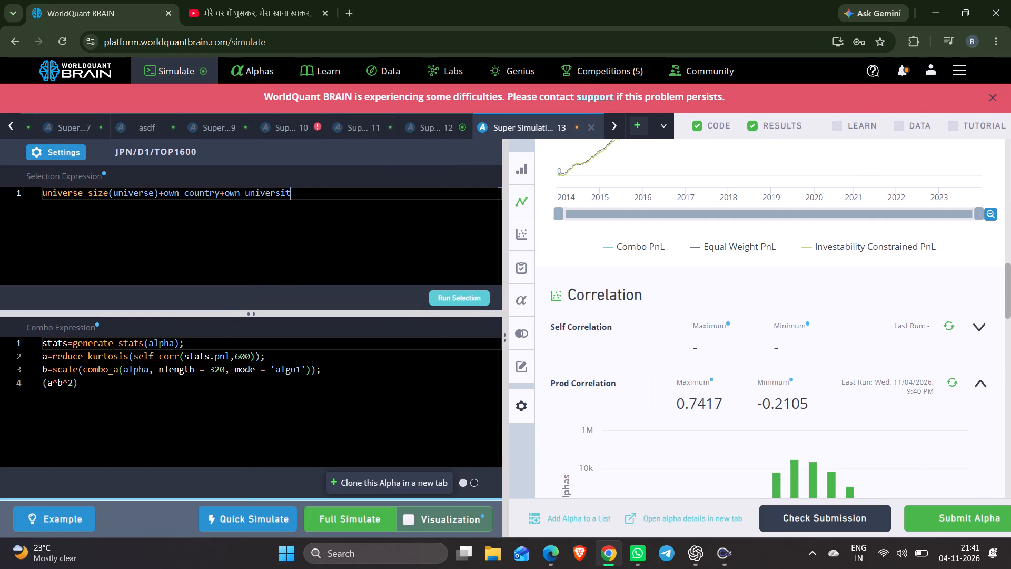
pyautogui.press('BackSpace')
pyautogui.press('BackSpace')
# Clone the alpha, apply a selection limit of 17 to the copy and run its full simulation.
pyautogui.click(390, 485)
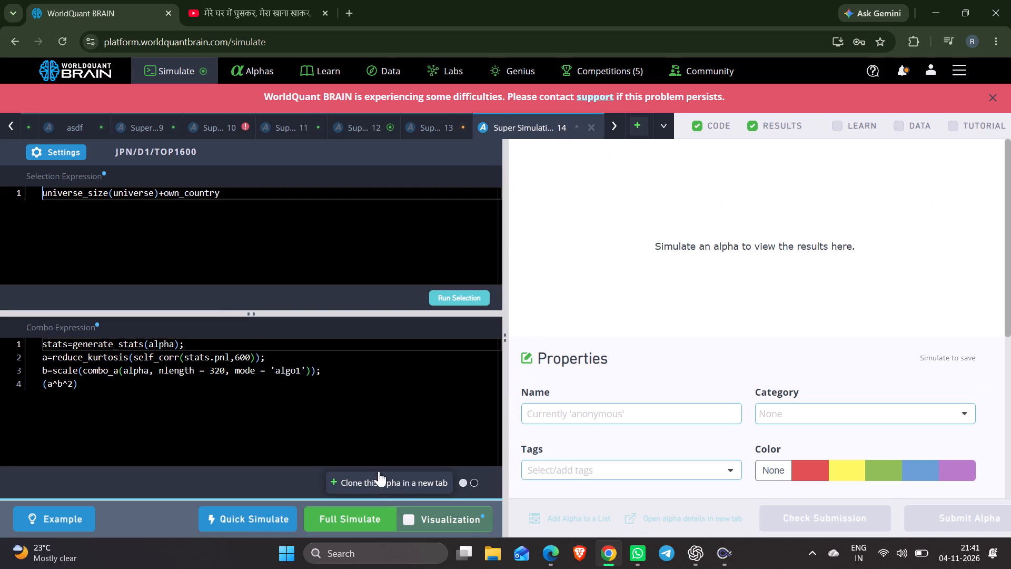
pyautogui.click(63, 151)
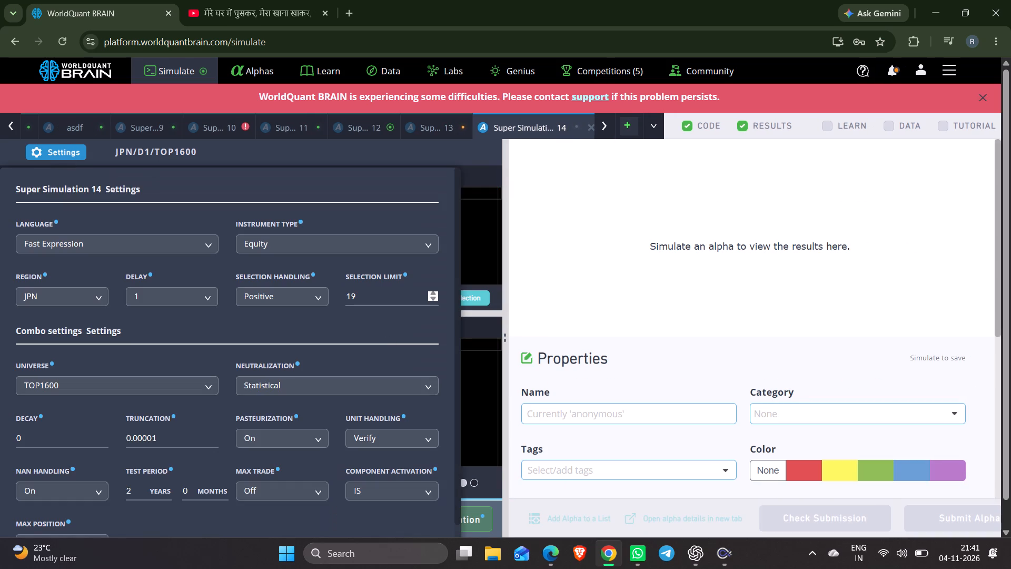
pyautogui.click(376, 303)
pyautogui.press('Down')
pyautogui.press('Up')
pyautogui.press('Down')
pyautogui.press('Down')
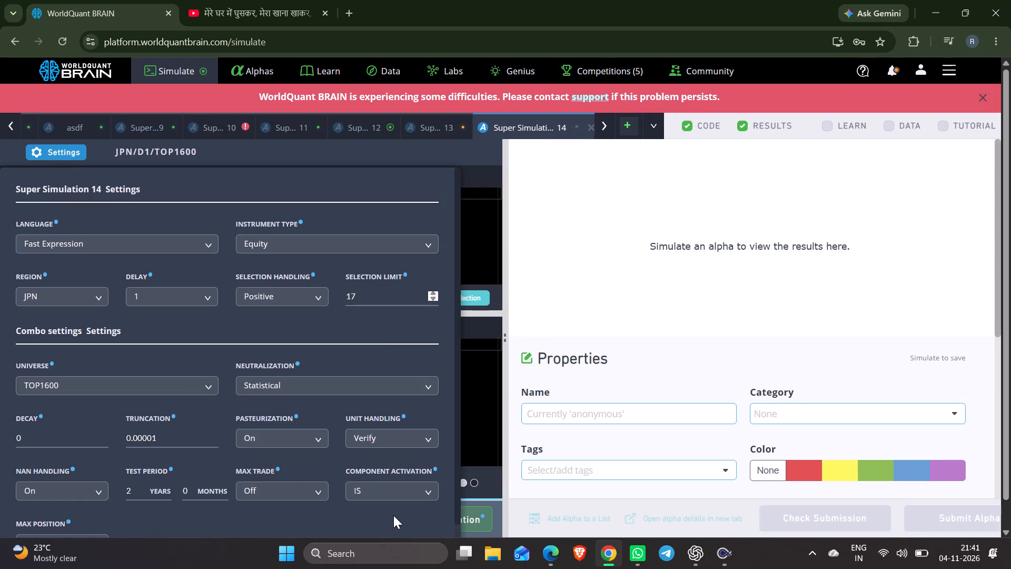
pyautogui.click(393, 515)
pyautogui.scroll(-5, 393, 515)
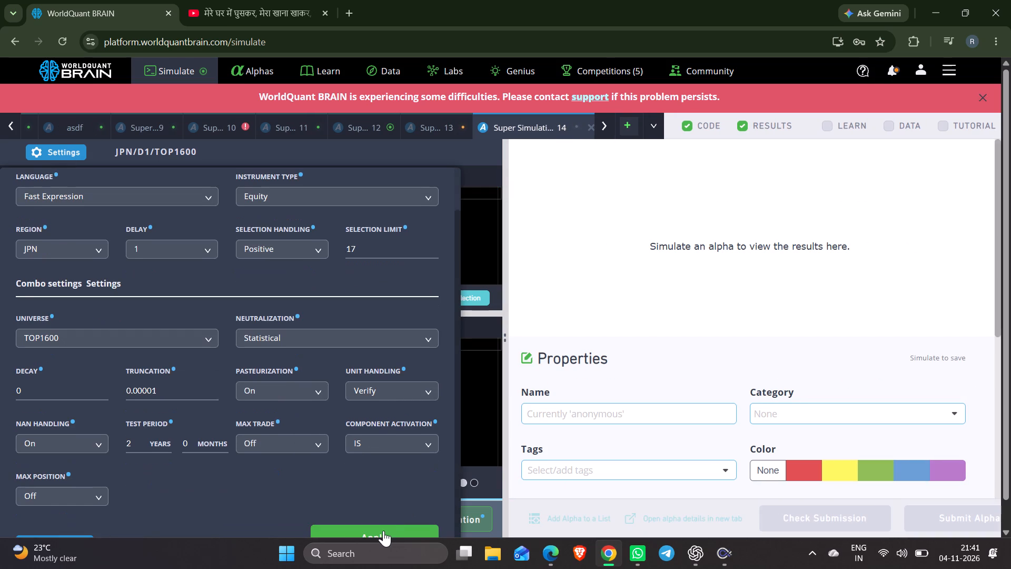
pyautogui.press('Up')
pyautogui.press('Down')
pyautogui.press('Down')
pyautogui.click(376, 514)
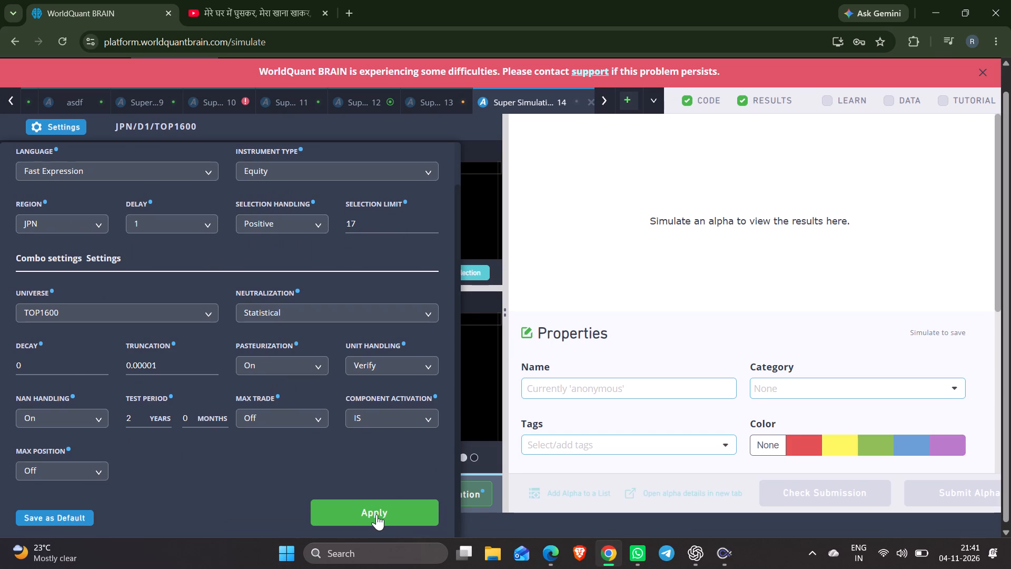
pyautogui.doubleClick(376, 514)
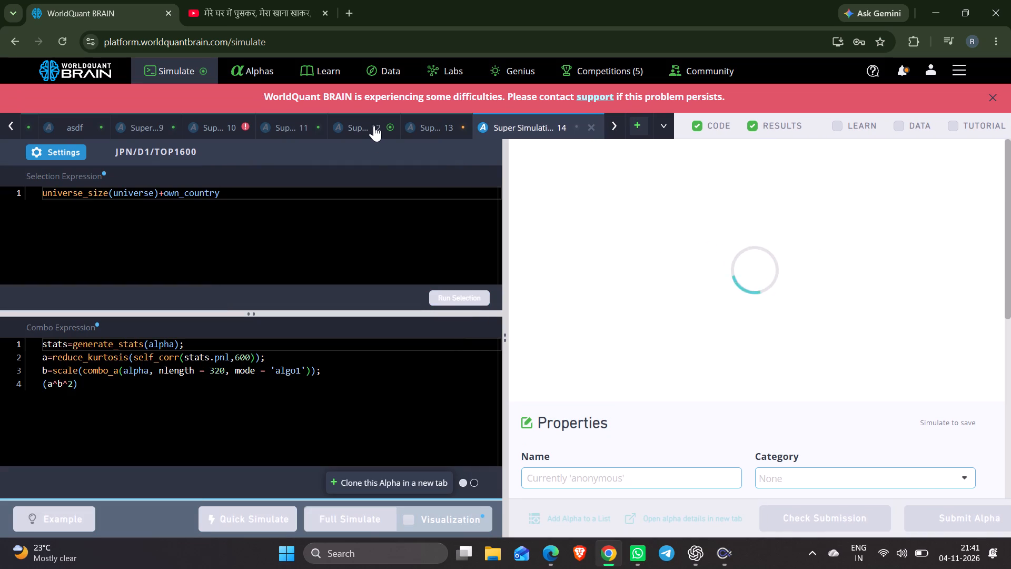
# Show the test period for Super Simulation 12, dismiss the site banner and calculate its Prod Correlation.
pyautogui.click(374, 125)
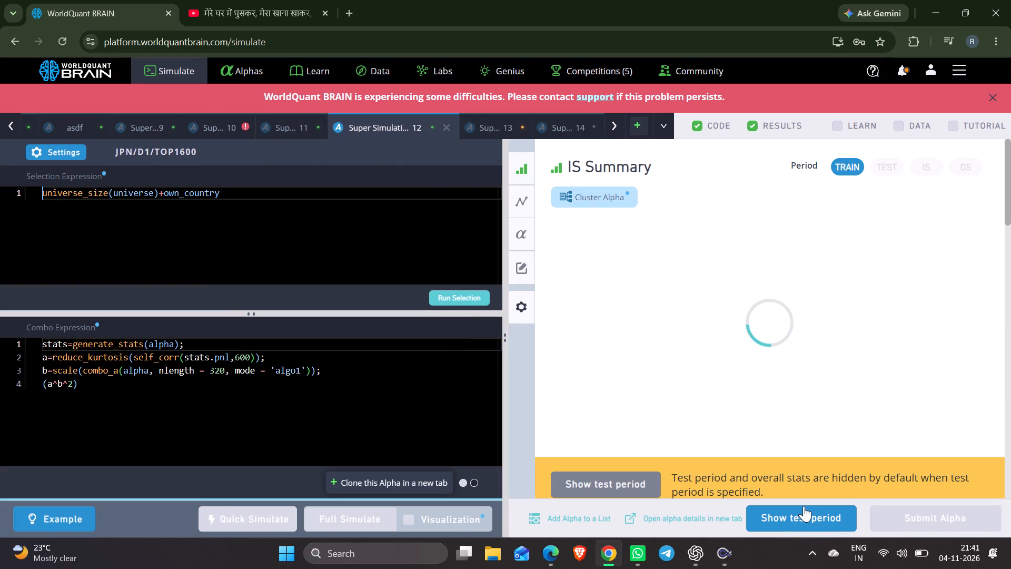
pyautogui.click(822, 525)
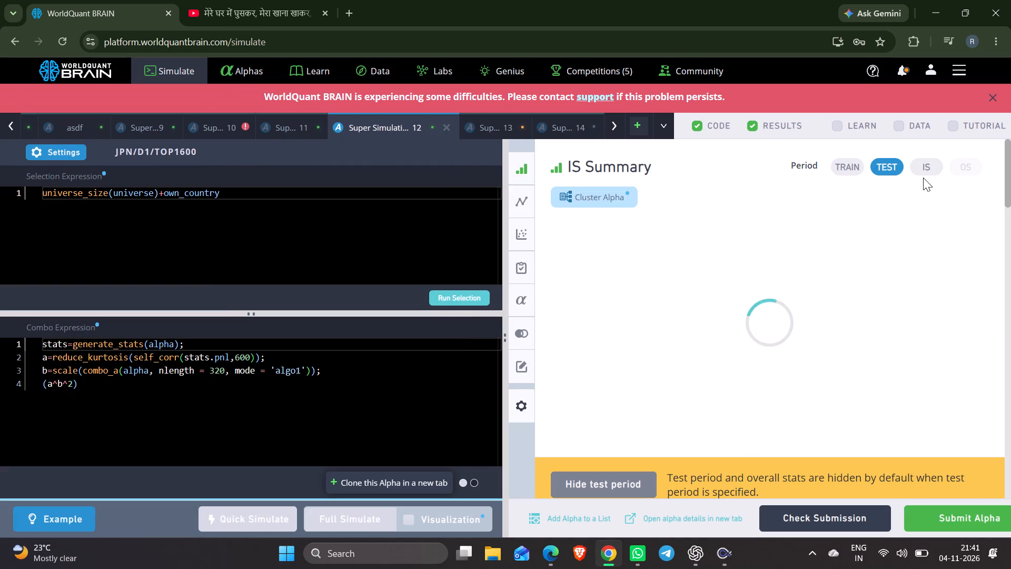
pyautogui.click(924, 168)
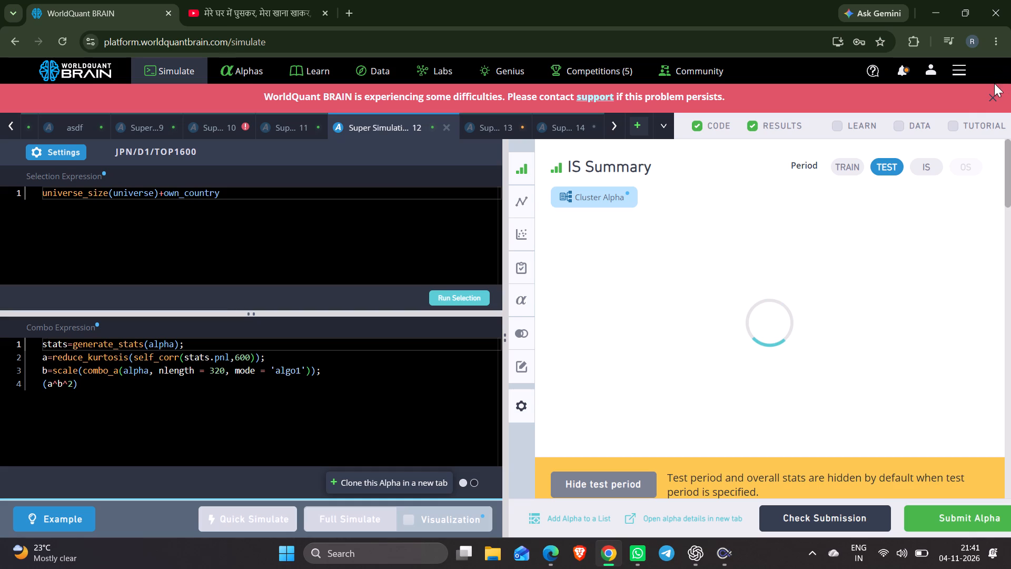
pyautogui.click(994, 95)
pyautogui.scroll(-6, 889, 232)
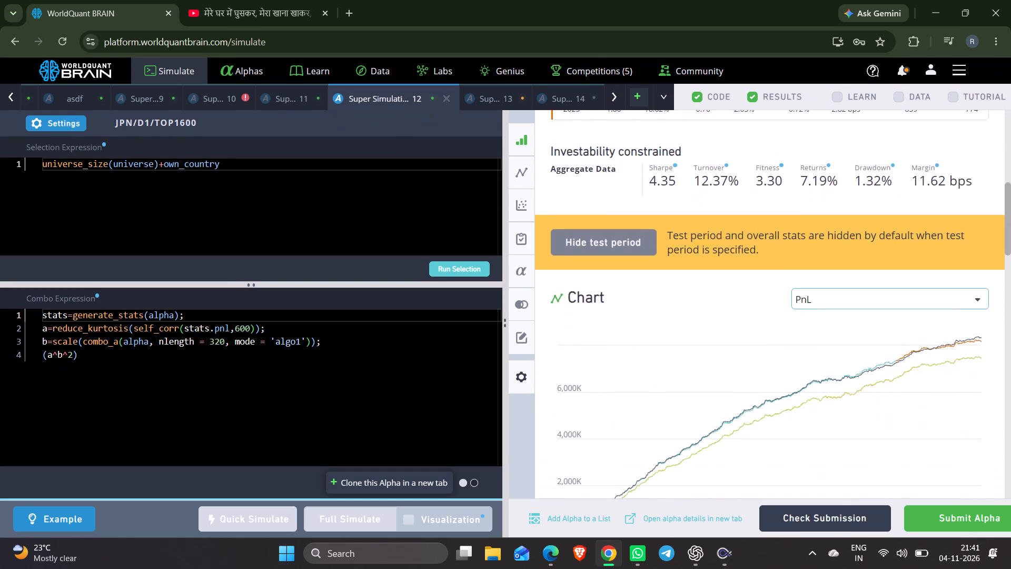
pyautogui.scroll(-3, 889, 232)
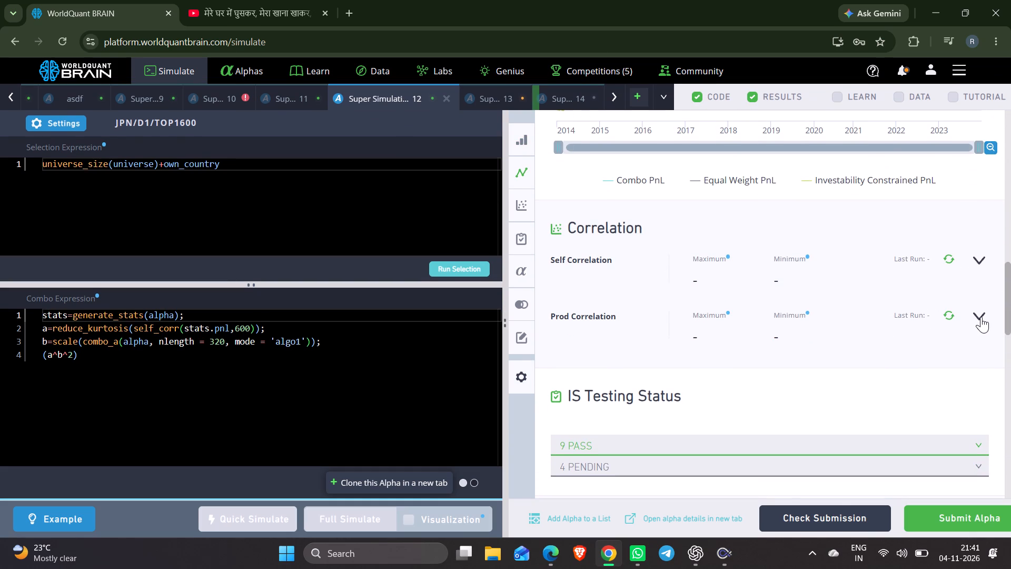
pyautogui.click(981, 317)
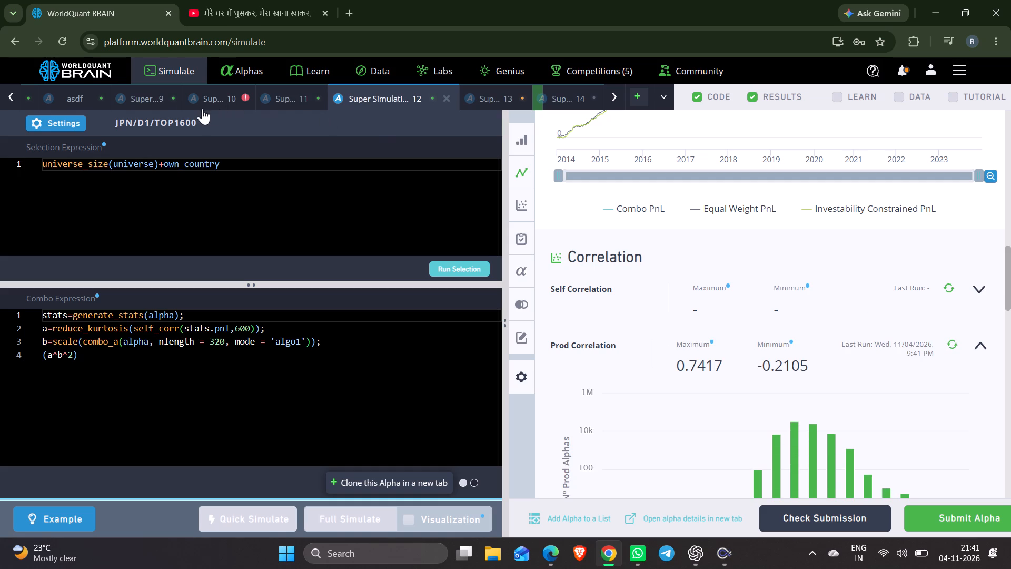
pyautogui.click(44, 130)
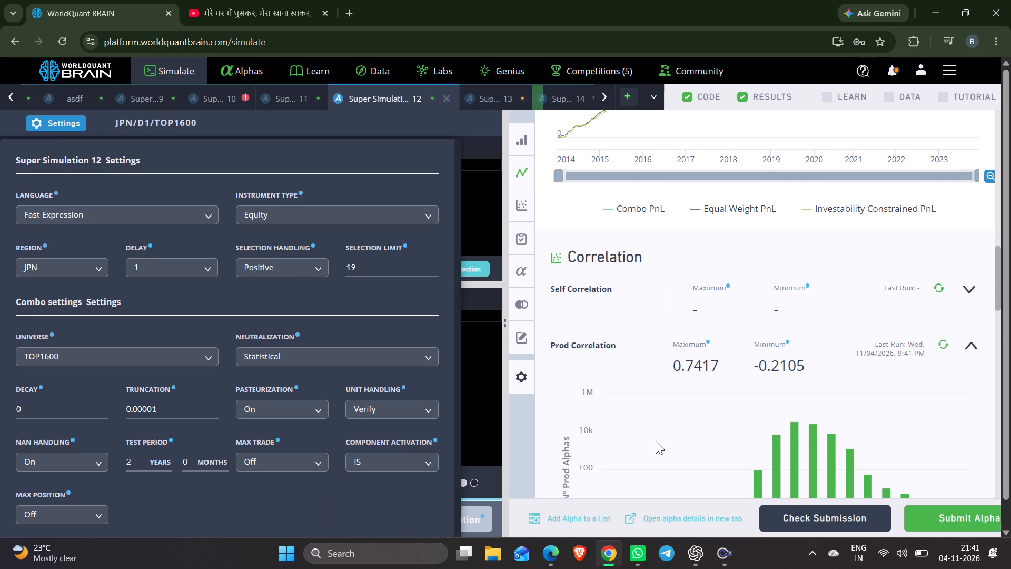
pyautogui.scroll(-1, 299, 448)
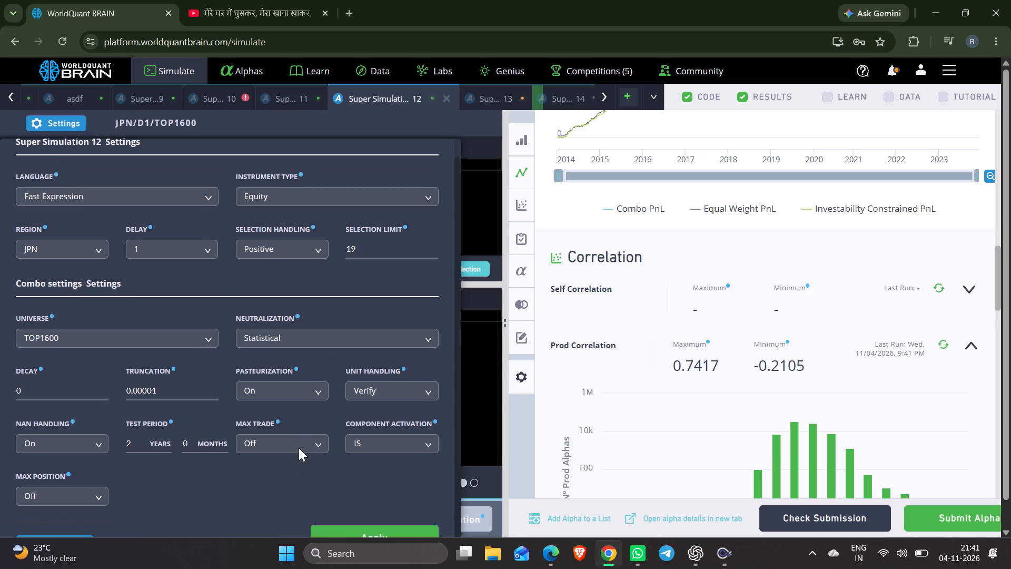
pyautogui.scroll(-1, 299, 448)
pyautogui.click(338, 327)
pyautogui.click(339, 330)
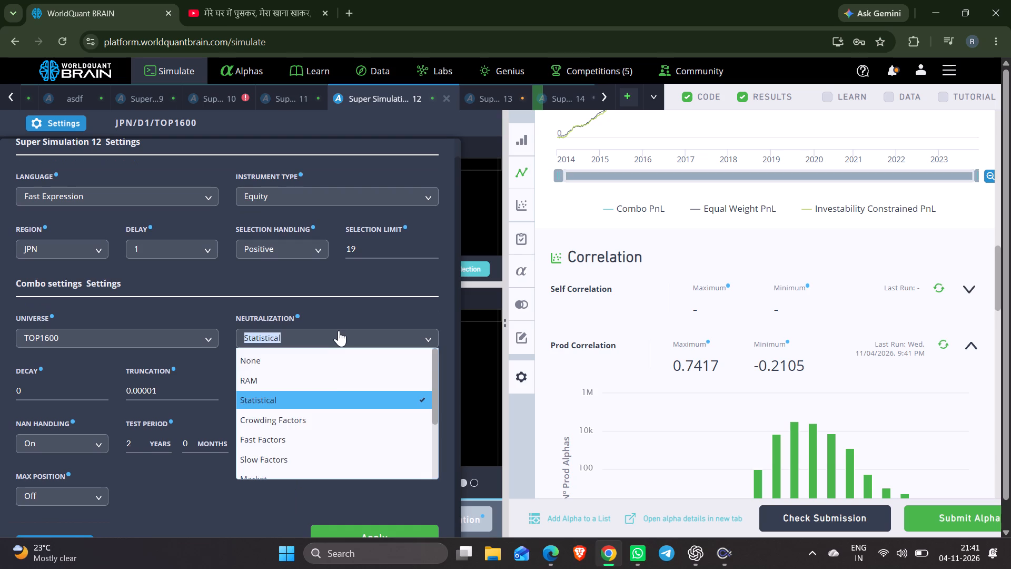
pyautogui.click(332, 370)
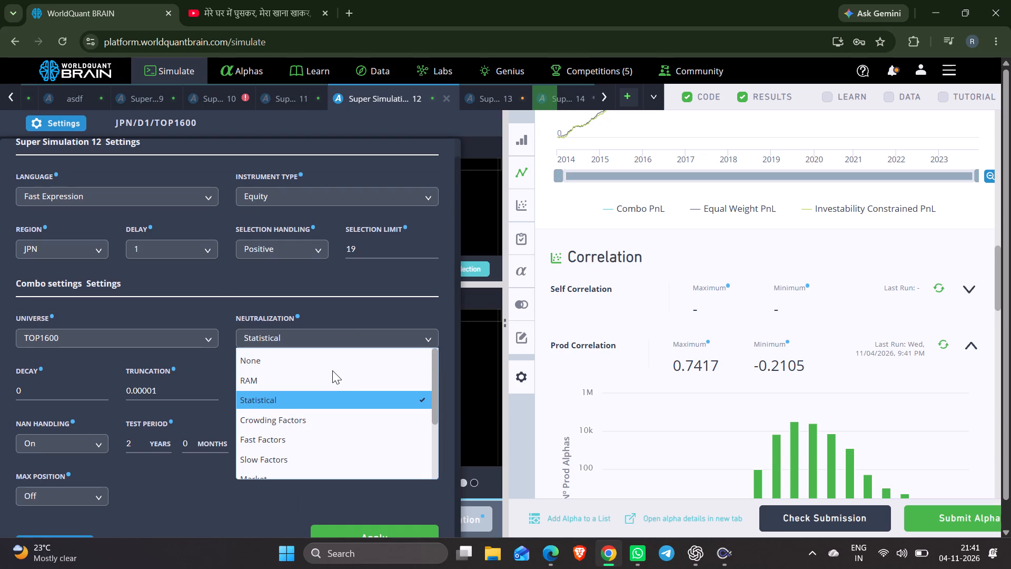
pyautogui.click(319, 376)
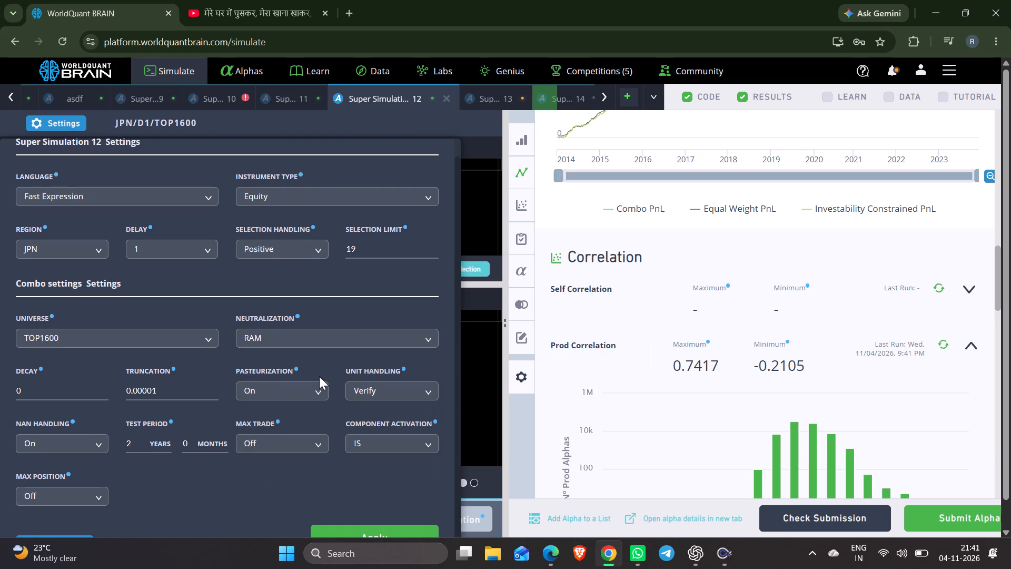
# Clone Super Simulation 12, apply RAM neutralization to the copy and run its full simulation.
pyautogui.rightClick(402, 107)
pyautogui.click(502, 143)
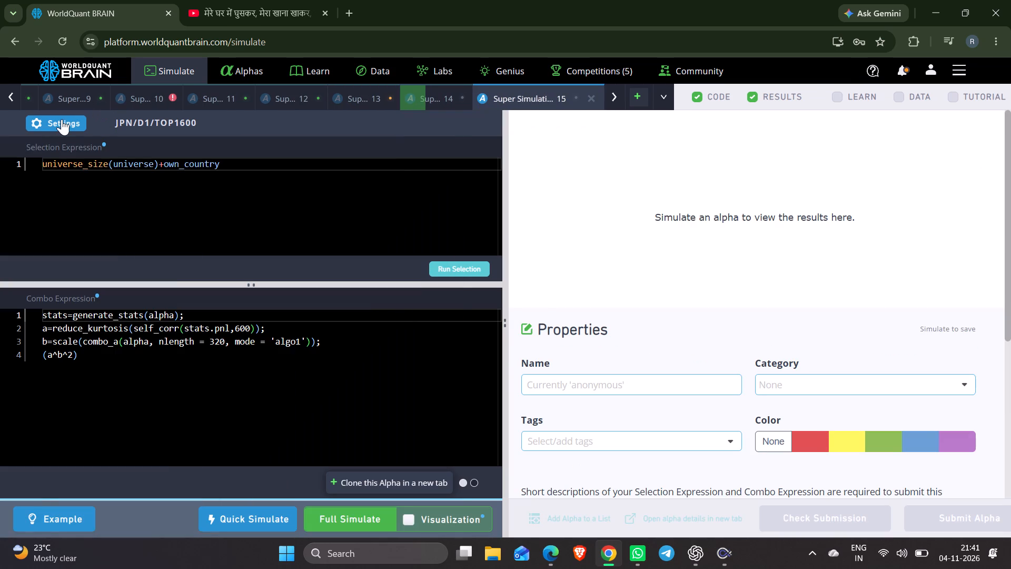
pyautogui.click(62, 119)
pyautogui.click(354, 365)
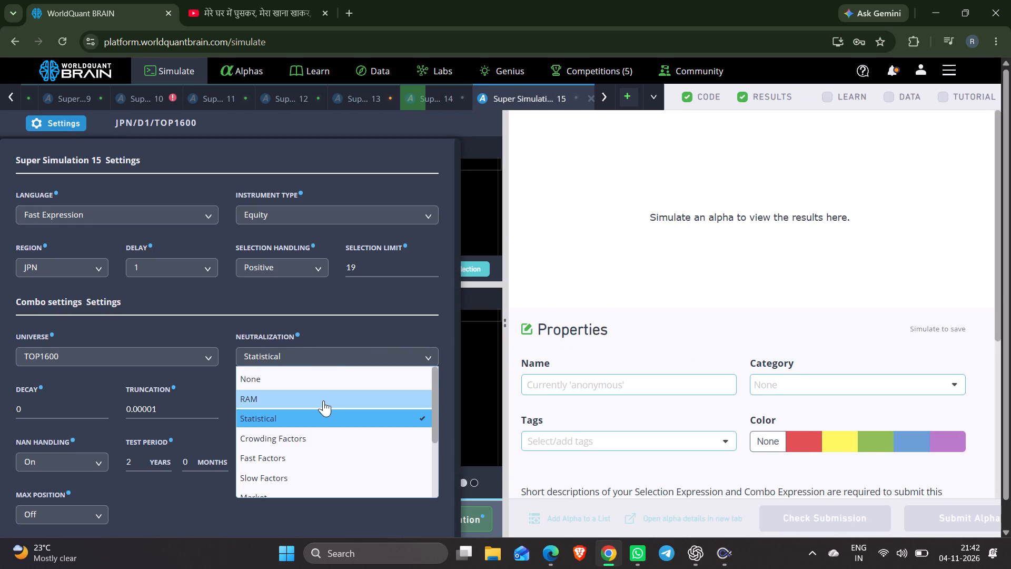
pyautogui.click(323, 400)
pyautogui.scroll(-5, 343, 467)
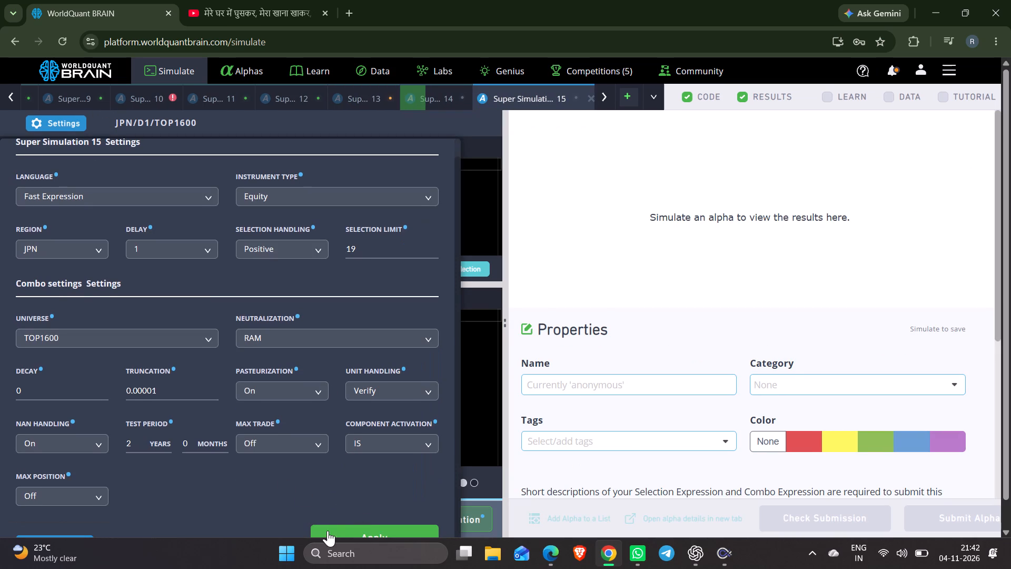
pyautogui.click(337, 526)
pyautogui.click(337, 526)
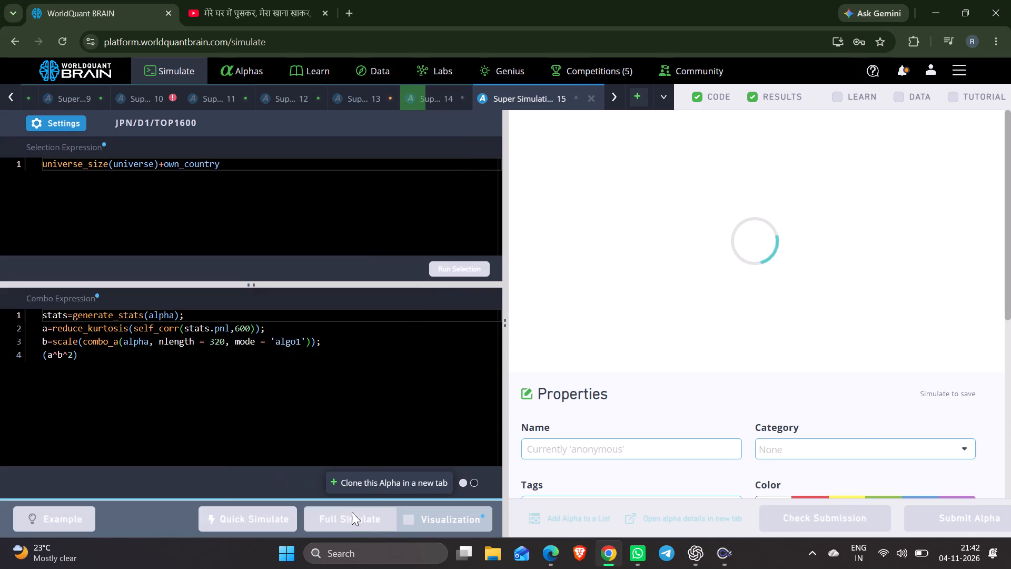
# Clone the RAM alpha, apply Crowding Factors neutralization to the copy and run its full simulation.
pyautogui.click(370, 472)
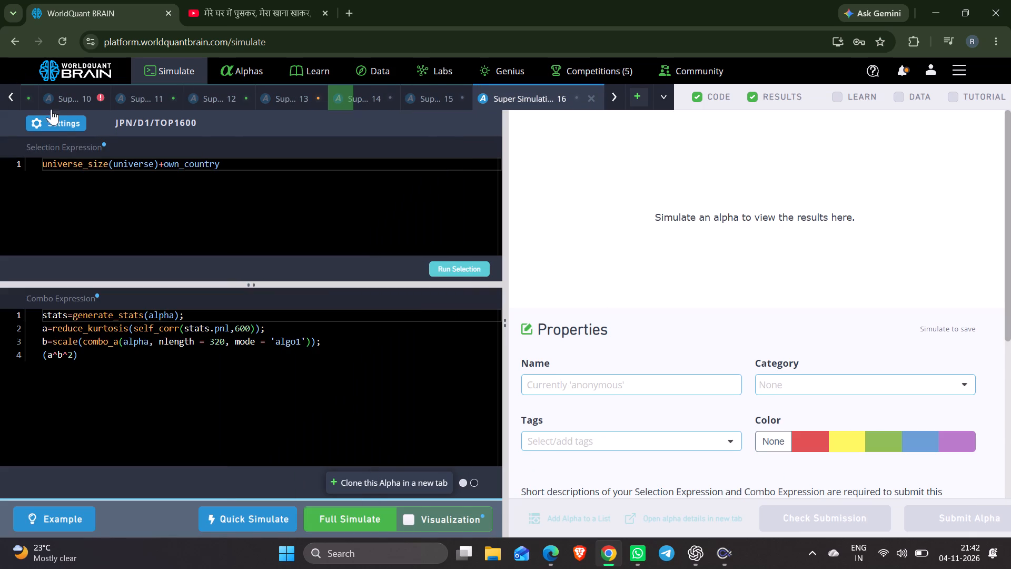
pyautogui.click(55, 123)
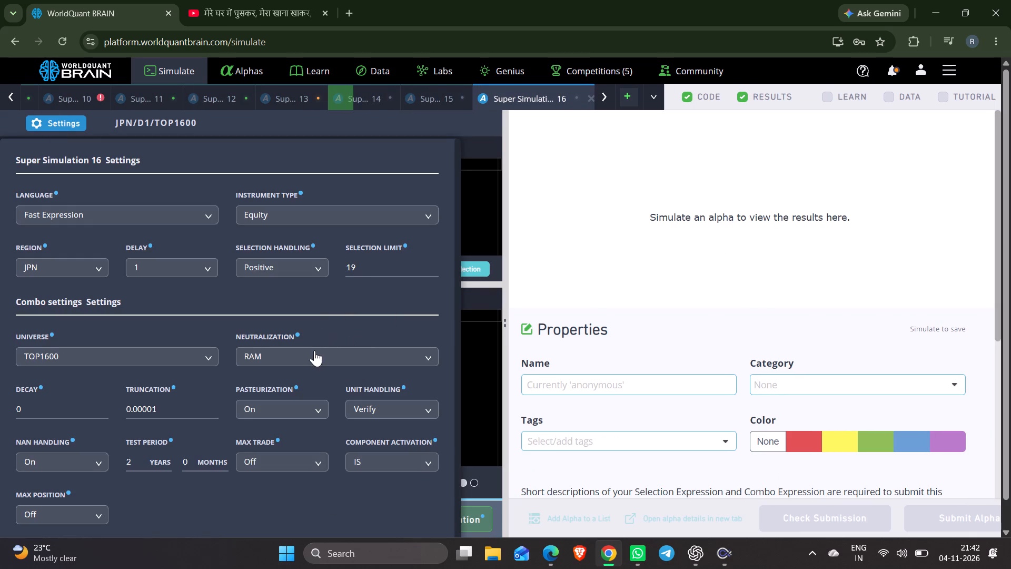
pyautogui.click(314, 350)
pyautogui.click(297, 436)
pyautogui.scroll(-2, 332, 485)
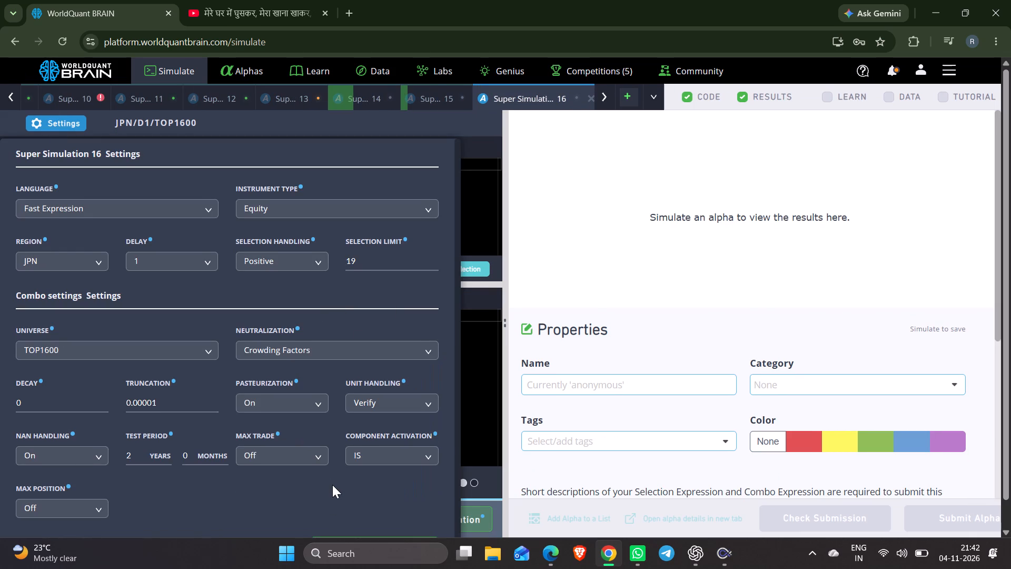
pyautogui.scroll(-4, 332, 485)
pyautogui.moveTo(343, 523); pyautogui.dragTo(343, 534)
pyautogui.doubleClick(343, 534)
pyautogui.click(345, 517)
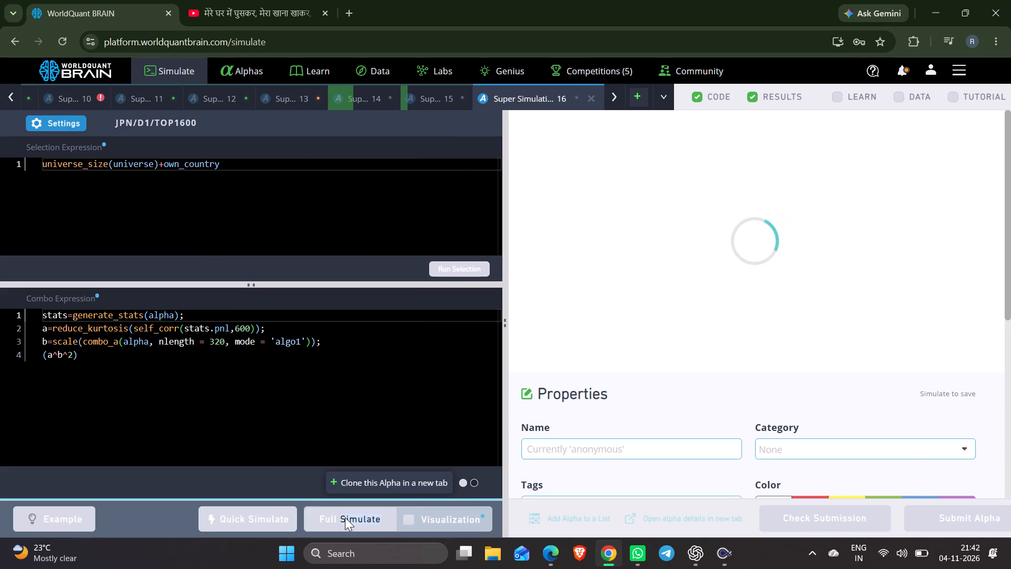
# Switch to YouTube and resume playing the open video.
pyautogui.click(302, 0)
pyautogui.click(395, 273)
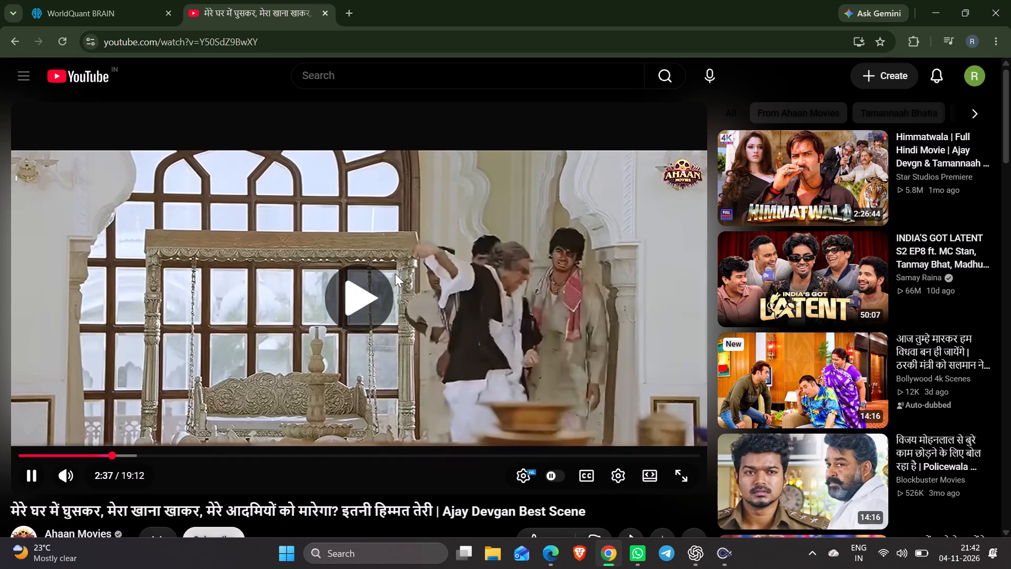
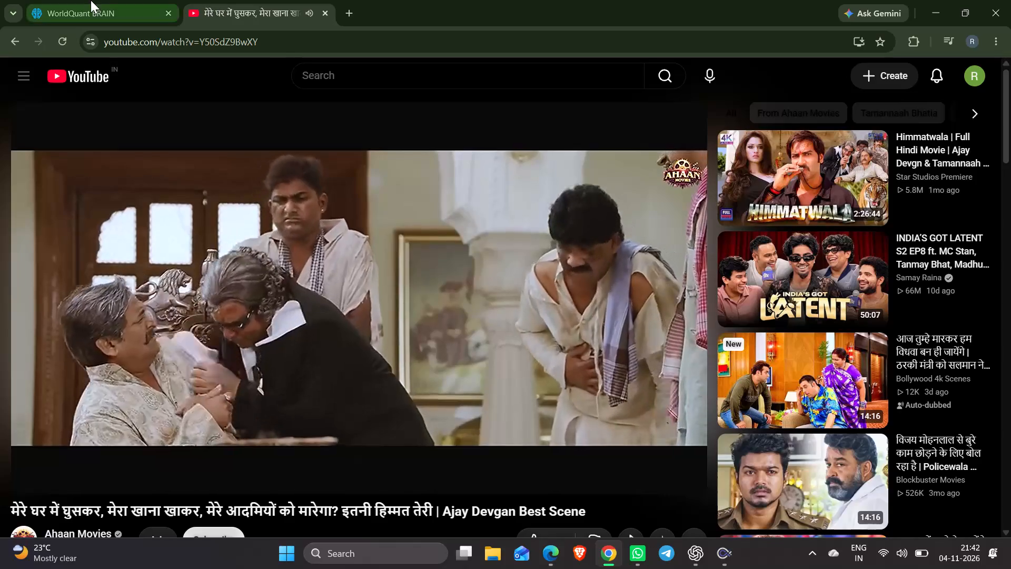
# In WorldQuant BRAIN, reveal the test period results for Super Simulation 14 and choose the IS period for the summary.
pyautogui.click(91, 0)
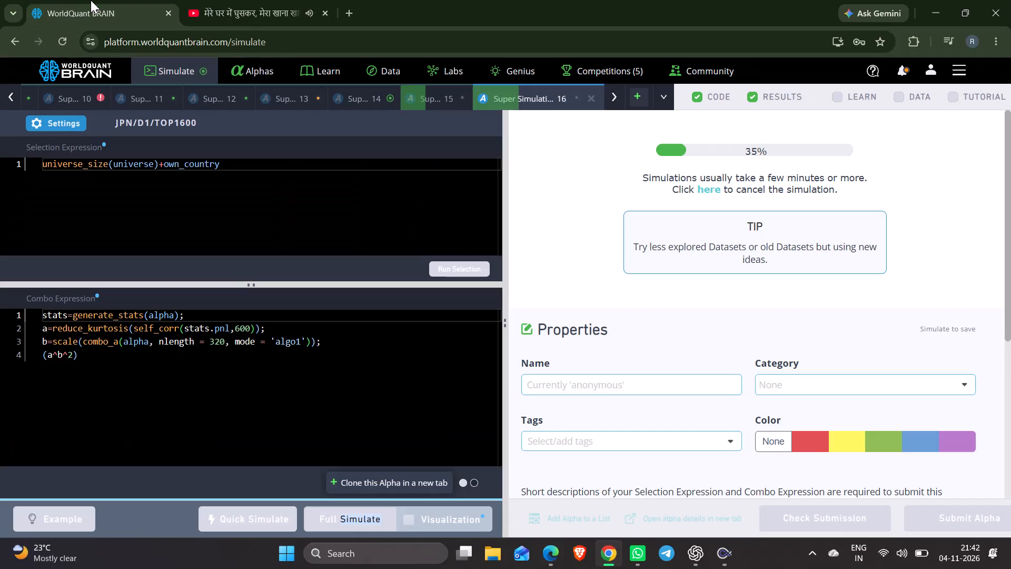
pyautogui.click(375, 105)
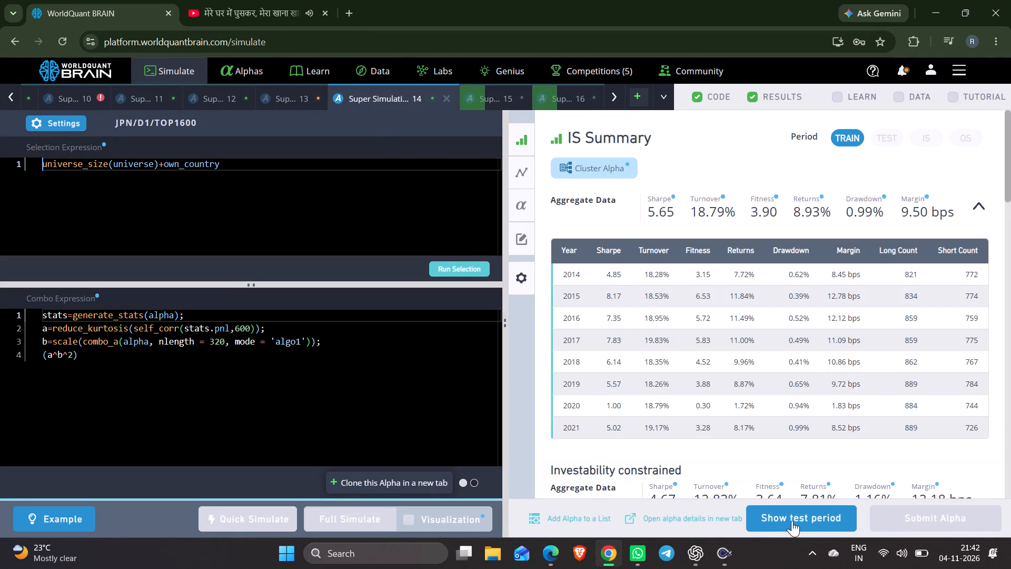
pyautogui.click(792, 521)
pyautogui.click(926, 136)
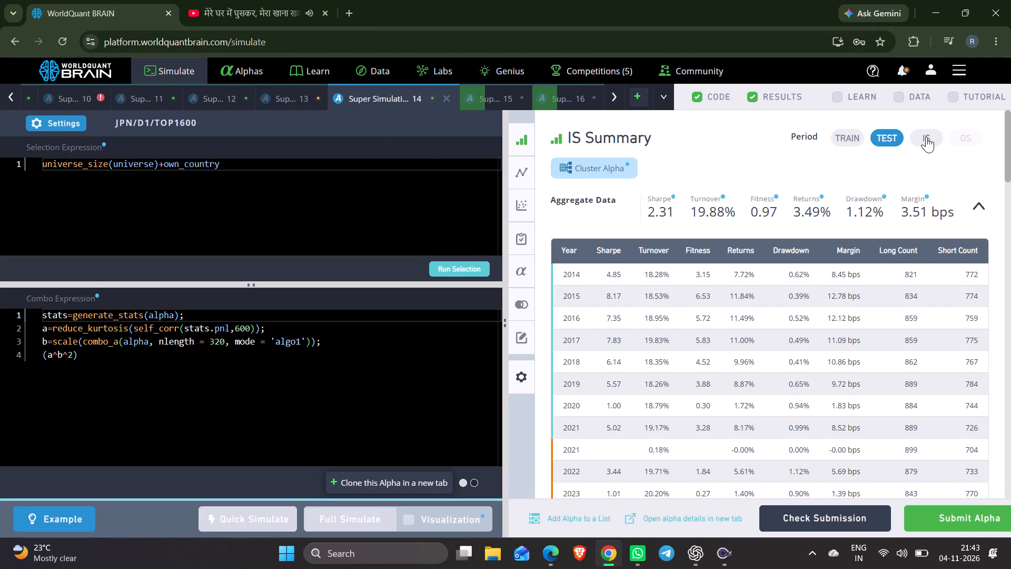
# Expand the Prod Correlation section of Super Simulation 14 to run its production correlation check.
pyautogui.scroll(-3, 930, 258)
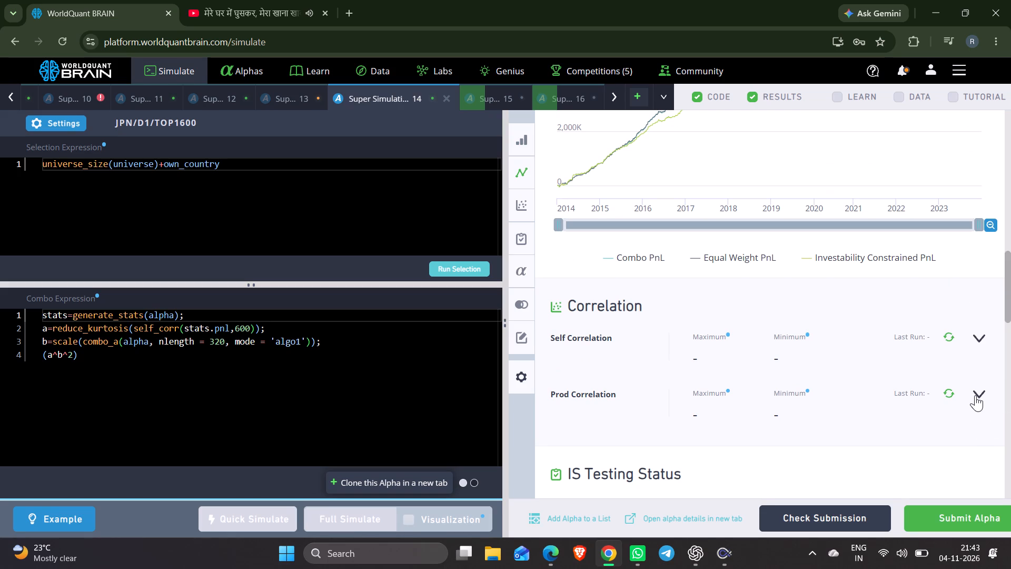
pyautogui.click(975, 394)
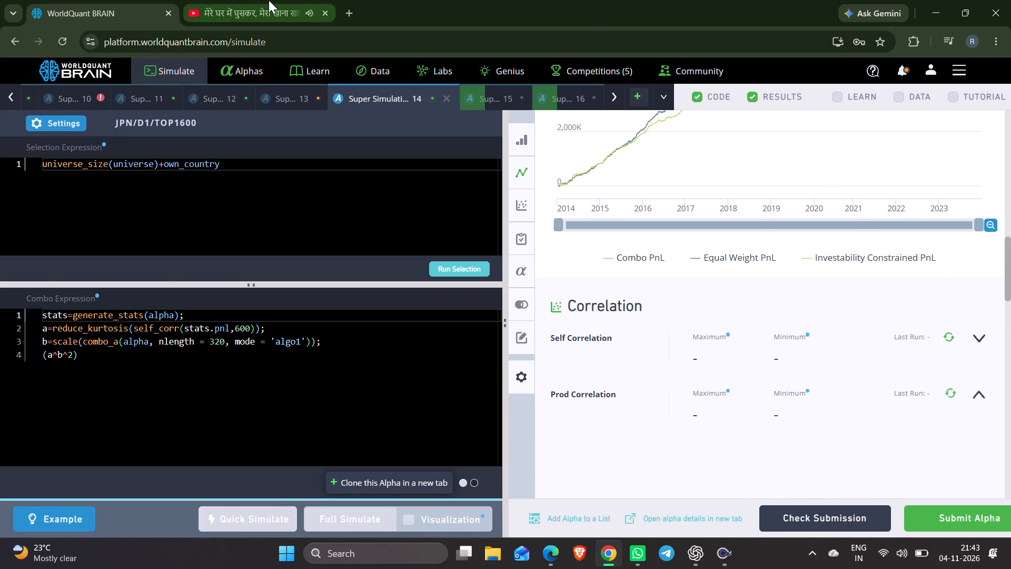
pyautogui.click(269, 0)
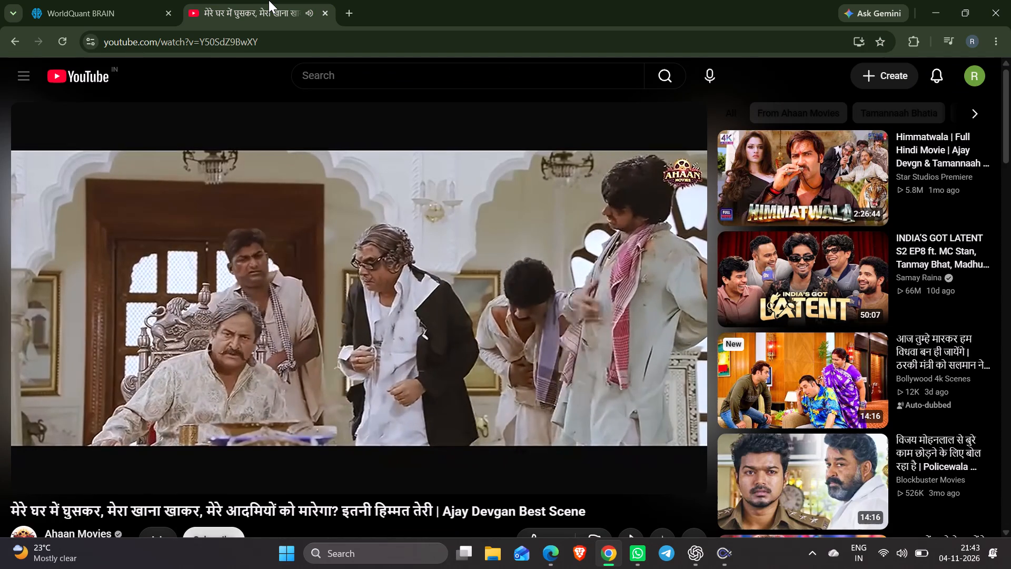
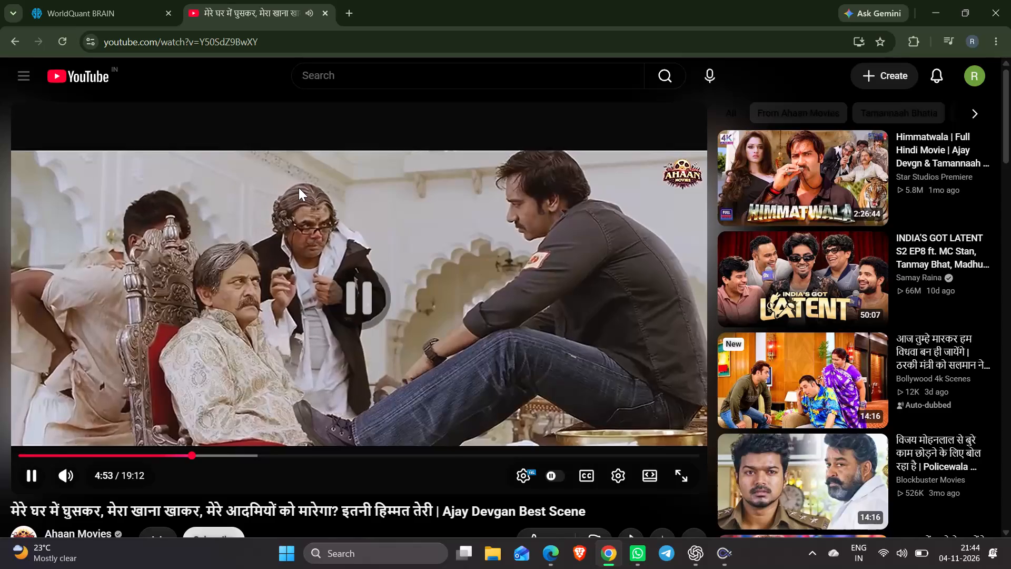
# Switch to WorldQuant BRAIN and compare the results of Super Simulation 14 and 15, including 14's correlation and IS testing status.
pyautogui.click(73, 0)
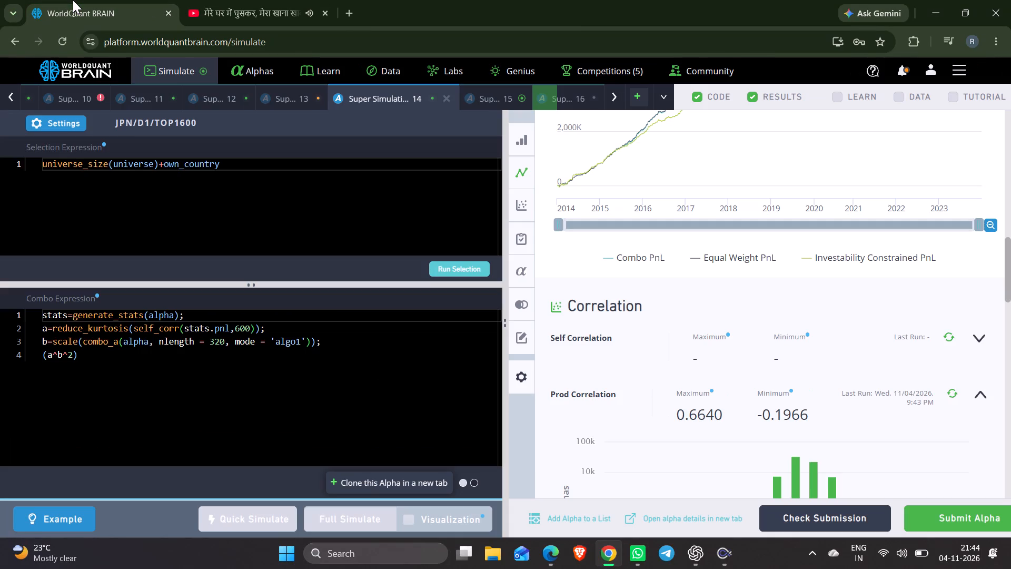
pyautogui.scroll(6, 669, 357)
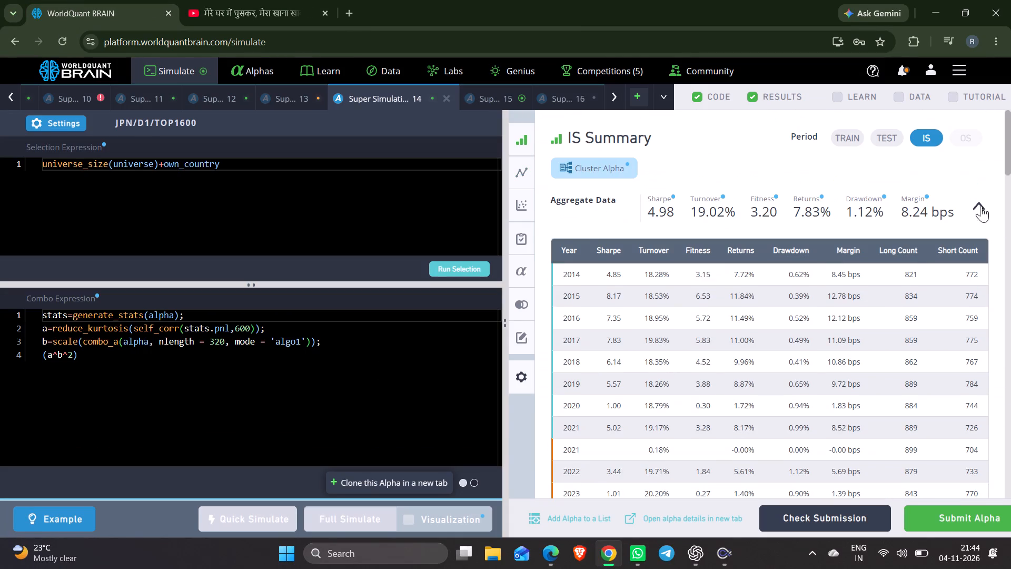
pyautogui.click(485, 101)
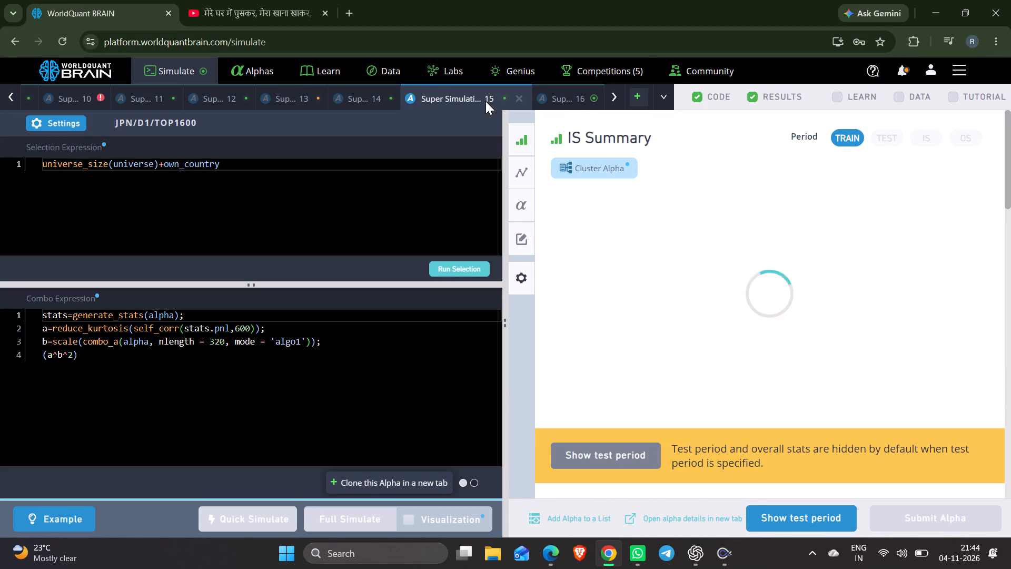
pyautogui.click(485, 101)
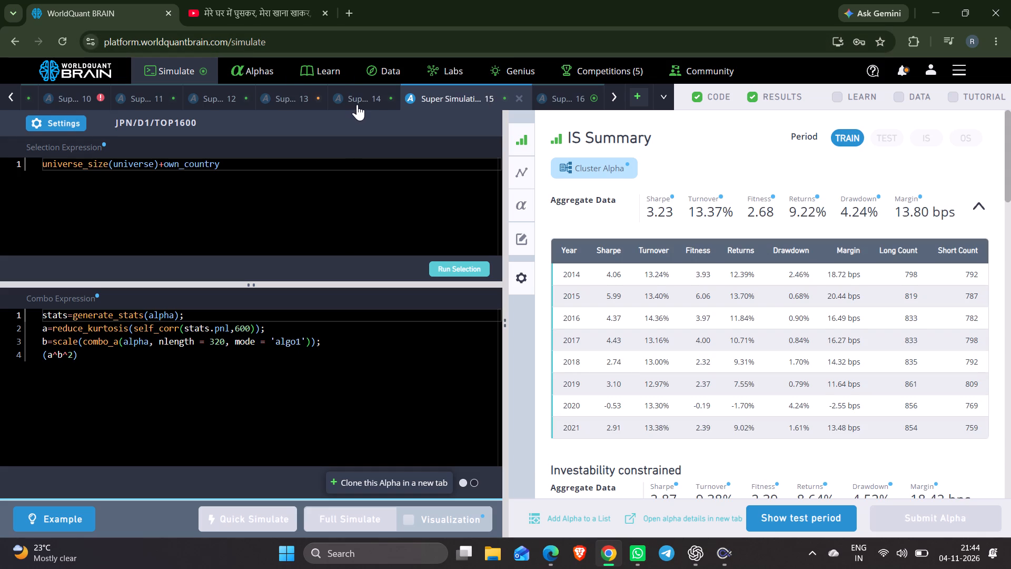
pyautogui.click(357, 104)
pyautogui.scroll(-10, 917, 440)
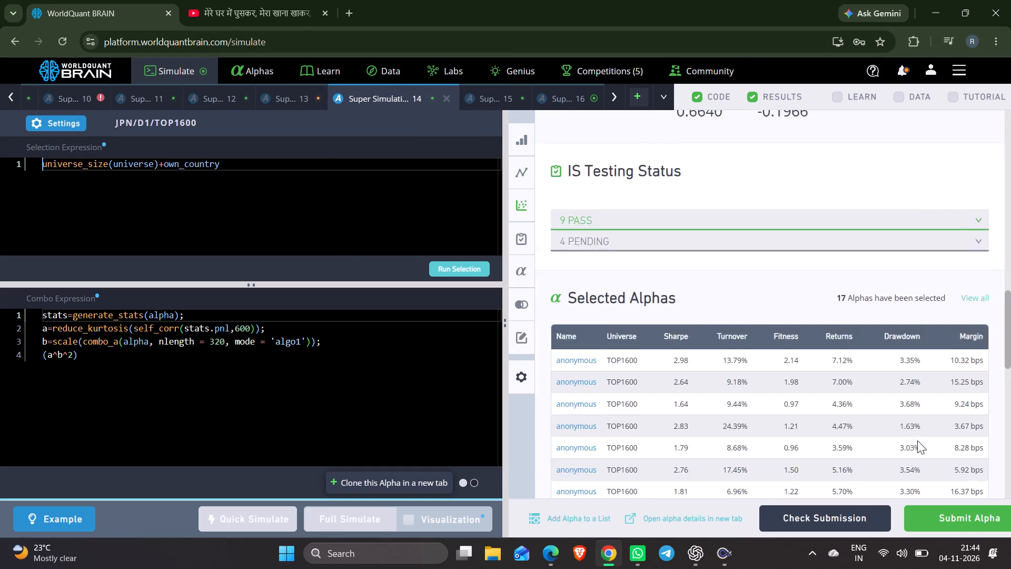
pyautogui.hscroll(-1, 917, 440)
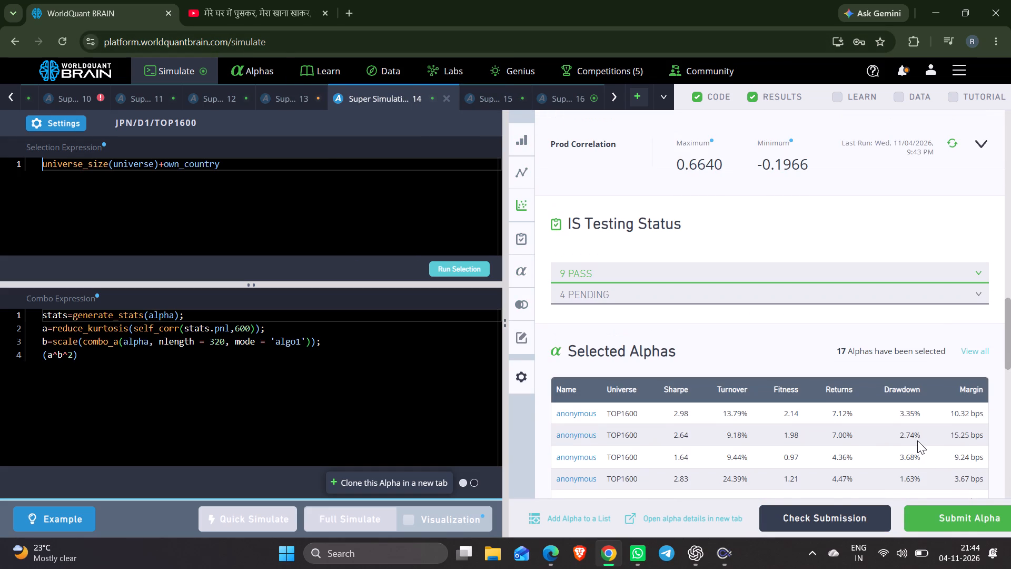
# Check Super Simulation 14's settings and clone its alpha into a new tab.
pyautogui.click(67, 122)
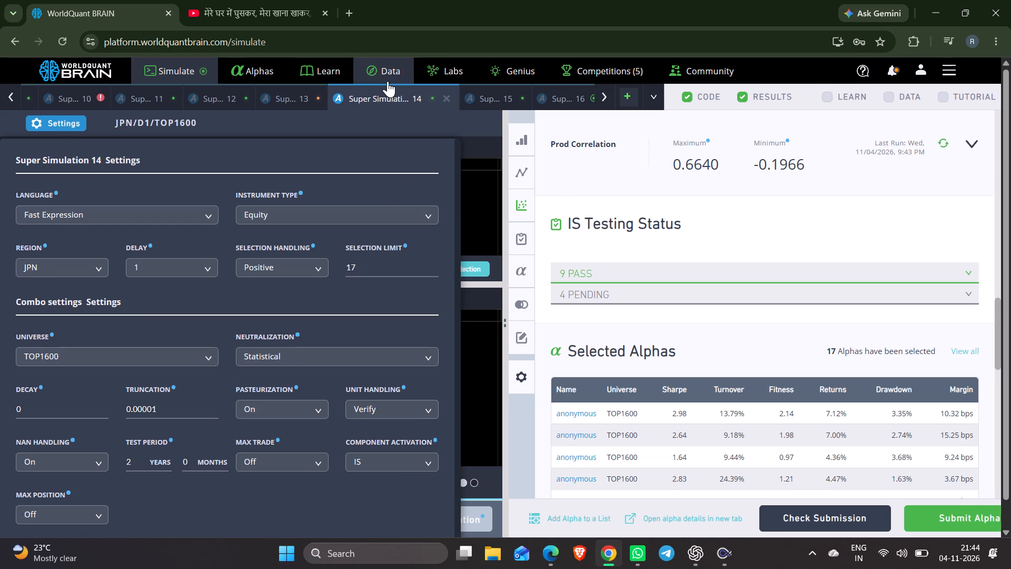
pyautogui.rightClick(390, 95)
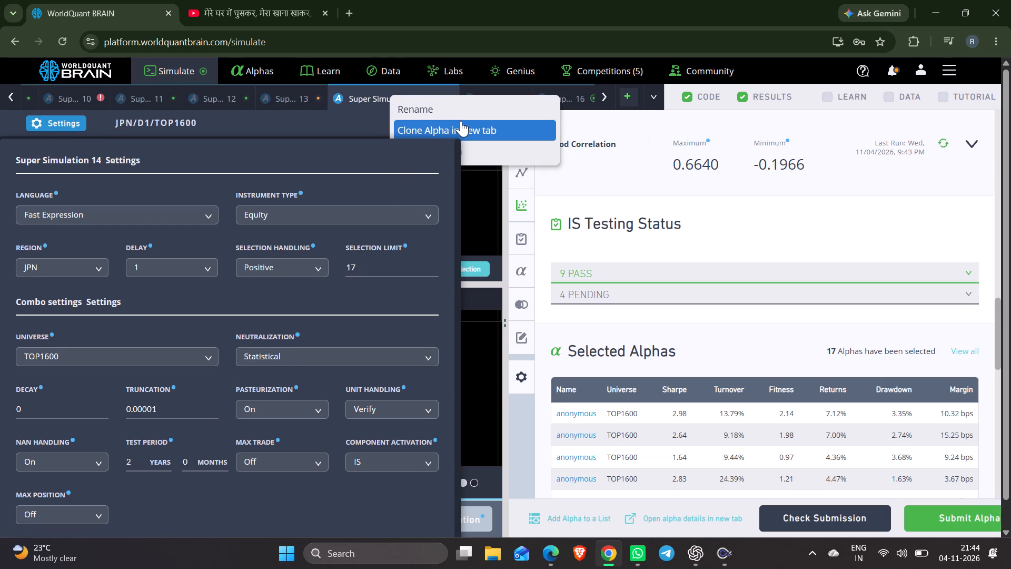
pyautogui.click(461, 121)
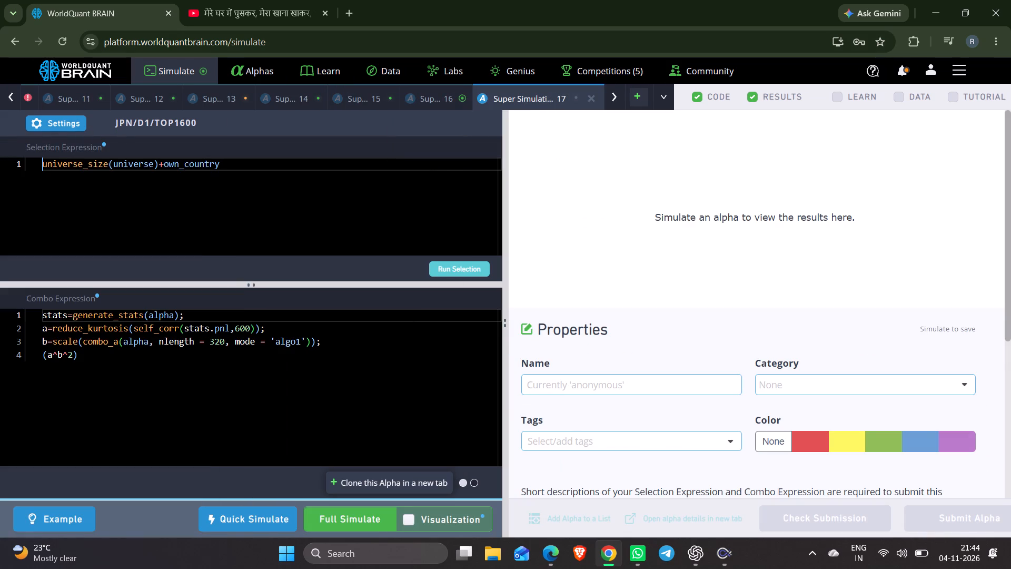
# Rename the Super Simulation 14 tab as f.
pyautogui.rightClick(297, 94)
pyautogui.click(307, 99)
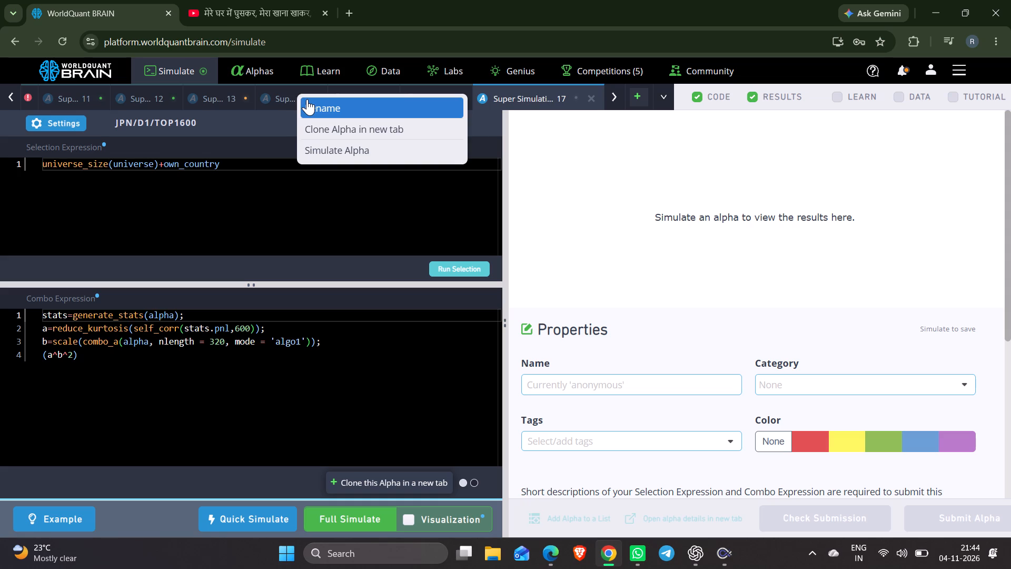
pyautogui.press('f')
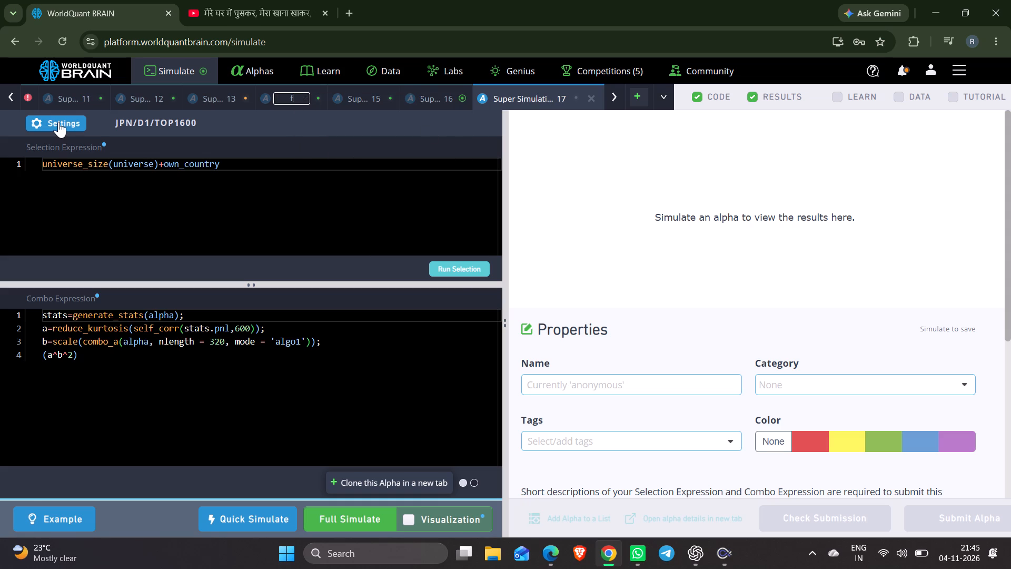
# Set the truncation of Super Simulation 17 to 0.0001, apply the settings and start its full simulation.
pyautogui.click(58, 122)
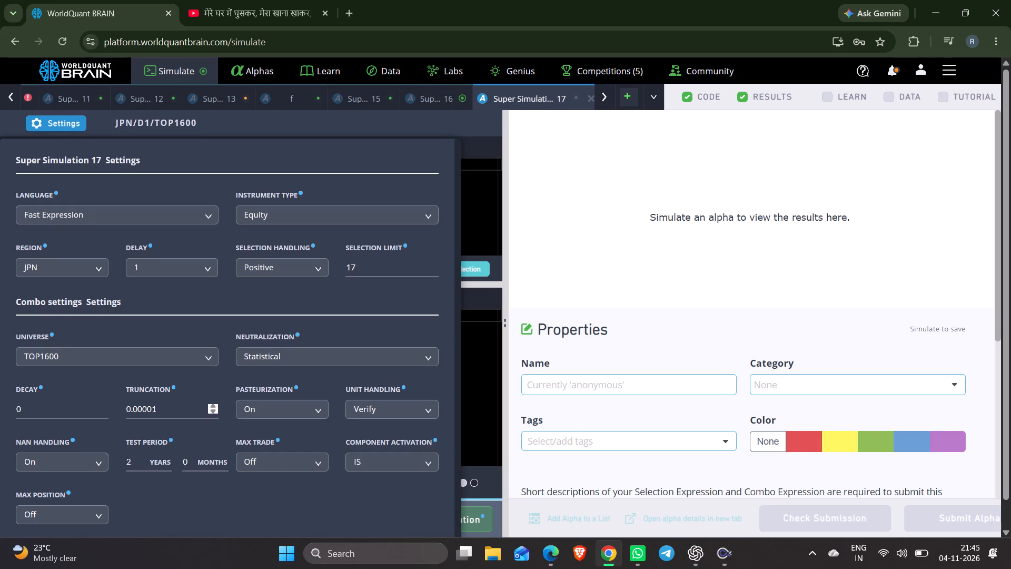
pyautogui.click(152, 410)
pyautogui.press('BackSpace')
pyautogui.click(237, 501)
pyautogui.scroll(-6, 237, 501)
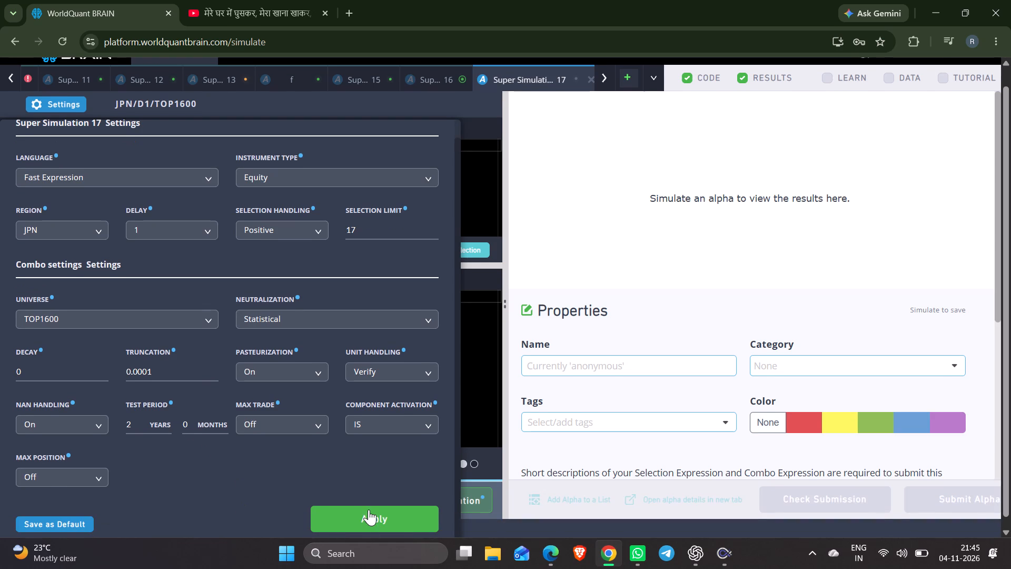
pyautogui.click(369, 509)
pyautogui.click(369, 509)
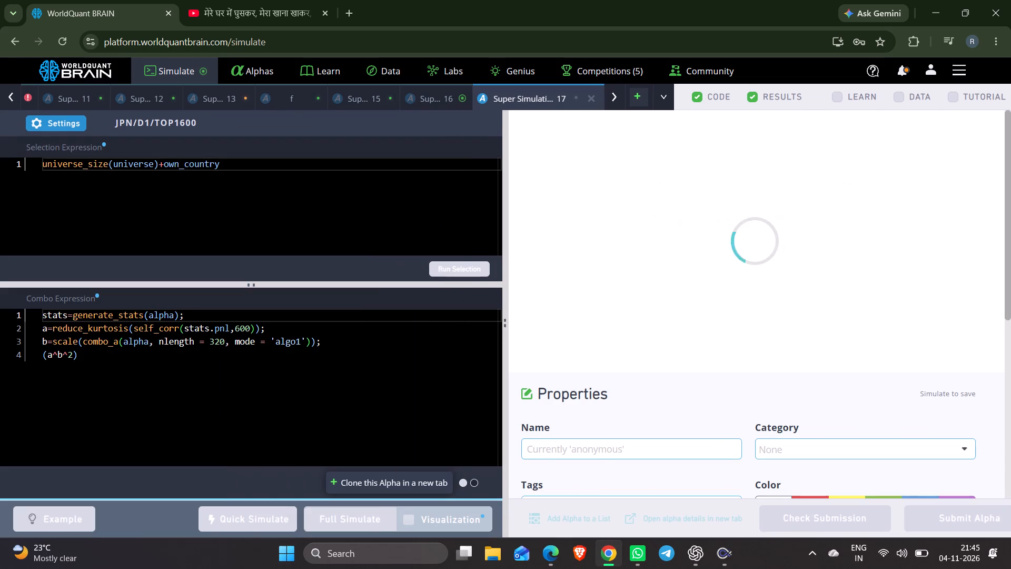
# Check Super Simulation 15's summary, and reveal Super Simulation 16's test period results with the IS period shown.
pyautogui.click(369, 95)
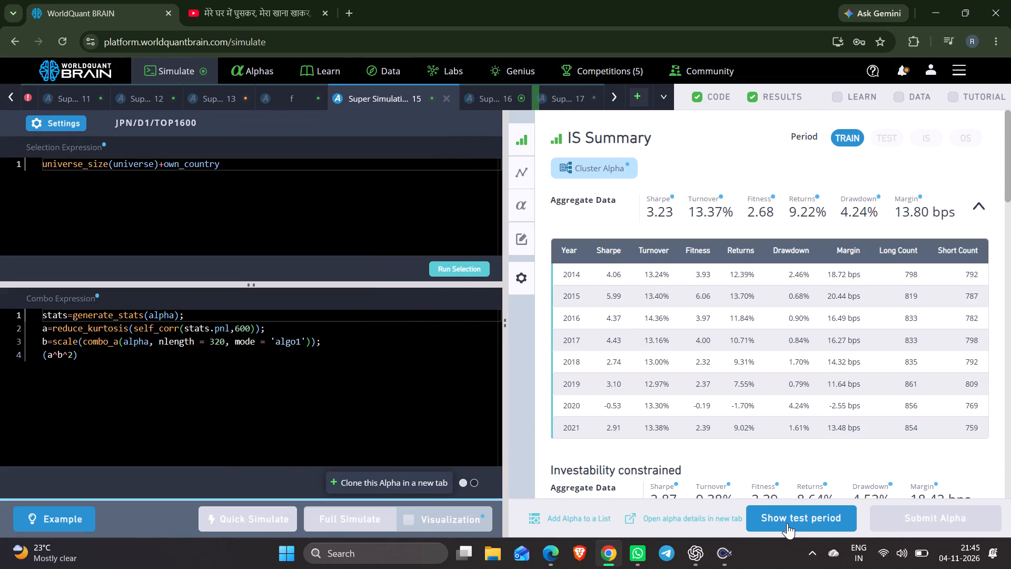
pyautogui.click(489, 96)
pyautogui.click(827, 514)
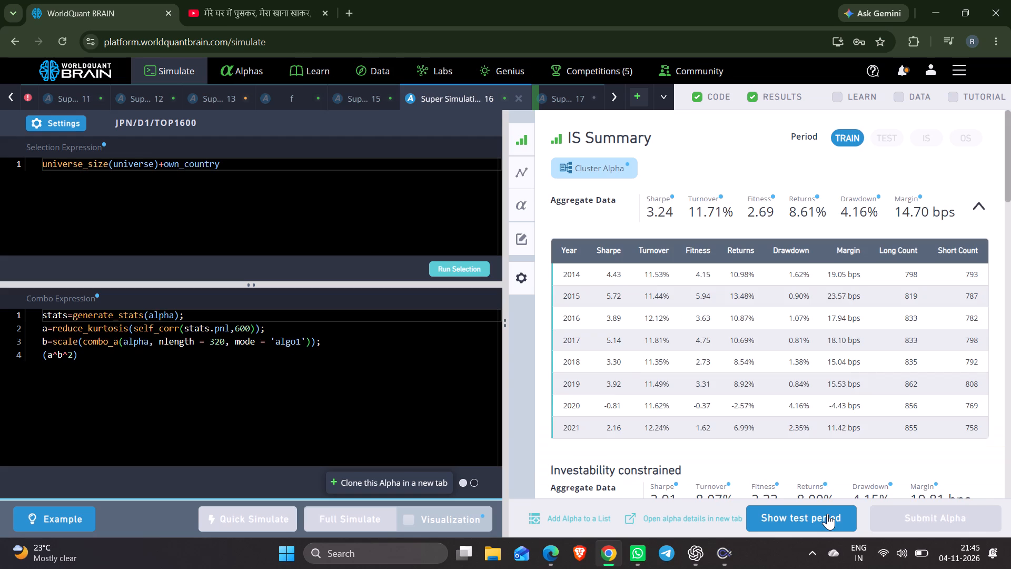
pyautogui.click(928, 140)
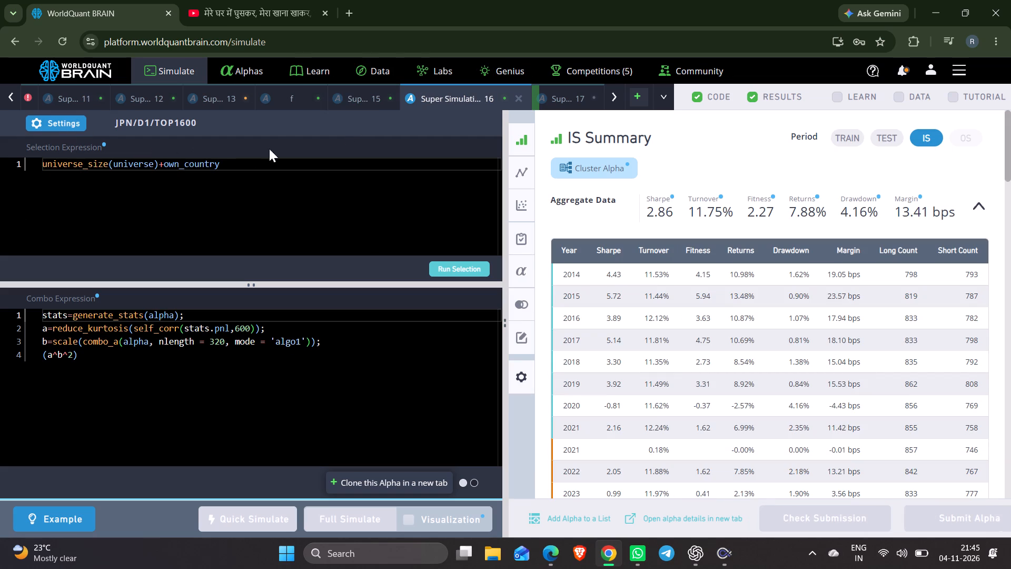
# Capture a screenshot of the selection and combo expressions of simulation f.
pyautogui.click(298, 96)
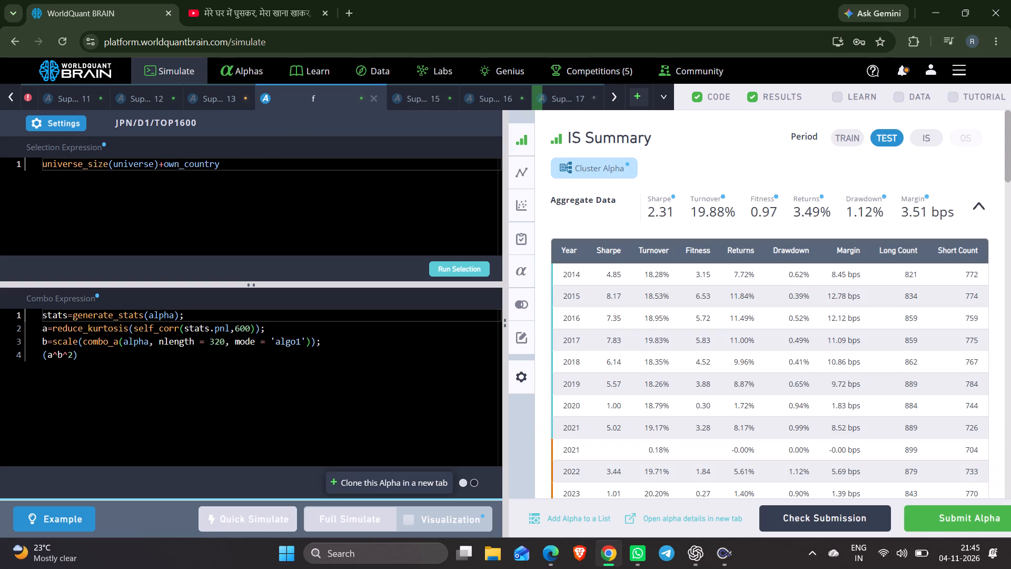
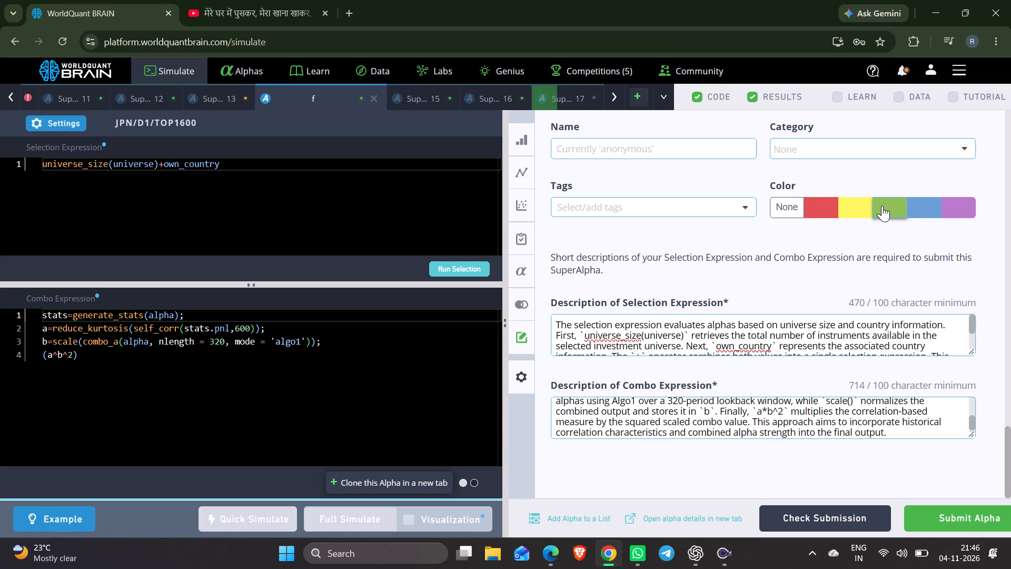
# Choose green as the colour for simulation f's alpha and run its submission check.
pyautogui.click(895, 208)
pyautogui.scroll(15, 739, 231)
pyautogui.click(830, 525)
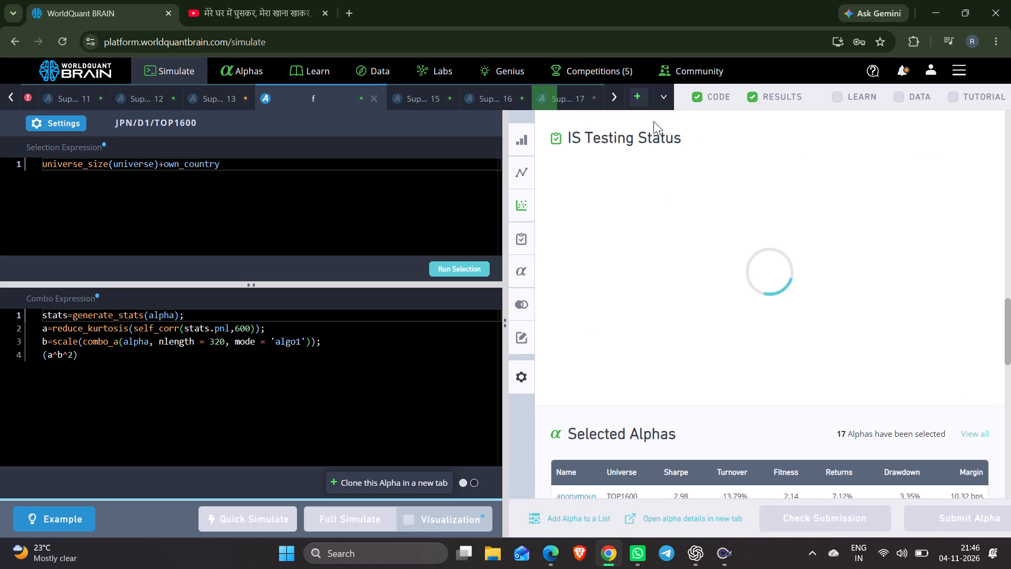
# Look over simulation f's selected alphas and reread the selection and combo expression descriptions in its properties.
pyautogui.scroll(-2, 806, 340)
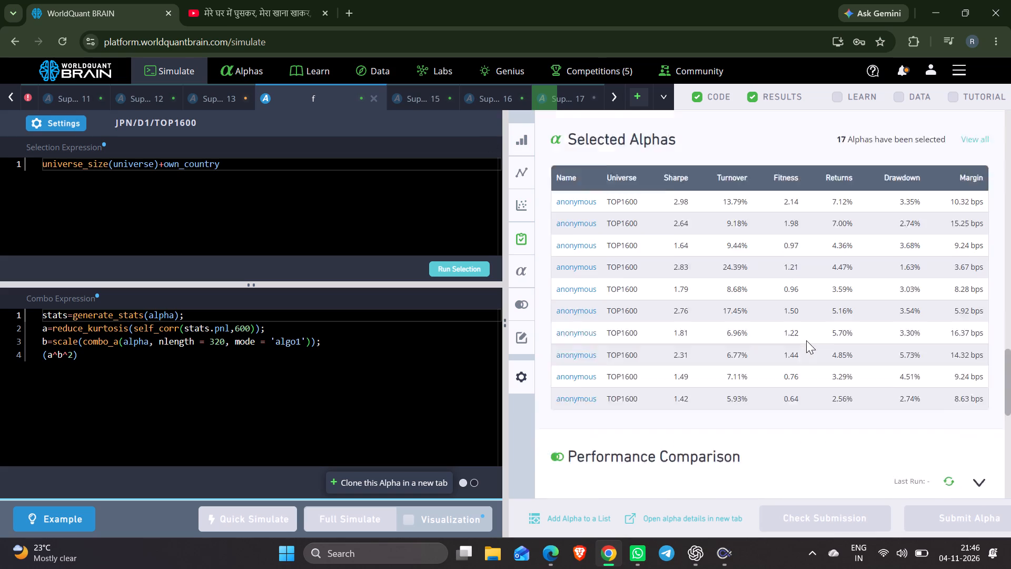
pyautogui.scroll(-10, 806, 340)
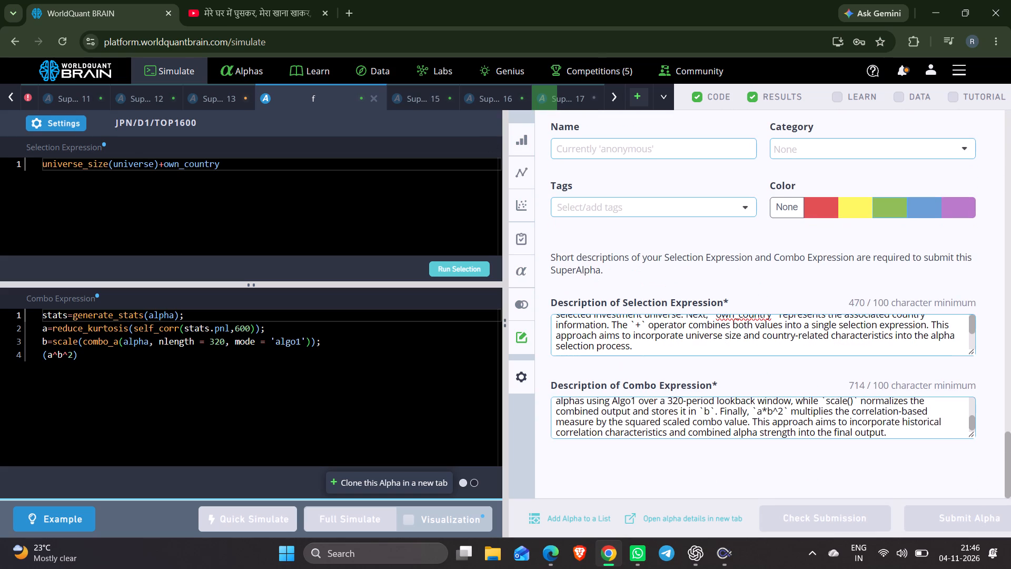
pyautogui.hscroll(-1, 818, 423)
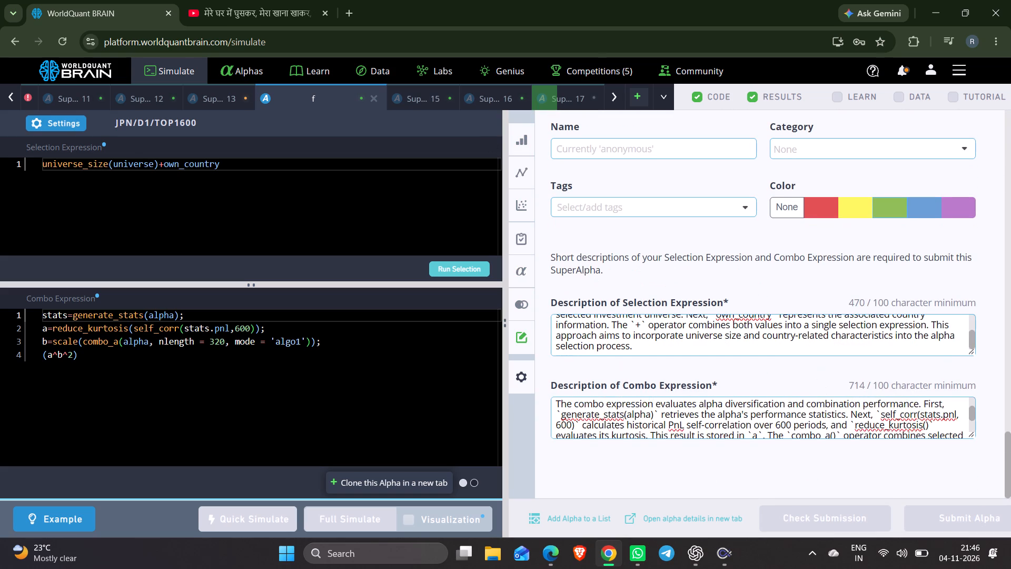
pyautogui.hscroll(-1, 818, 423)
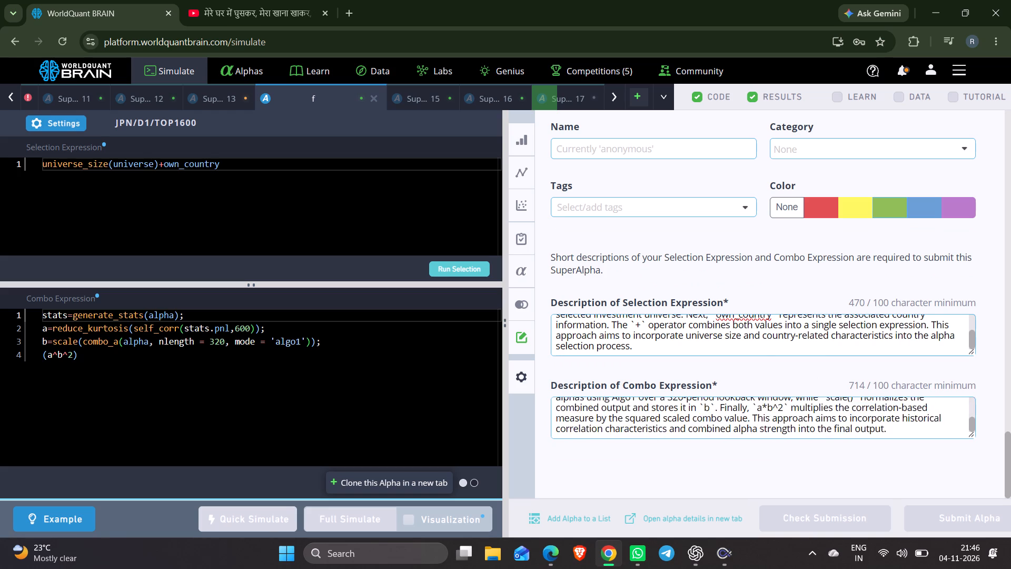
pyautogui.hscroll(-1, 818, 423)
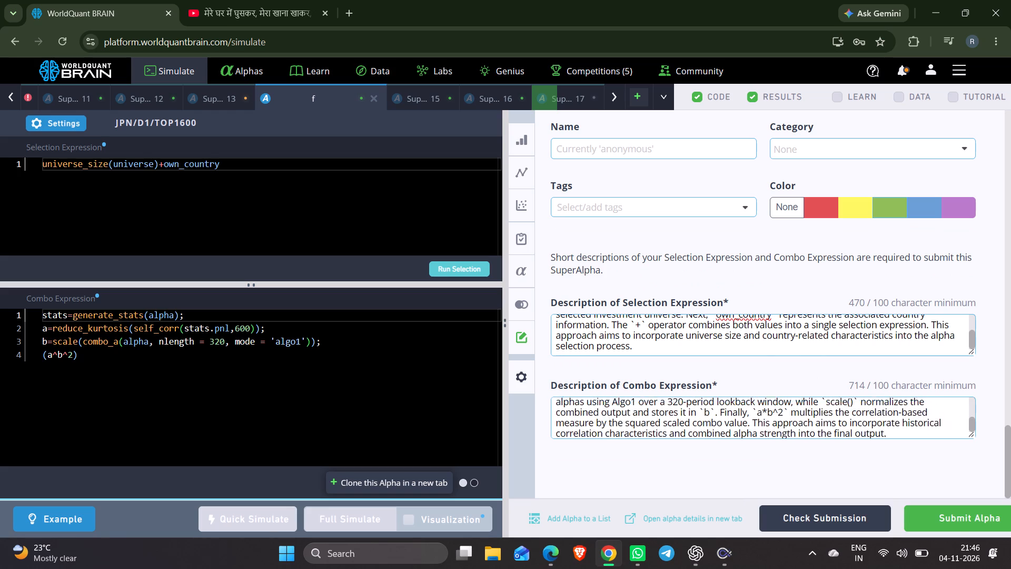
pyautogui.hscroll(-1, 818, 423)
# Submit the alpha of simulation f.
pyautogui.click(955, 523)
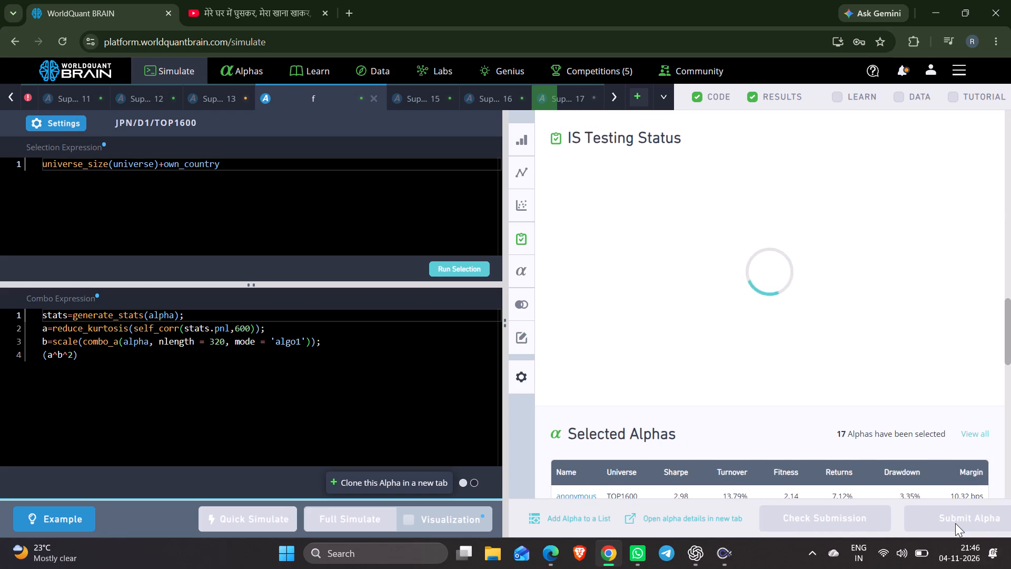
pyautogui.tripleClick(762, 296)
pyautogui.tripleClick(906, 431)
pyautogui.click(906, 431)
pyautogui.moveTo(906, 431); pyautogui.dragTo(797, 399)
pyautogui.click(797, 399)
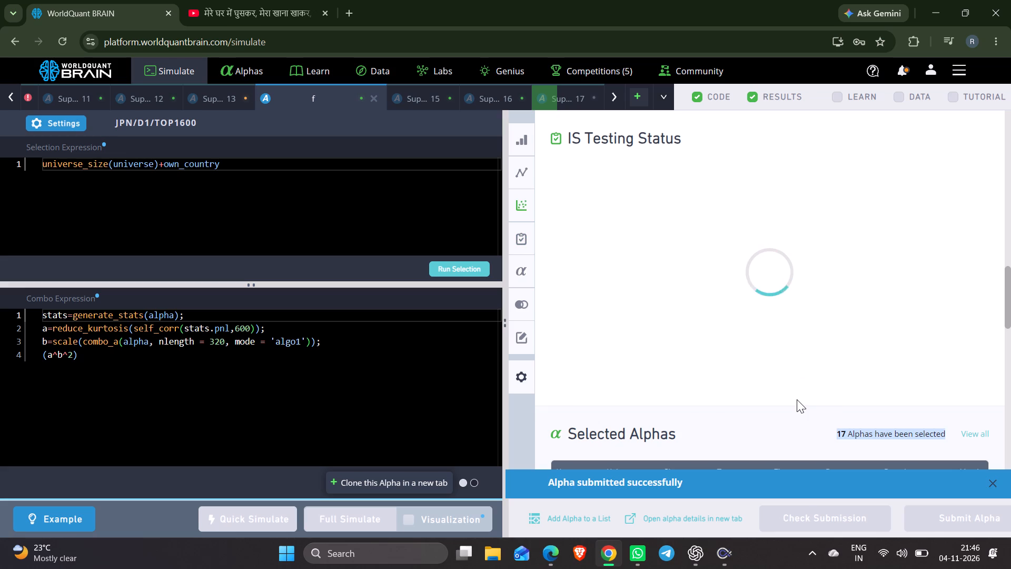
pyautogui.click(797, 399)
# Switch simulation f's summary to the OS period and examine its OS metrics and yearly results.
pyautogui.scroll(9, 808, 417)
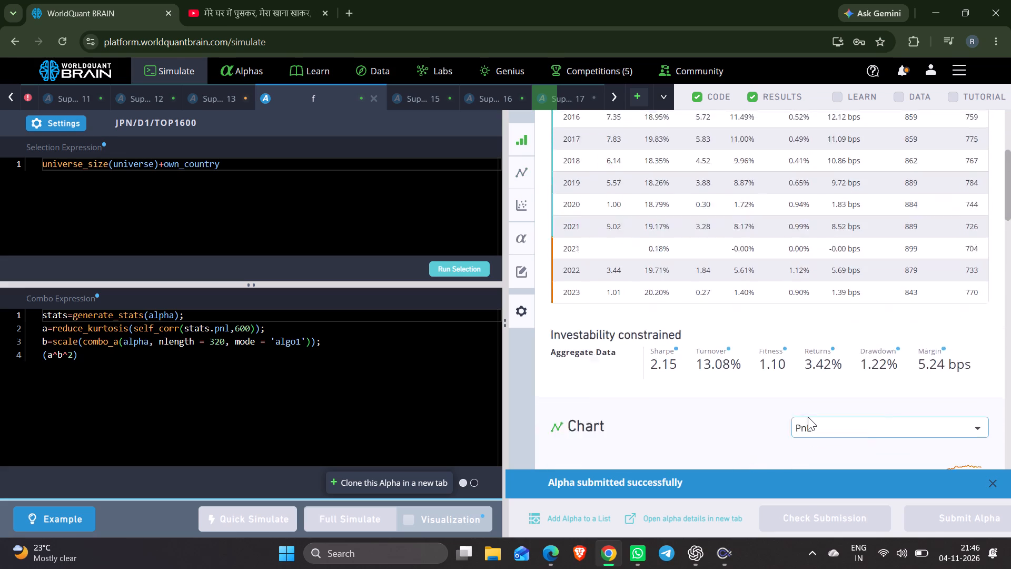
pyautogui.scroll(4, 808, 417)
pyautogui.click(962, 136)
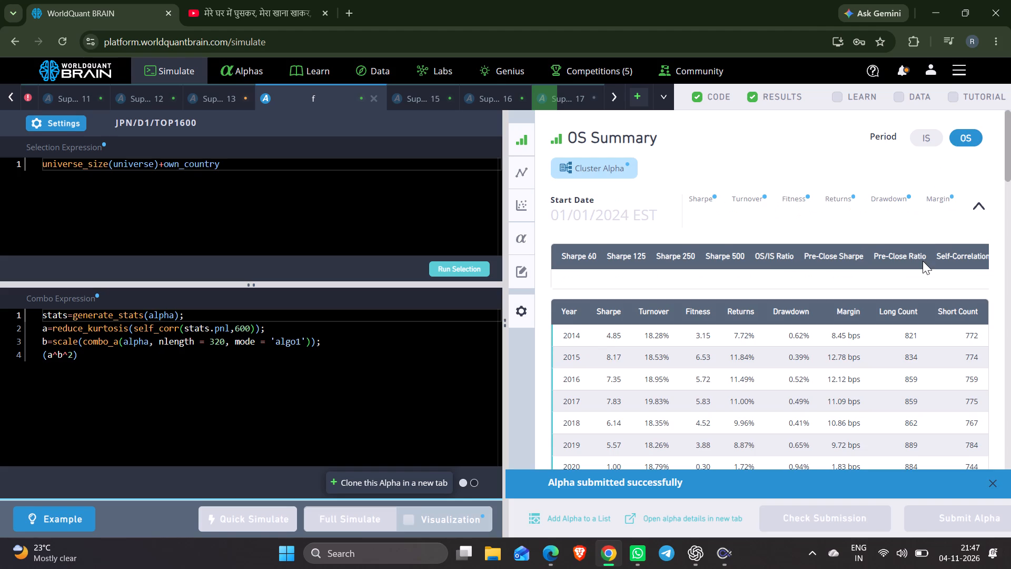
pyautogui.scroll(1, 923, 261)
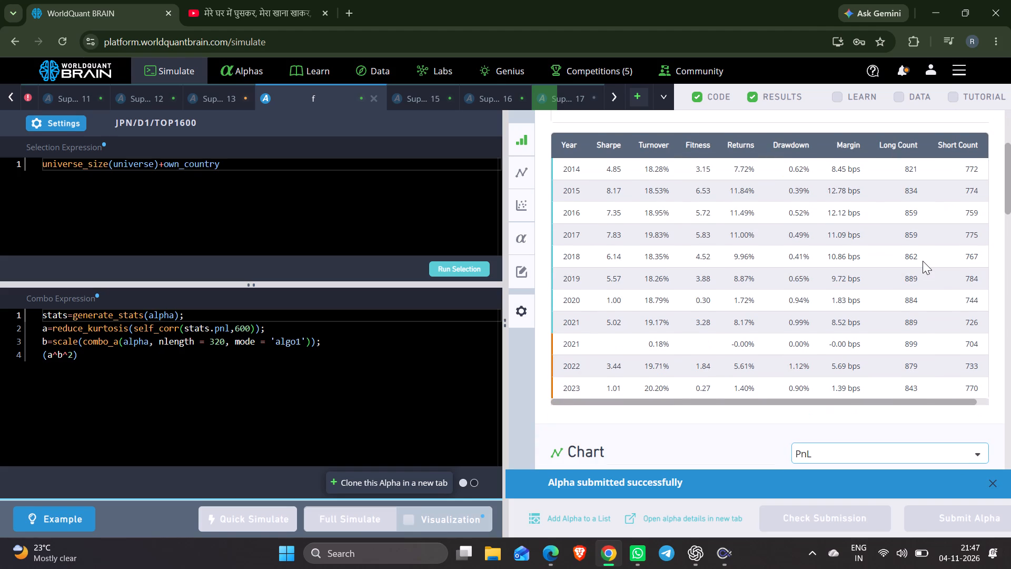
pyautogui.scroll(1, 923, 261)
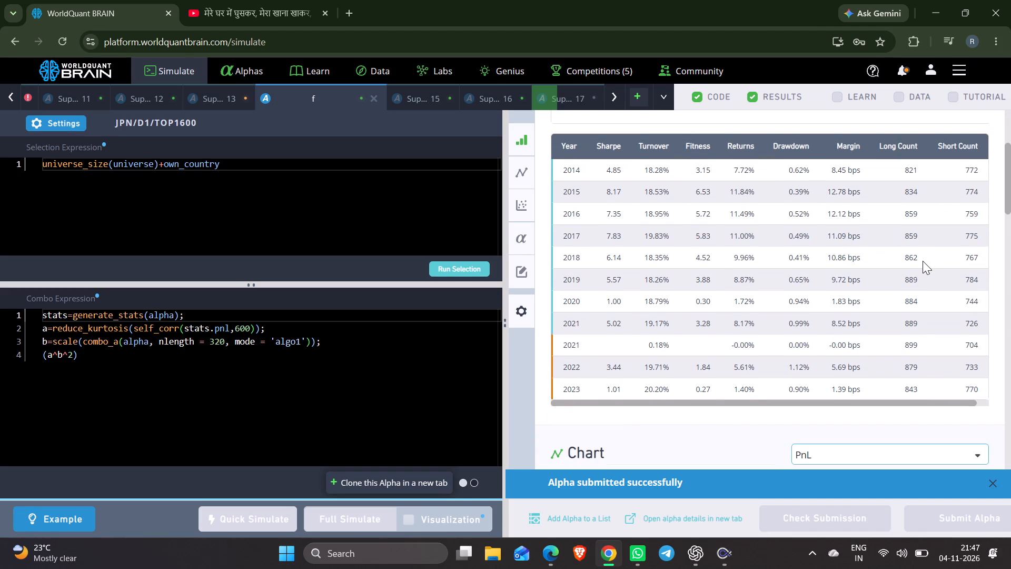
pyautogui.scroll(2, 923, 261)
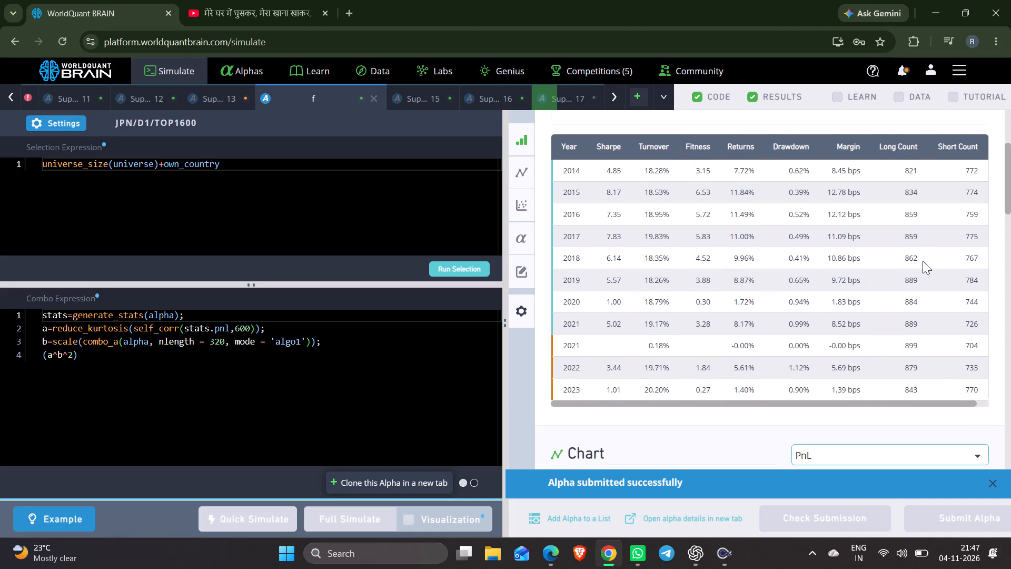
pyautogui.scroll(2, 923, 261)
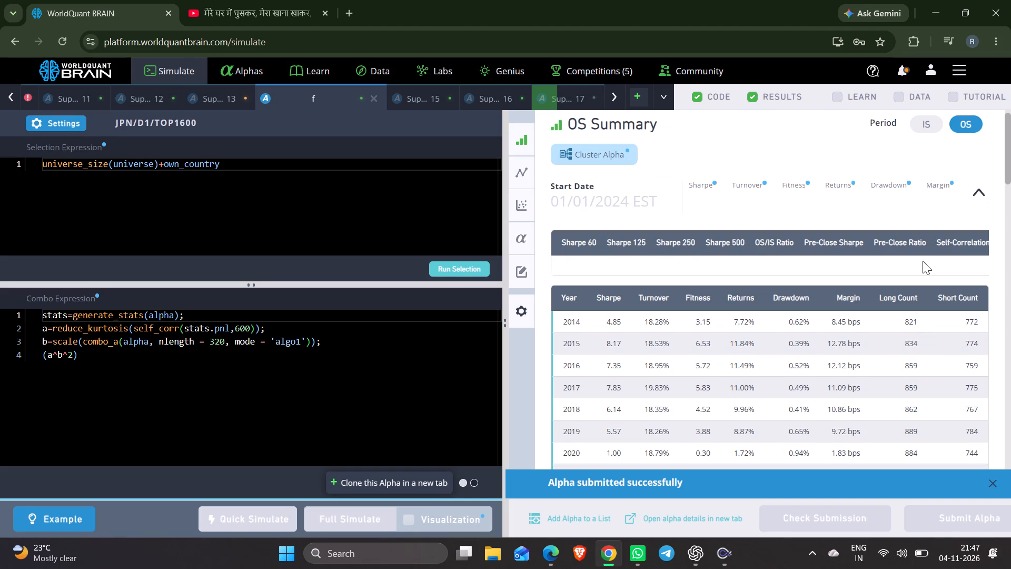
pyautogui.hscroll(-1, 860, 260)
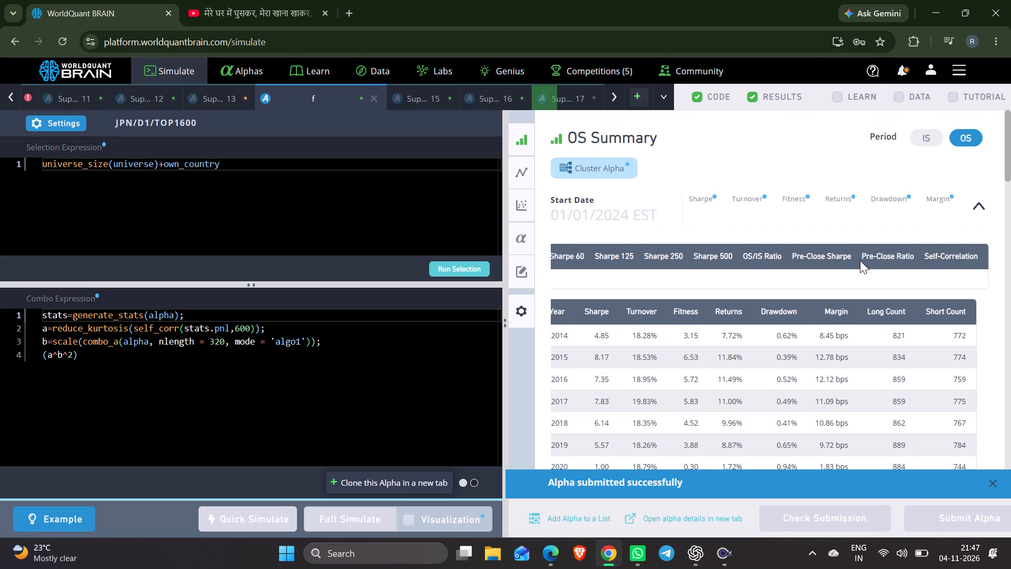
pyautogui.hscroll(-2, 860, 260)
pyautogui.scroll(1, 860, 260)
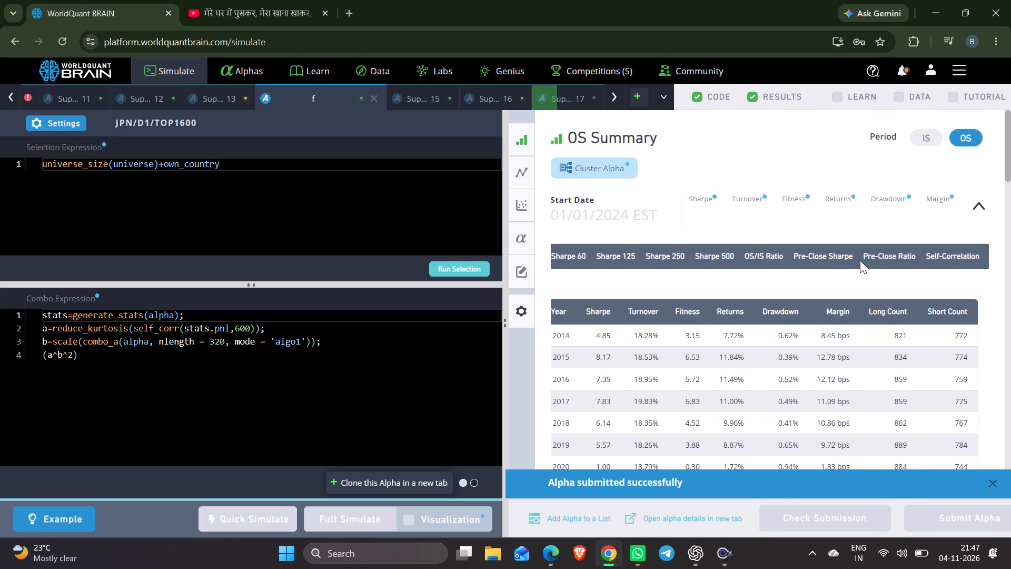
pyautogui.scroll(1, 860, 260)
pyautogui.click(910, 260)
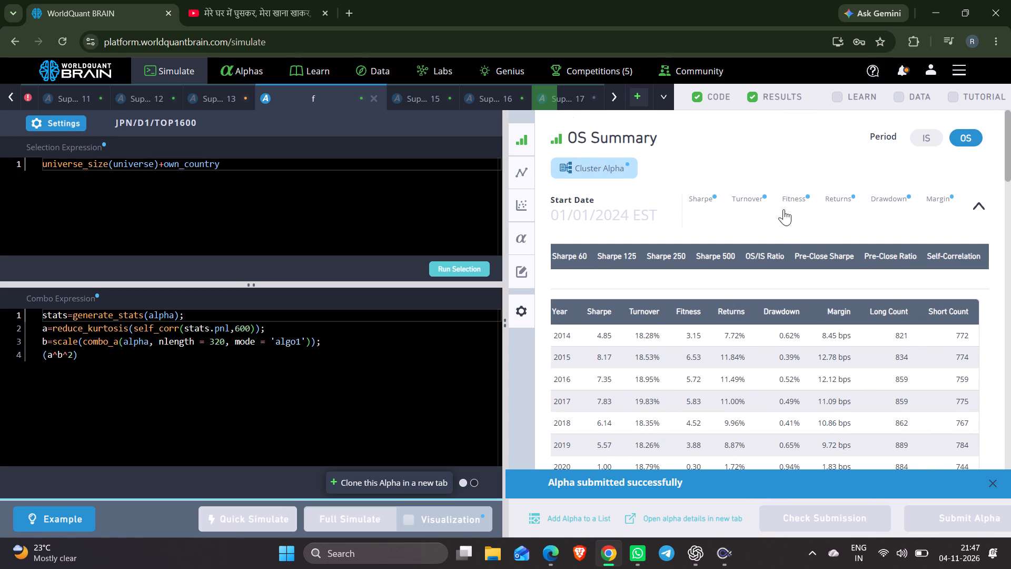
# Open Super Simulation 17 and check the progress of its simulation.
pyautogui.click(578, 100)
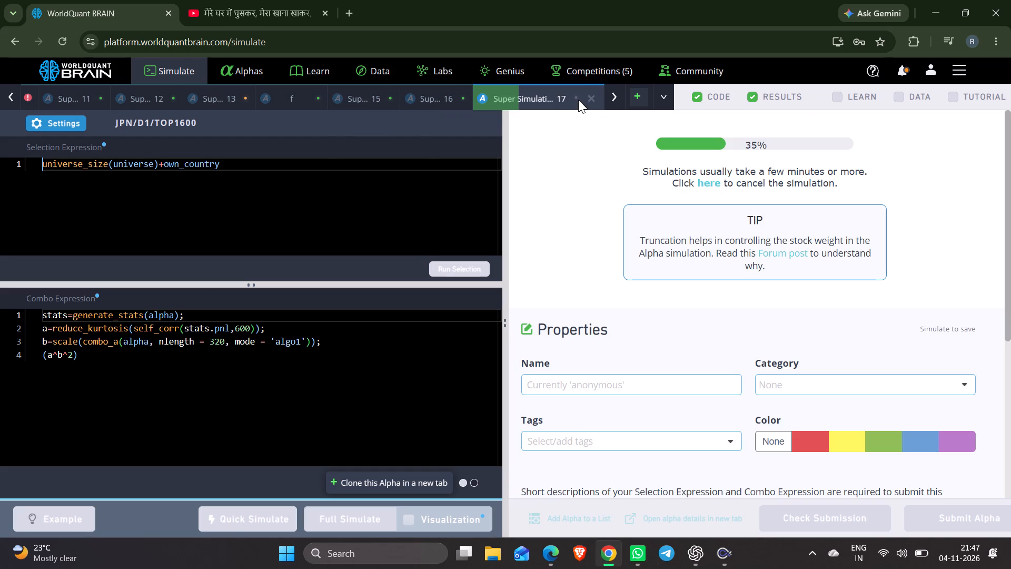
pyautogui.scroll(-5, 807, 355)
pyautogui.scroll(3, 807, 355)
# Switch to the open YouTube page and resume the paused Ajay Devgan video.
pyautogui.click(260, 0)
pyautogui.click(366, 273)
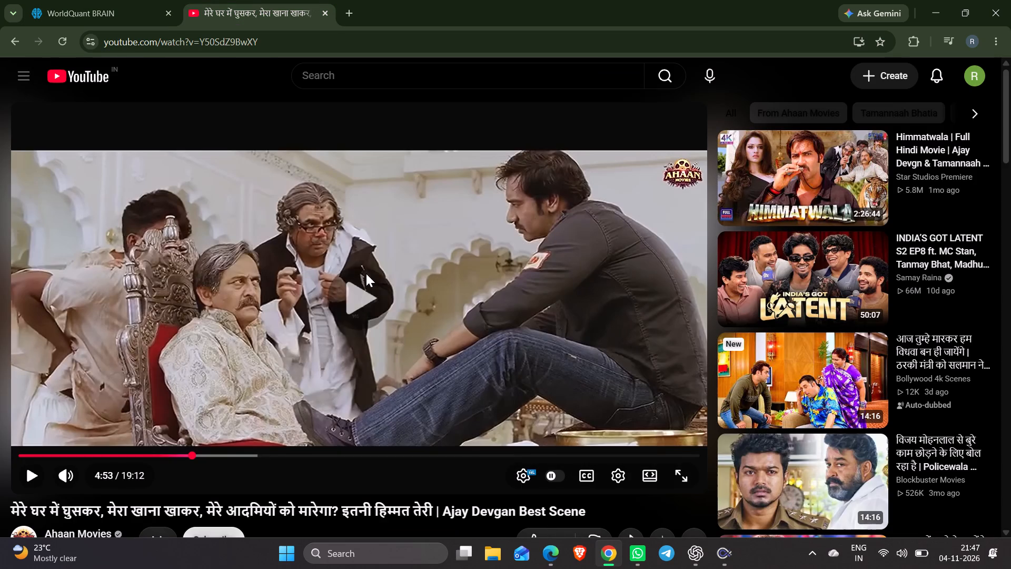
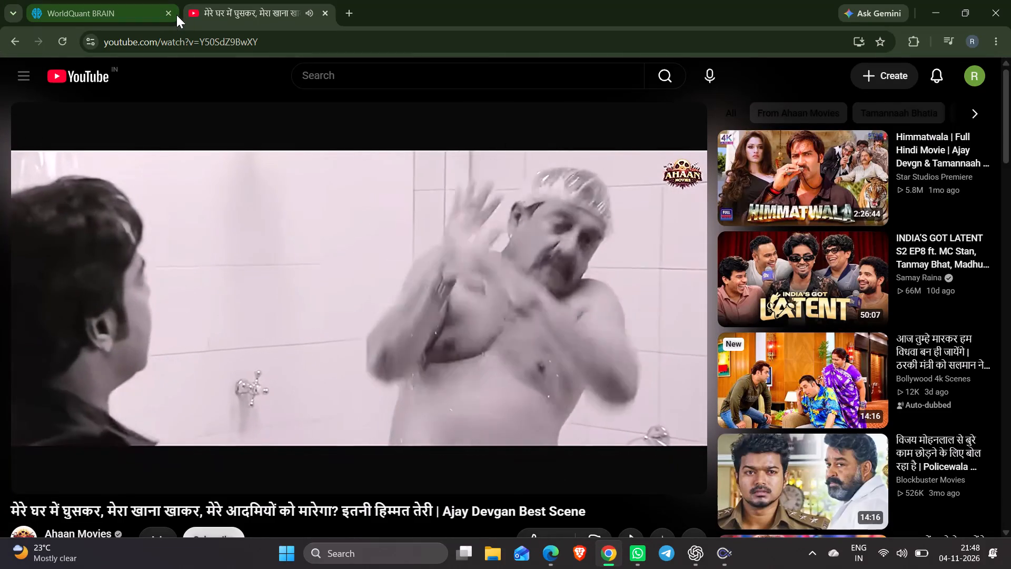
# Close the WorldQuant BRAIN page, leaving the site without saving the changes.
pyautogui.click(168, 11)
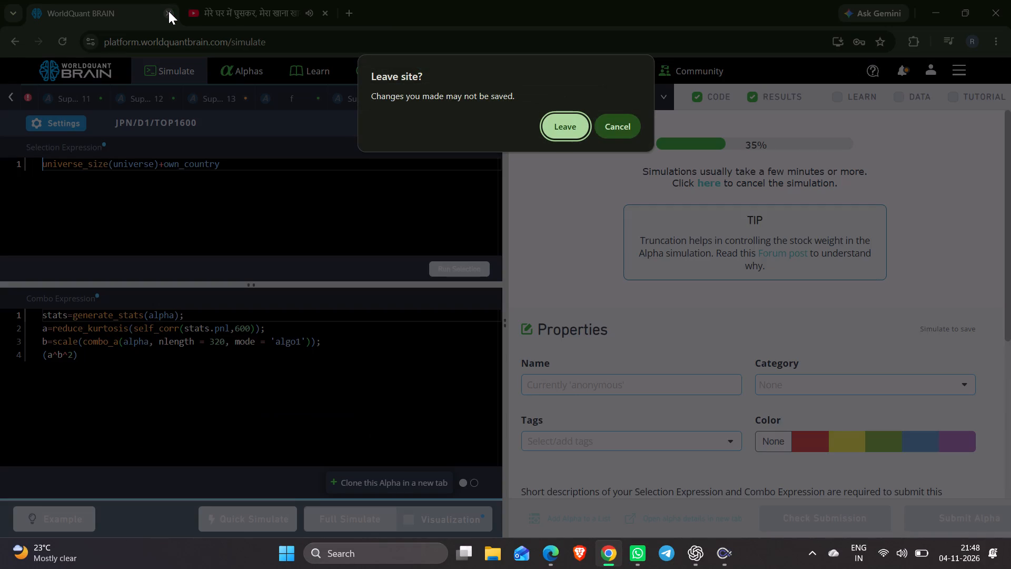
pyautogui.click(563, 124)
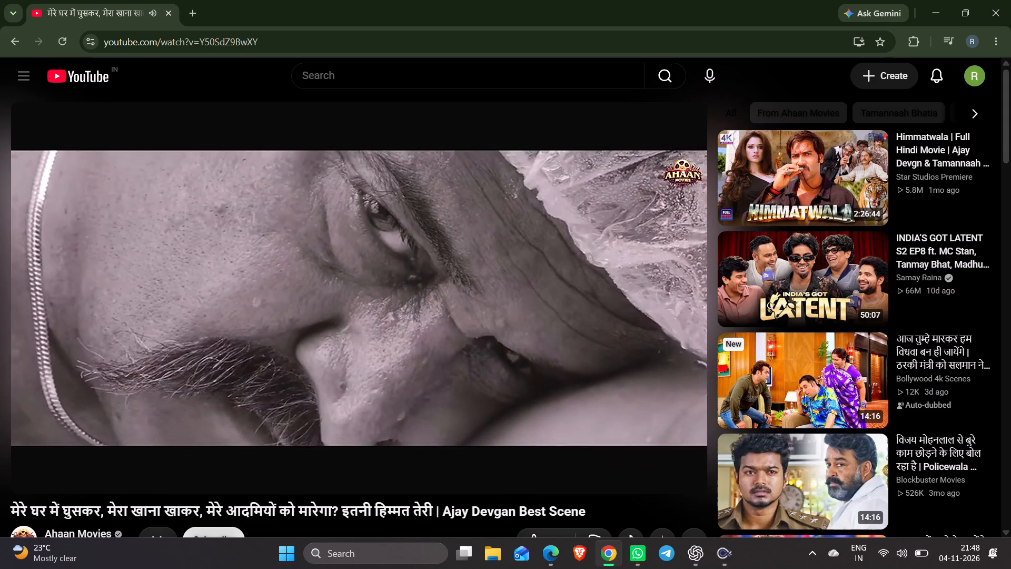
# Skip the playing Ajay Devgan video forward by two 5-second jumps.
pyautogui.press('Right')
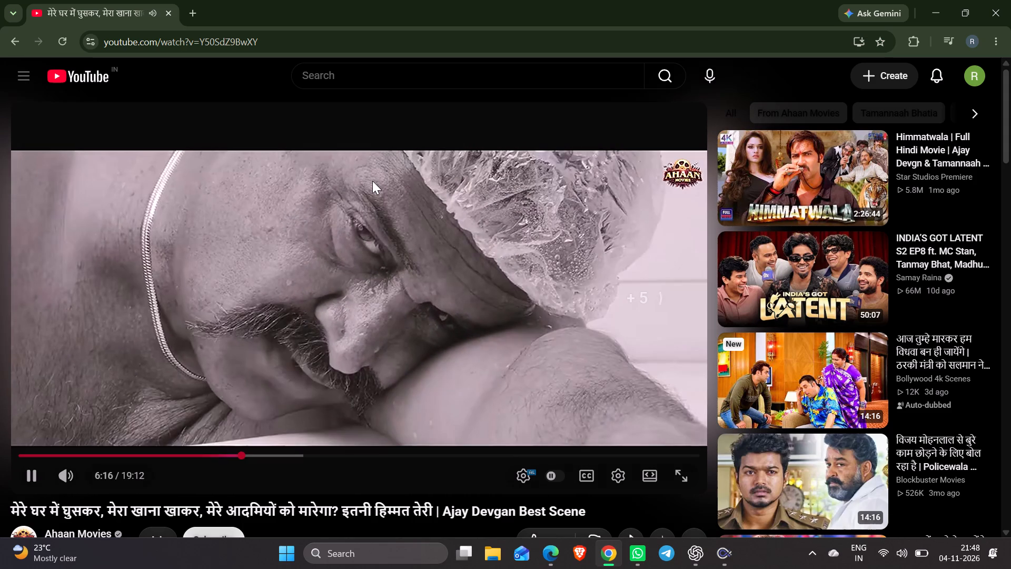
pyautogui.press('Right')
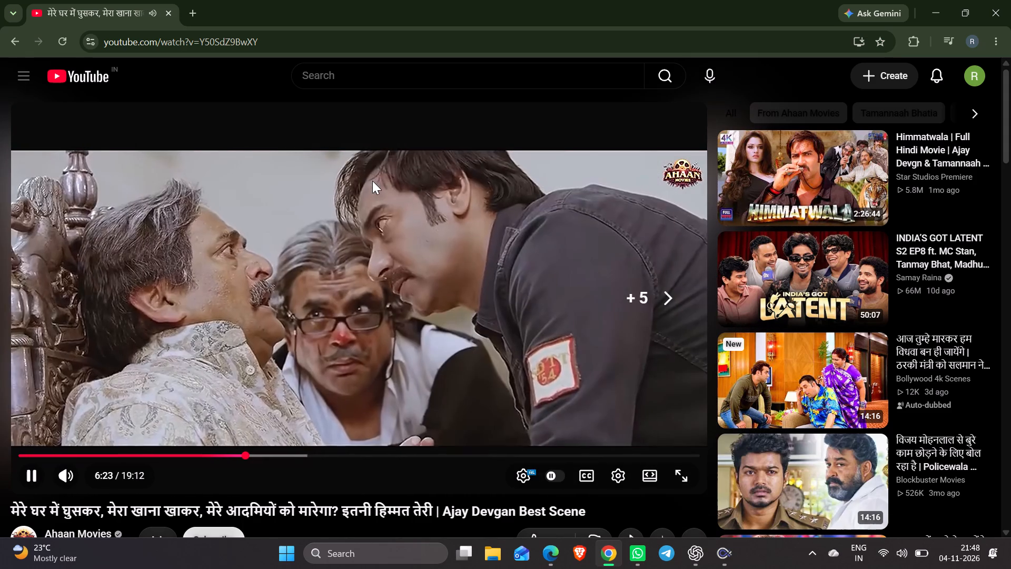